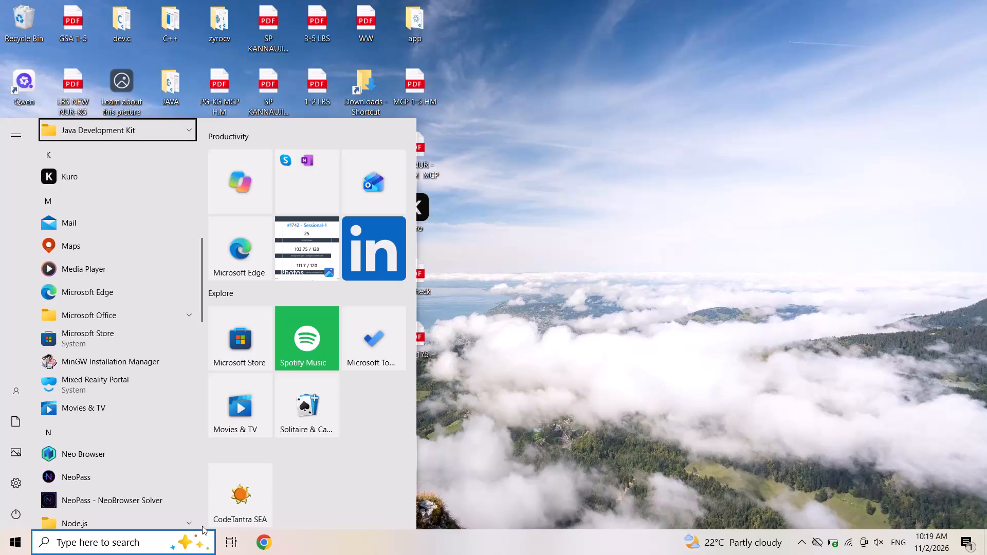
Look through the alphabetical list of installed apps for Microsoft Word.
key("Up")
key("Up")
key("Up")
key("Up")
key("Up")
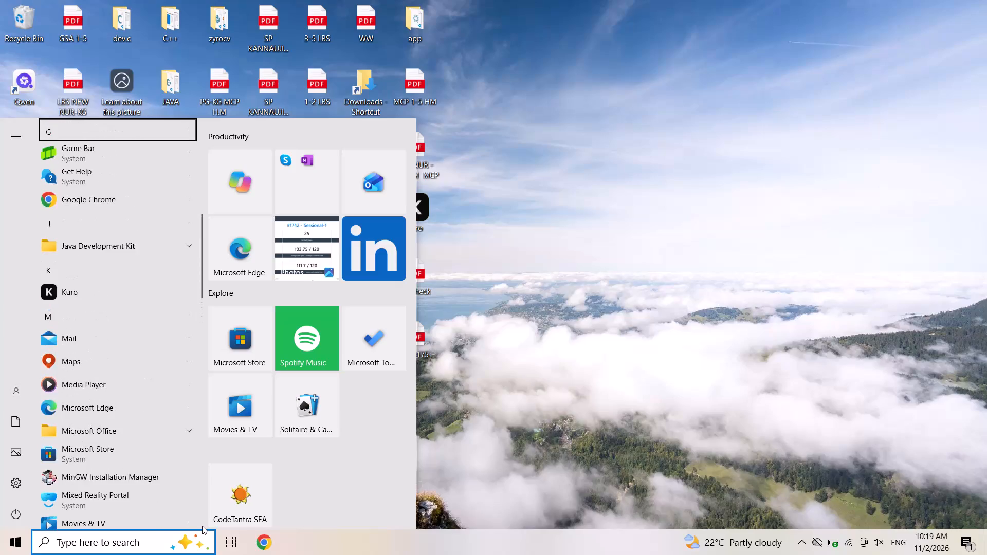
key("Up")
key("Up")
key("Up")
key("Up")
key("Up")
key("Up")
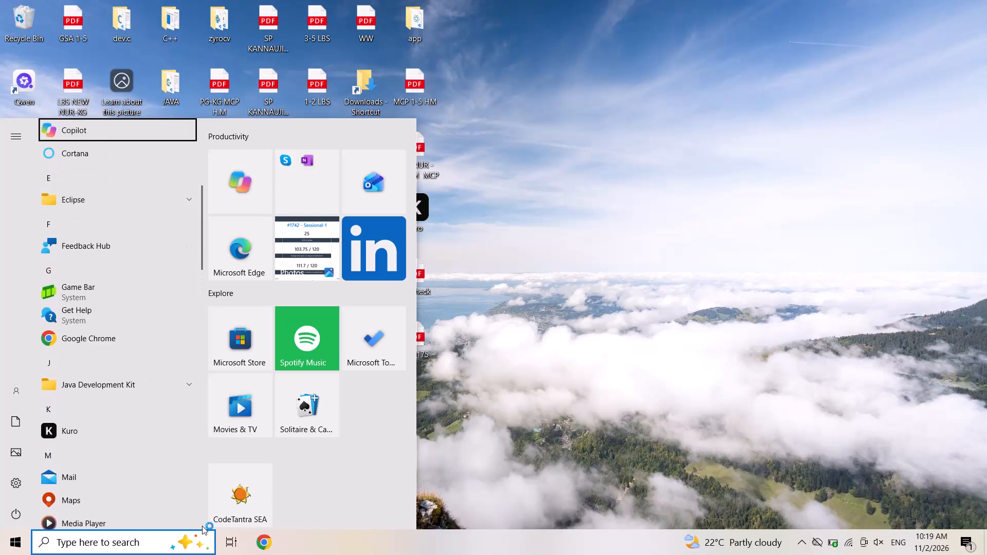
key("Up")
key("Up")
key("Up")
key("Up")
key("Up")
key("Up")
key("Up")
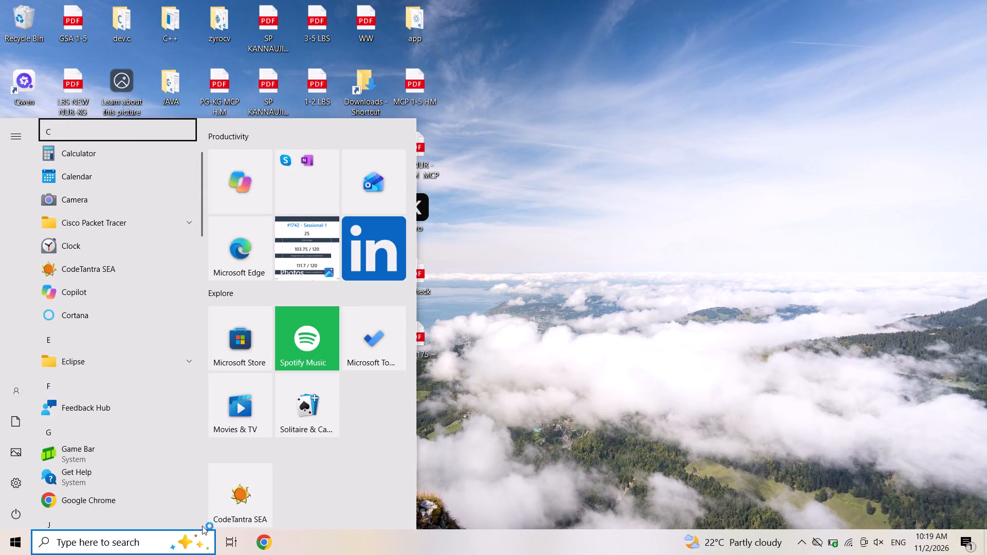
key("Up")
key("Up")
key("Up")
key("Up")
key("Up")
key("Up")
key("Up")
key("Up")
key("Up")
key("Up")
key("Up")
key("Up")
key("Up")
key("Up")
key("Up")
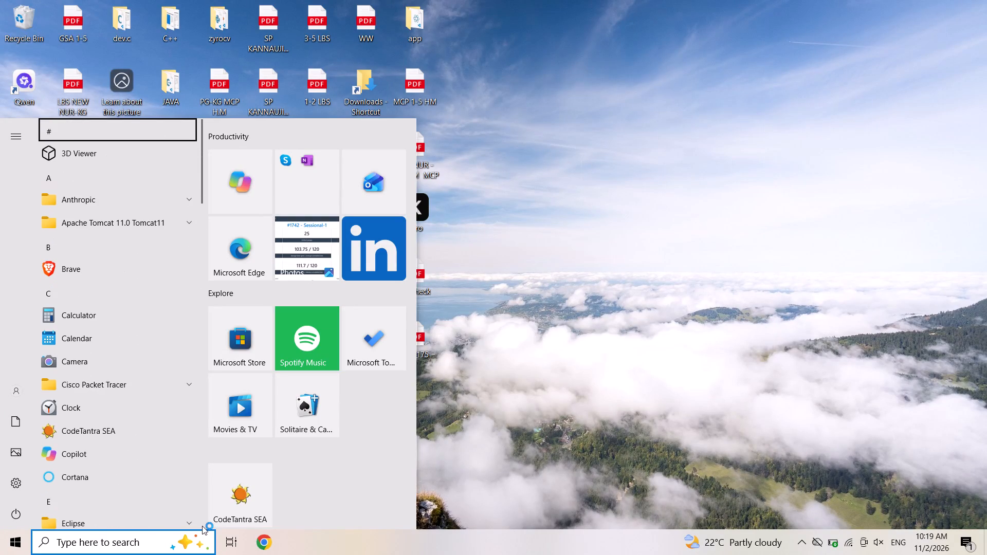
key("Down")
key("Down")
key("Down")
key("Down")
key("Down")
key("Down")
key("Down")
key("Down")
key("Down")
key("Down")
key("Down")
key("Down")
key("Down")
key("Down")
key("Down")
key("Down")
key("Down")
key("Down")
key("Down")
key("Down")
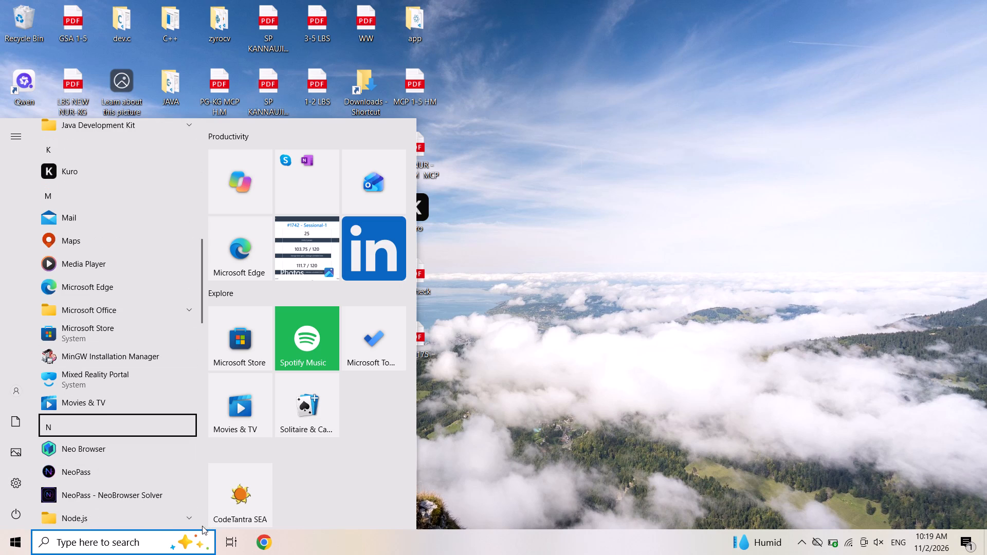
key("Down")
key("Down")
key("Down")
key("Down")
key("Down")
key("Down")
key("Down")
key("Down")
key("Down")
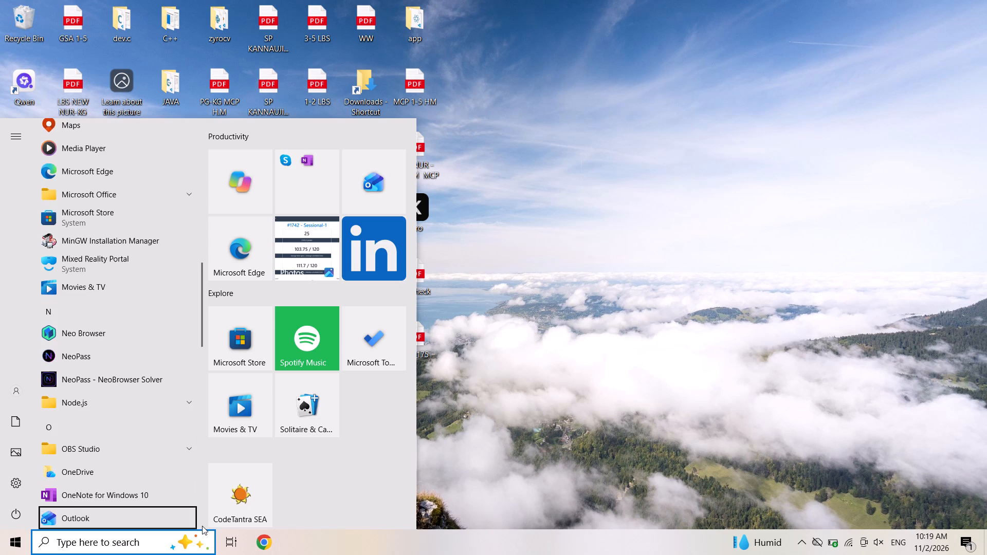
key("Down")
key("Down")
key("Down")
key("Down")
key("Down")
key("Down")
key("Down")
key("Down")
key("Down")
key("Down")
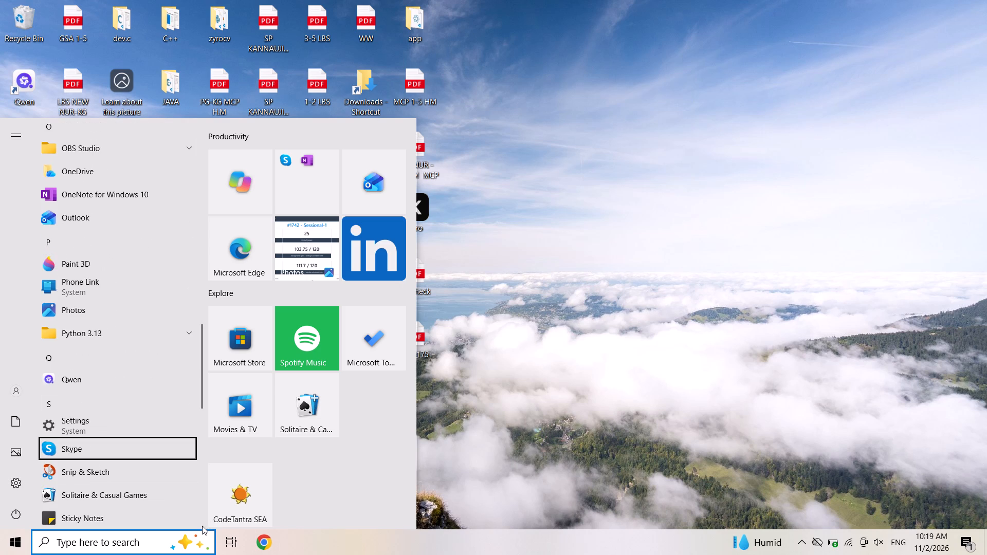
key("Down")
key("Down")
key("Down")
key("Down")
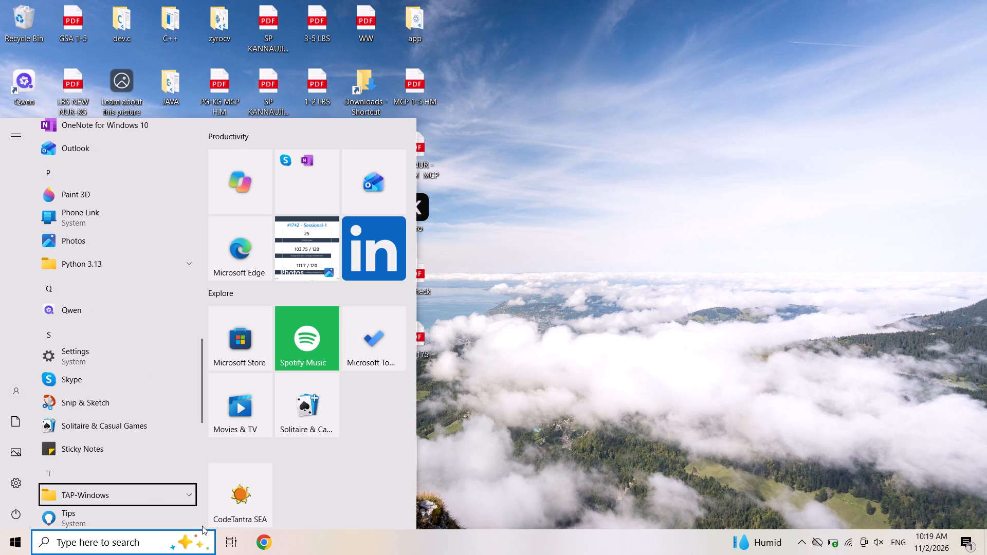
key("Down")
key("Down")
key("Down")
key("Down")
key("Down")
key("Down")
key("Down")
key("Down")
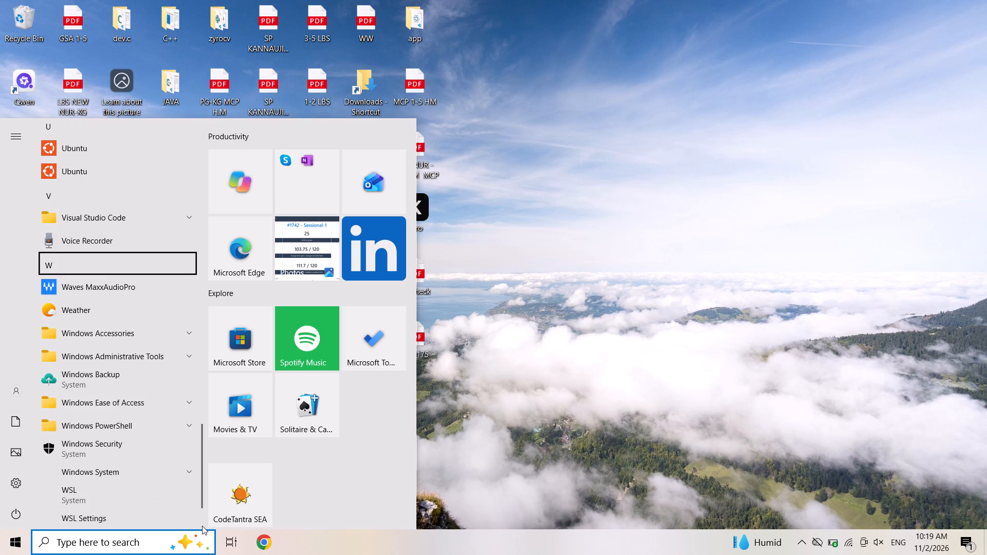
key("Down")
key("Down")
key("Down")
key("Down")
key("Down")
key("Down")
key("Down")
key("Down")
key("Down")
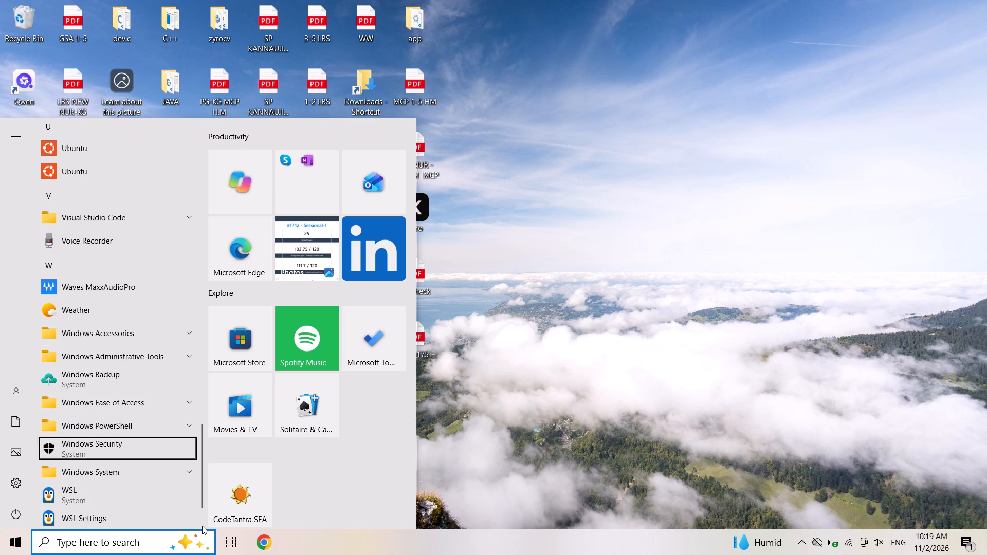
key("Down")
Search the computer for WORD and open Microsoft Office Word 2007.
left_click_drag(209, 554, 22, 554)
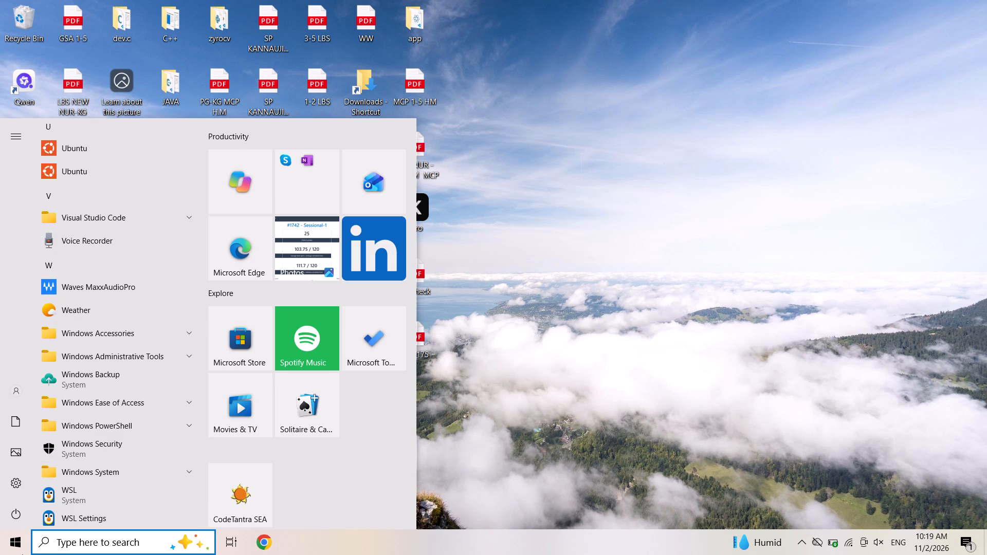
left_click_drag(22, 554, 58, 534)
left_click(58, 534)
type("WO")
type("RD")
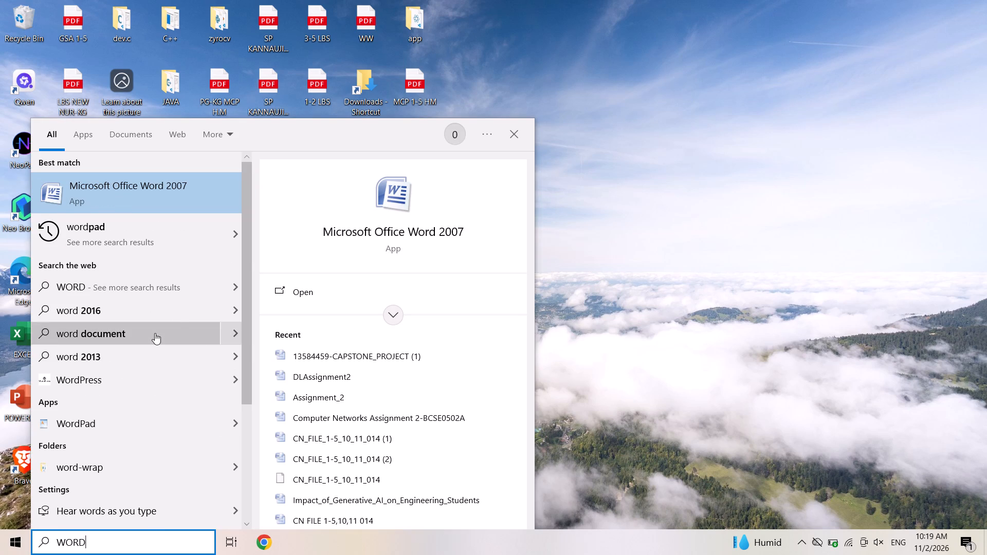
left_click(334, 294)
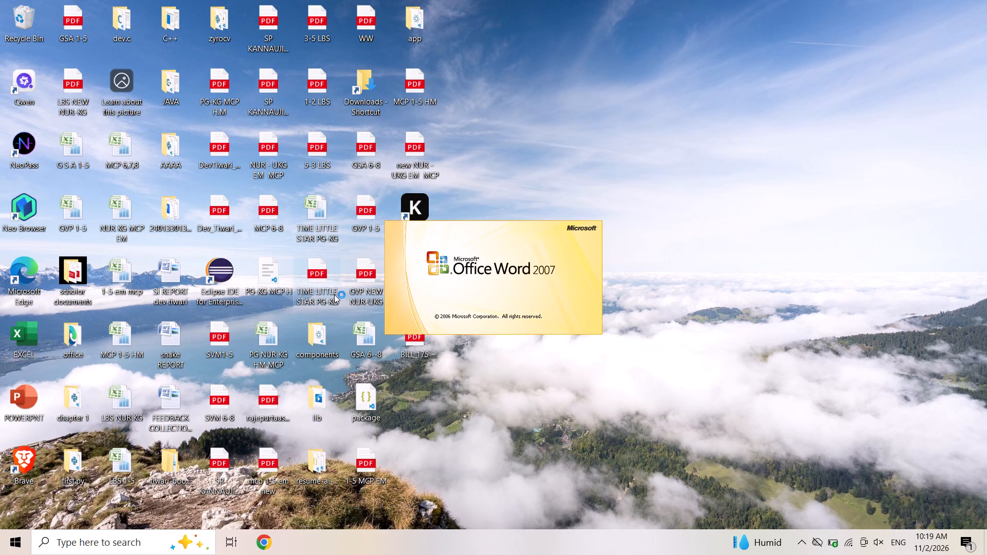
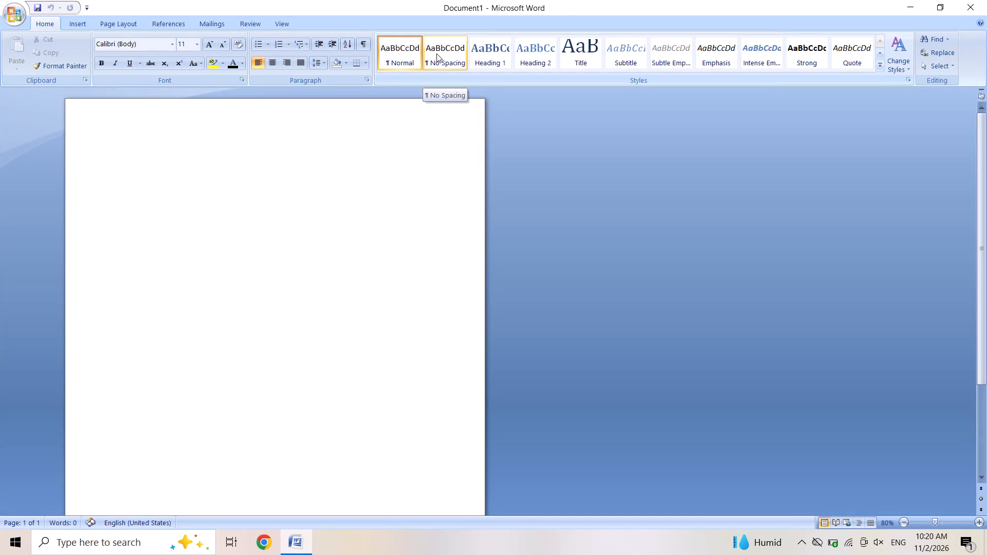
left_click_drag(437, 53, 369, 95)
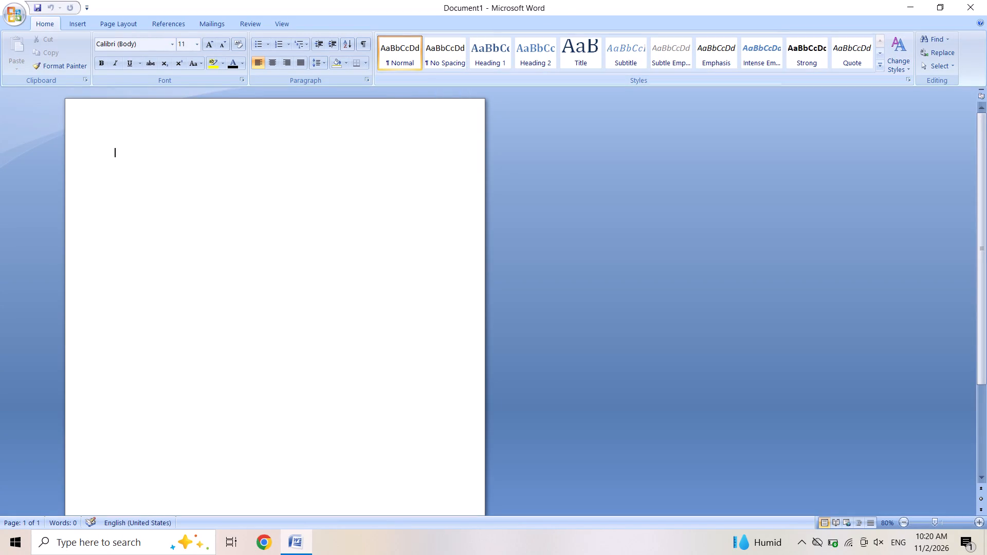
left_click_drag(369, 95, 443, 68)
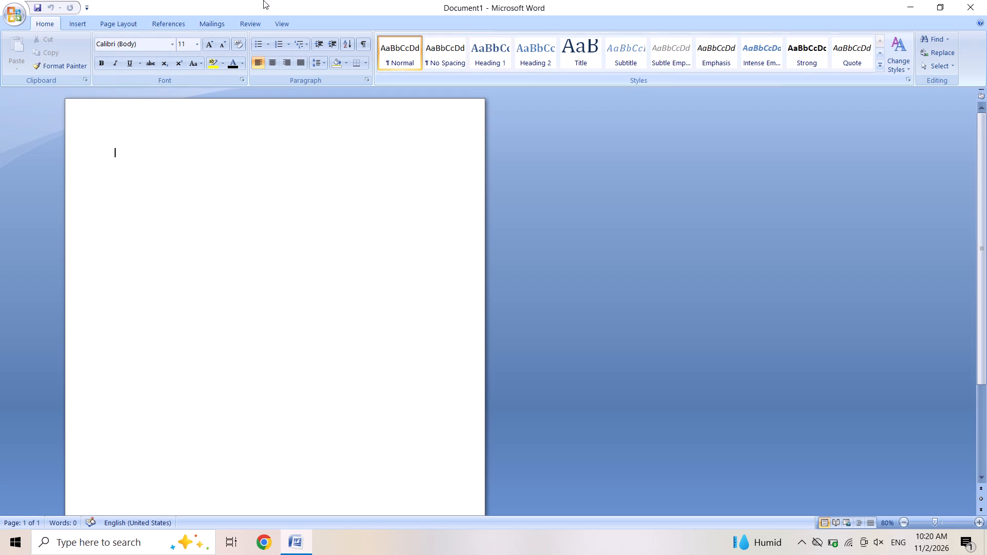
Compare the Box, Shadow and 3-D page border settings and apply the Box border to the whole document.
left_click(99, 26)
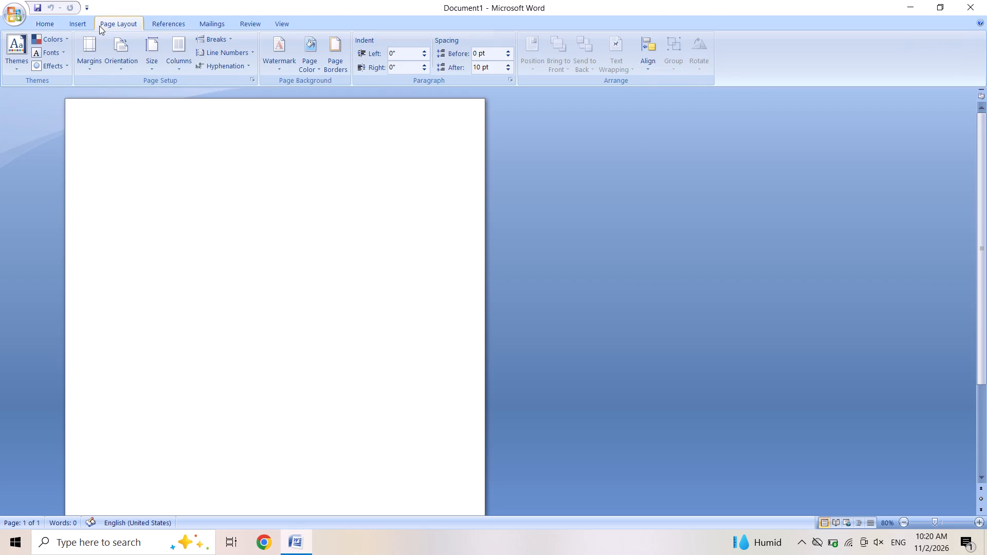
left_click_drag(99, 26, 144, 49)
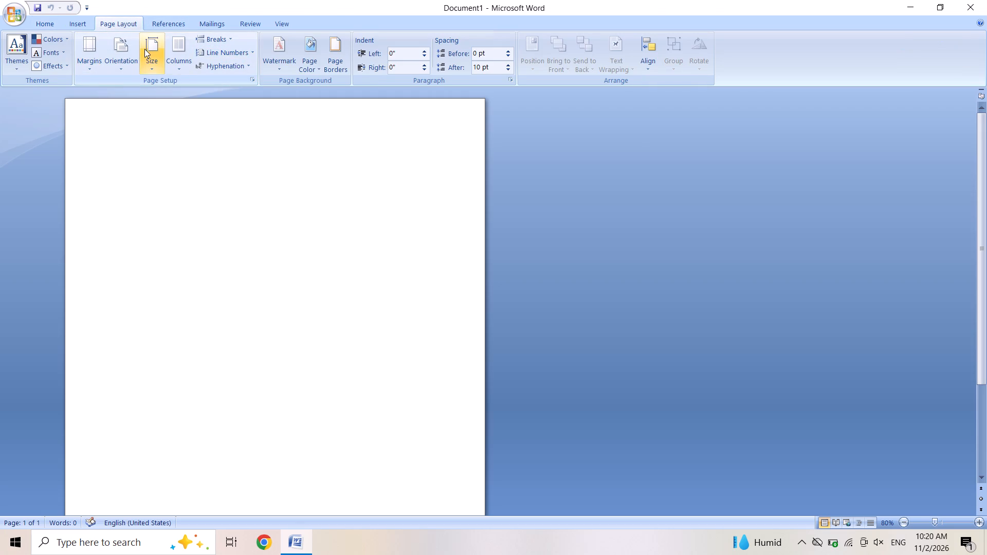
left_click_drag(144, 49, 162, 53)
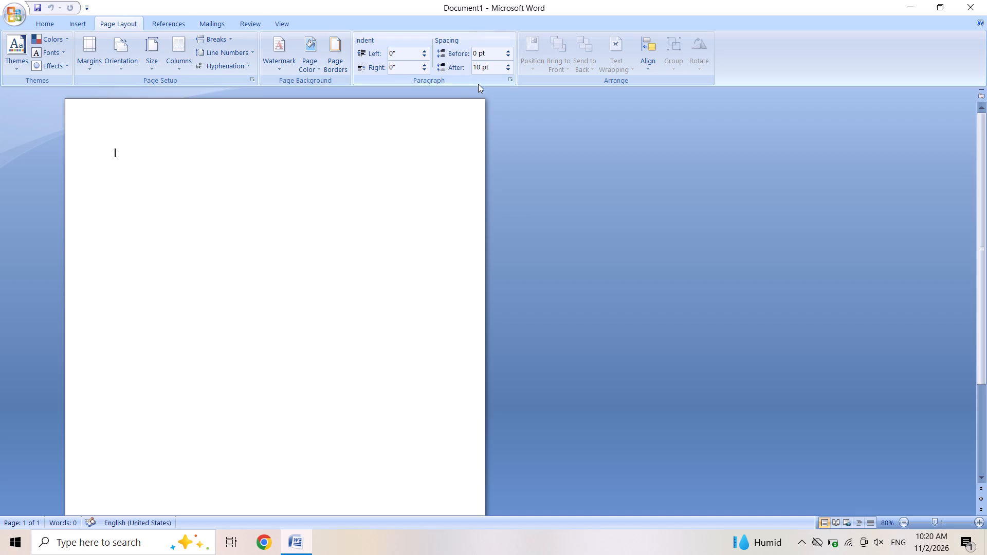
left_click(328, 72)
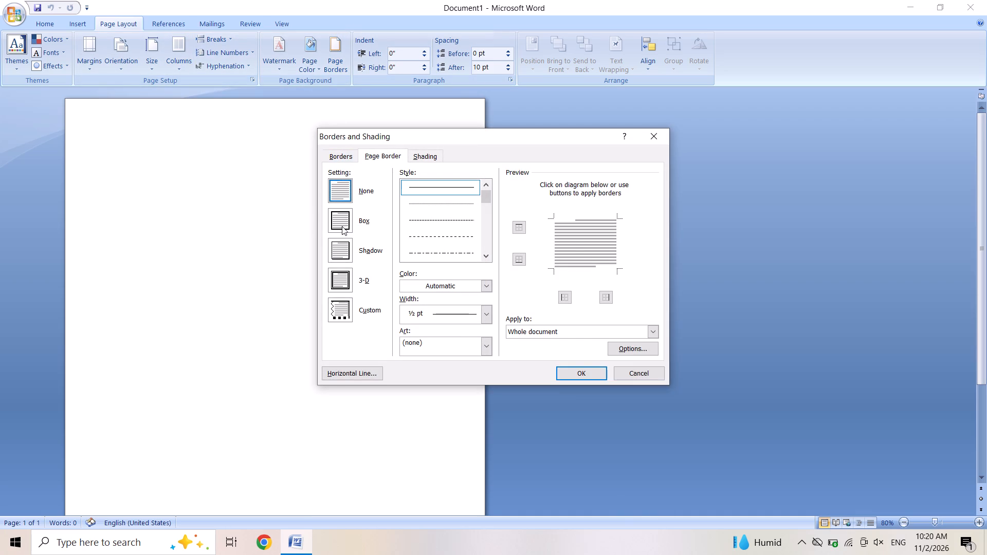
double_click(342, 229)
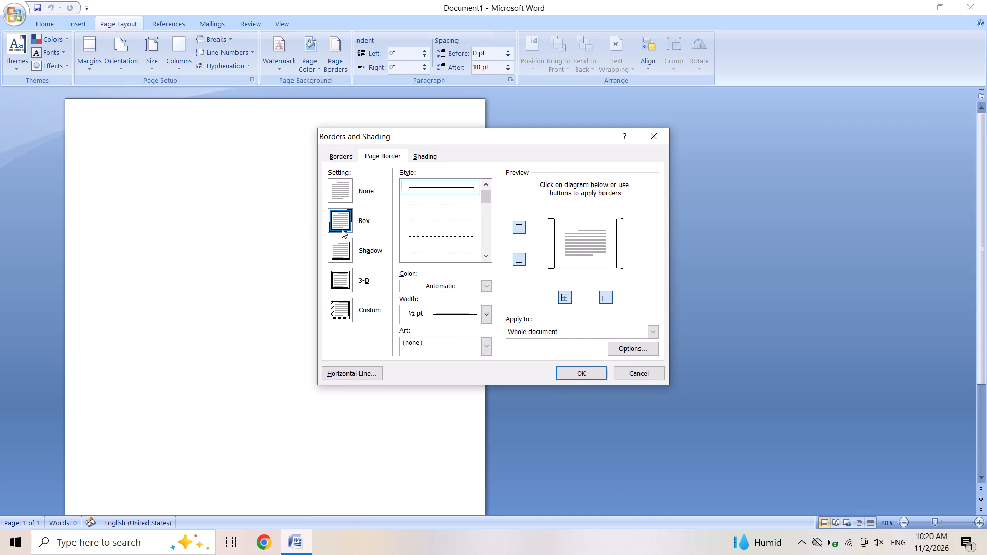
left_click_drag(342, 229, 339, 249)
left_click(339, 249)
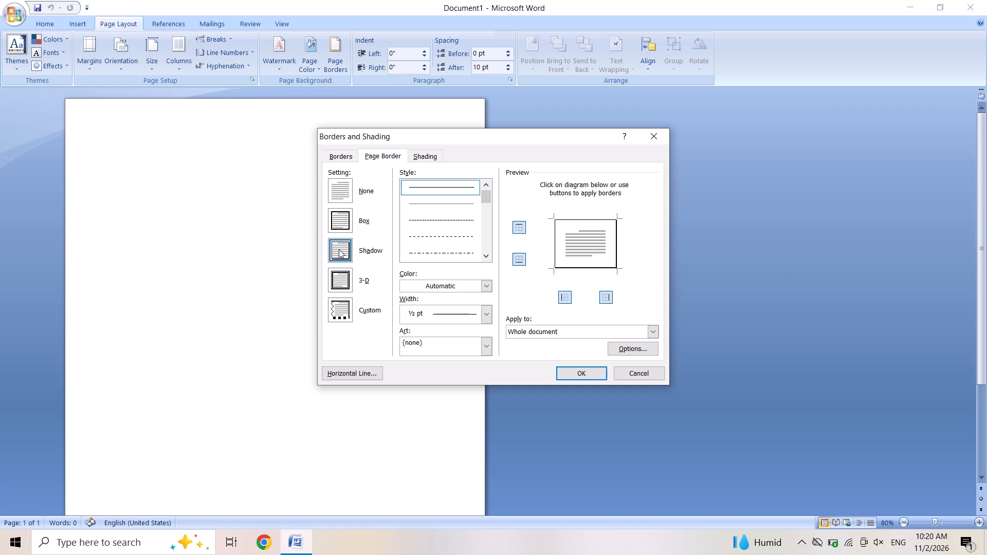
double_click(332, 280)
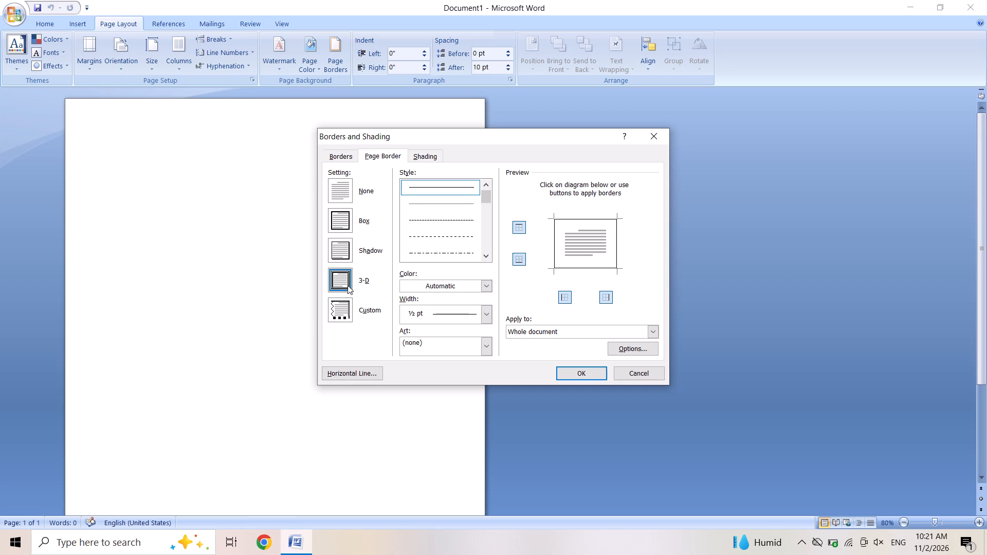
left_click(367, 295)
left_click(339, 248)
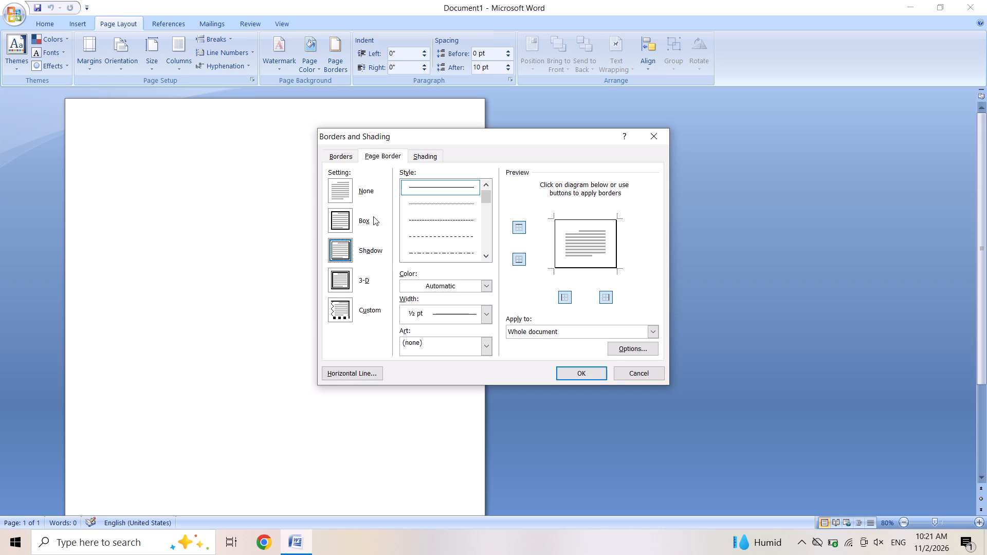
left_click(346, 223)
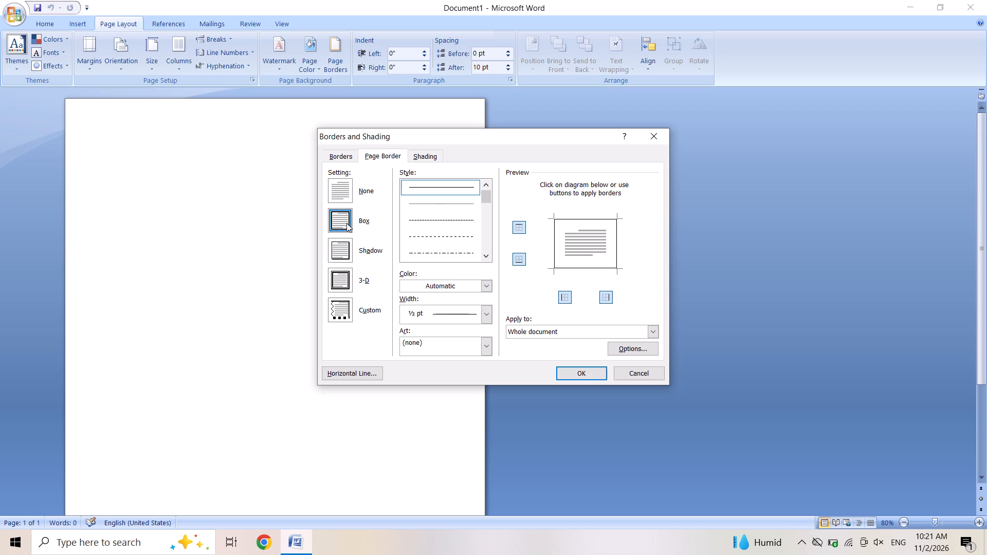
left_click_drag(715, 554, 708, 541)
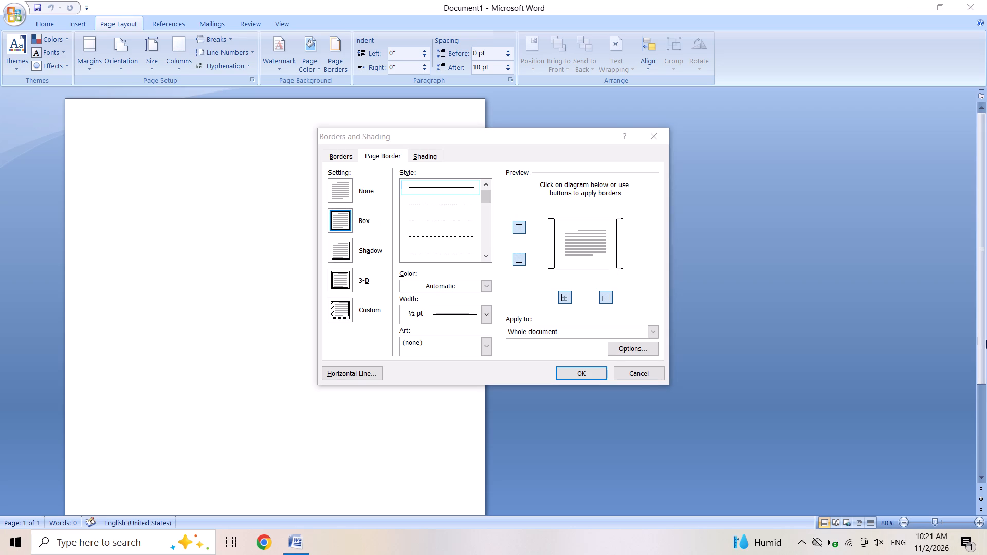
left_click(570, 377)
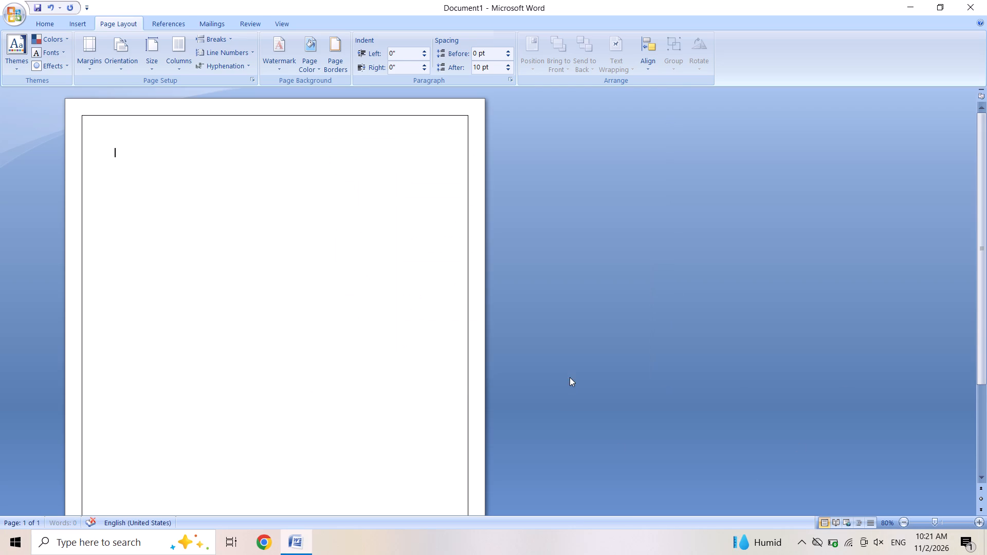
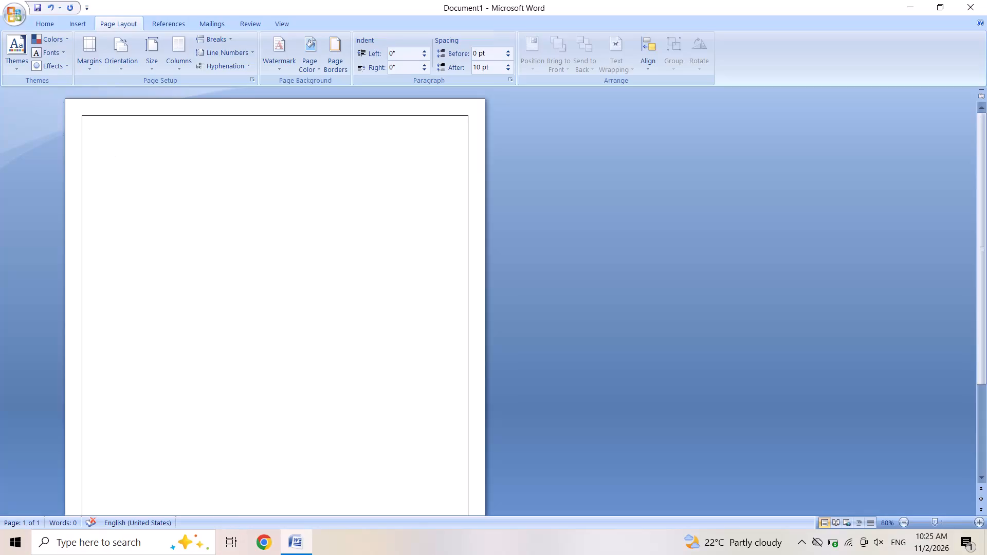
Switch to Google Chrome and open a browser window with the second listed user profile.
left_click(254, 544)
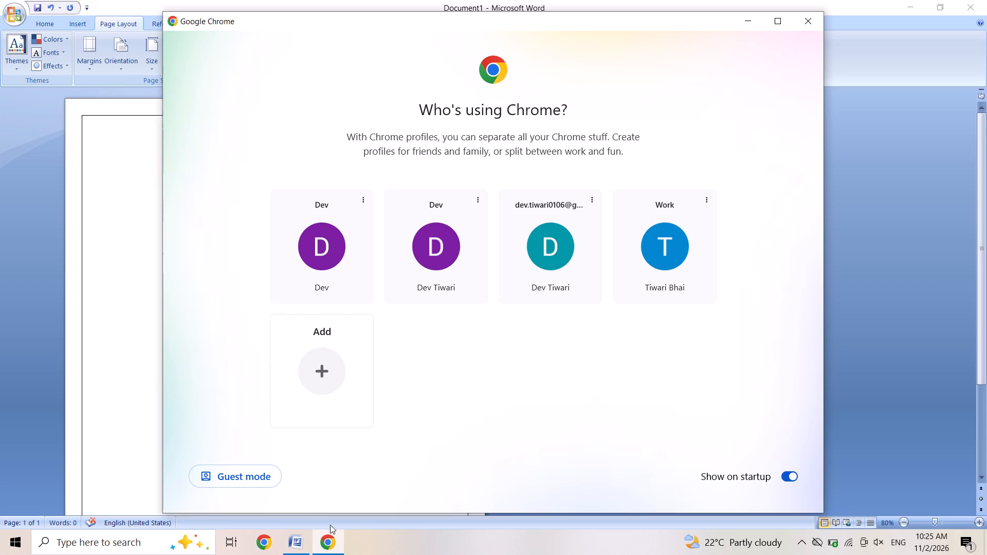
left_click(447, 238)
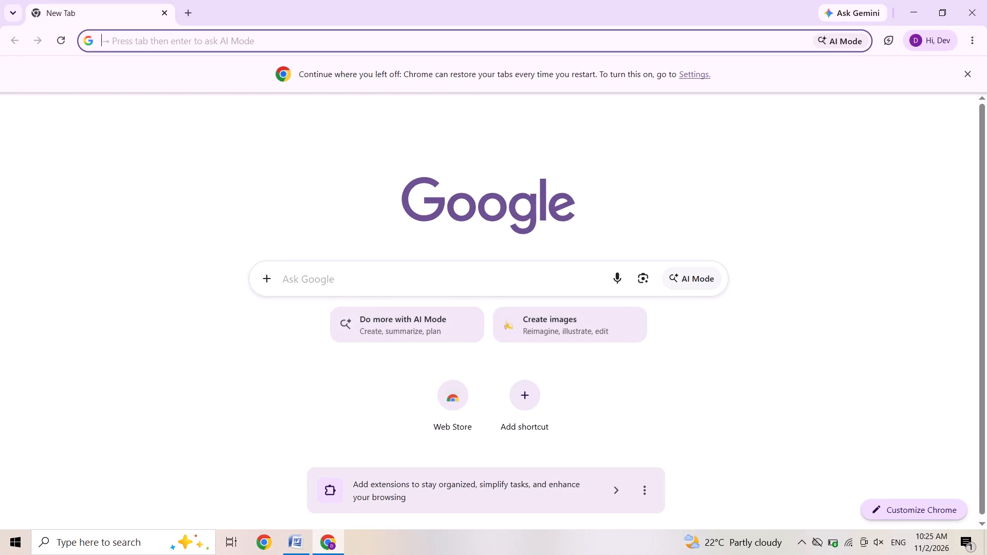
Start entering a Google search query beginning with W on the new tab page.
left_click(456, 289)
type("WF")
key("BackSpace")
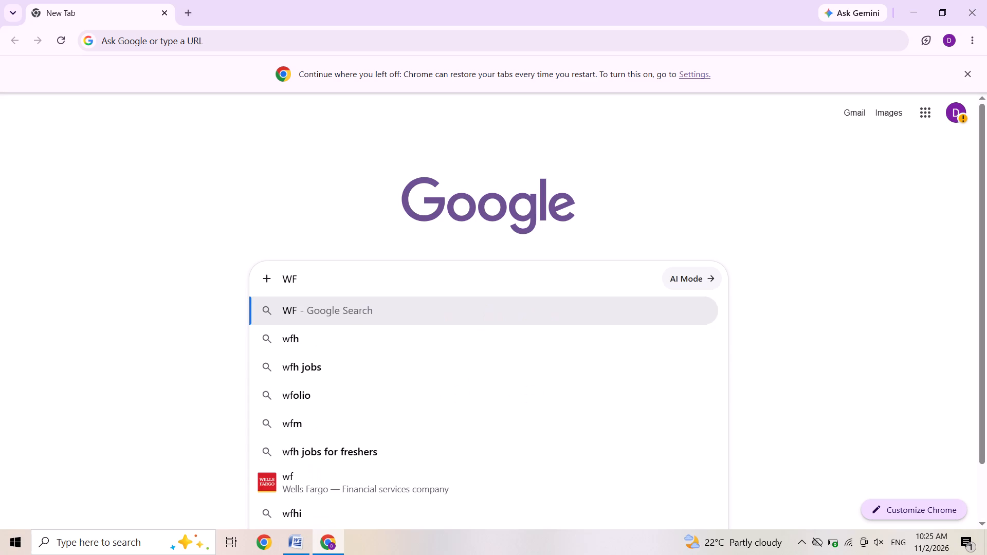
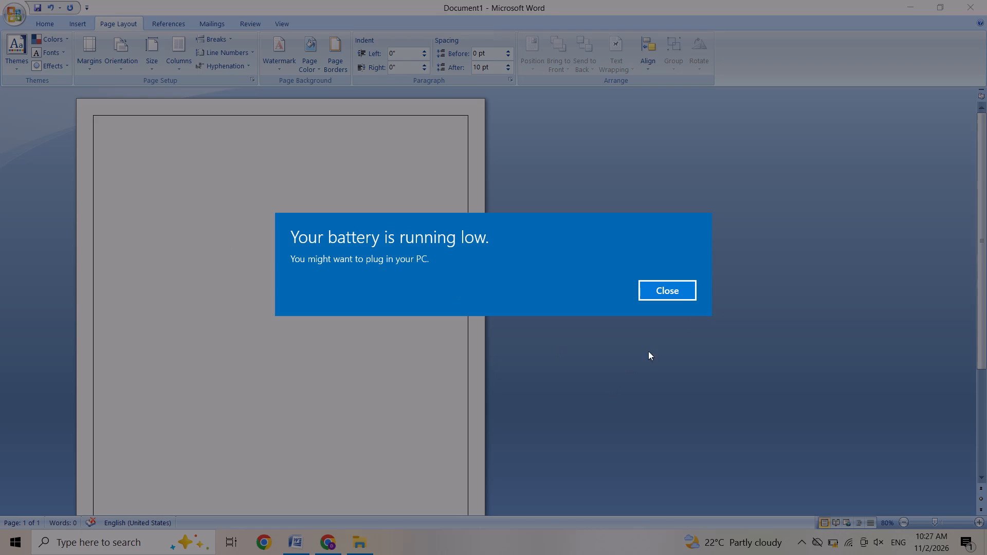
Dismiss the low-battery notification covering the document.
left_click(688, 297)
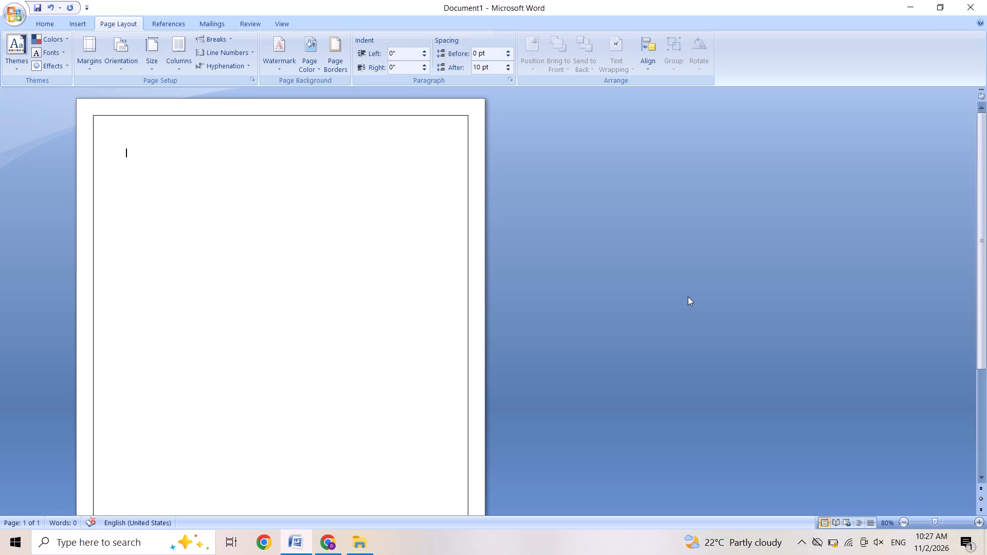
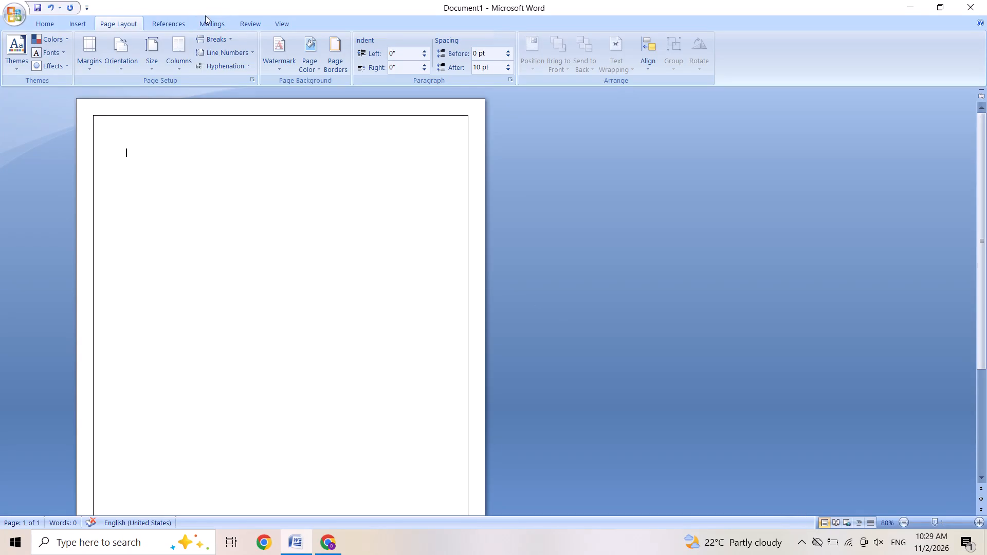
Set the document's paper size to A4 (8.27" x 11.69").
left_click(173, 76)
left_click(180, 59)
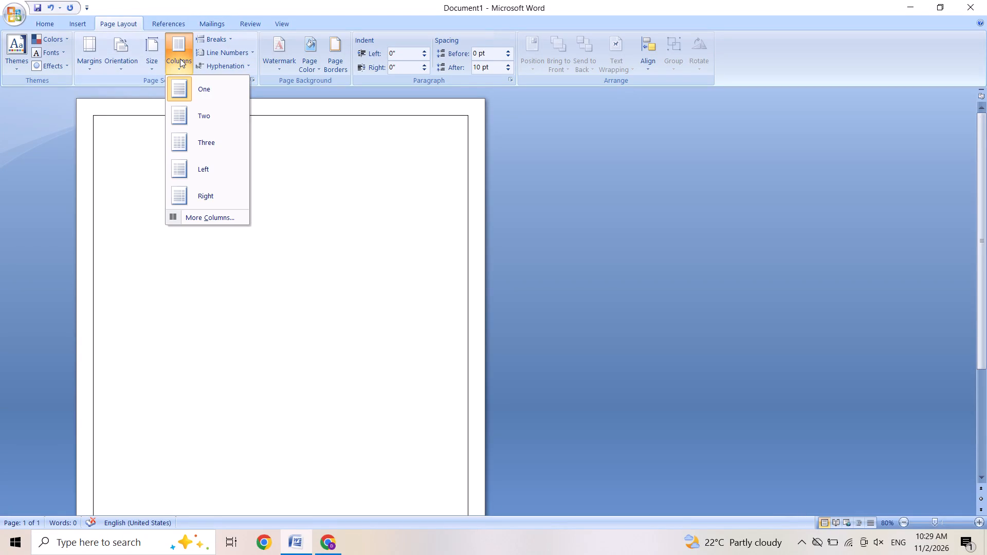
left_click(153, 65)
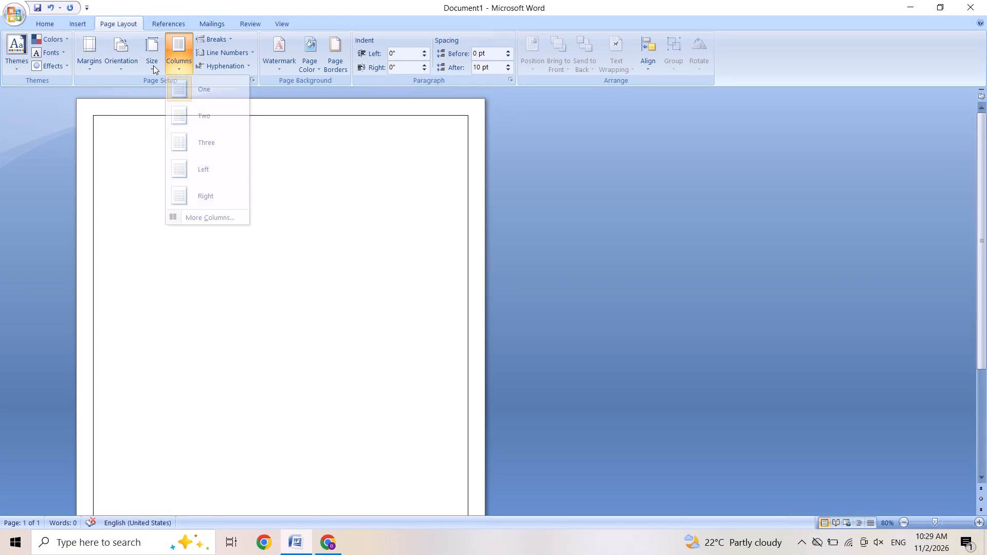
left_click(153, 65)
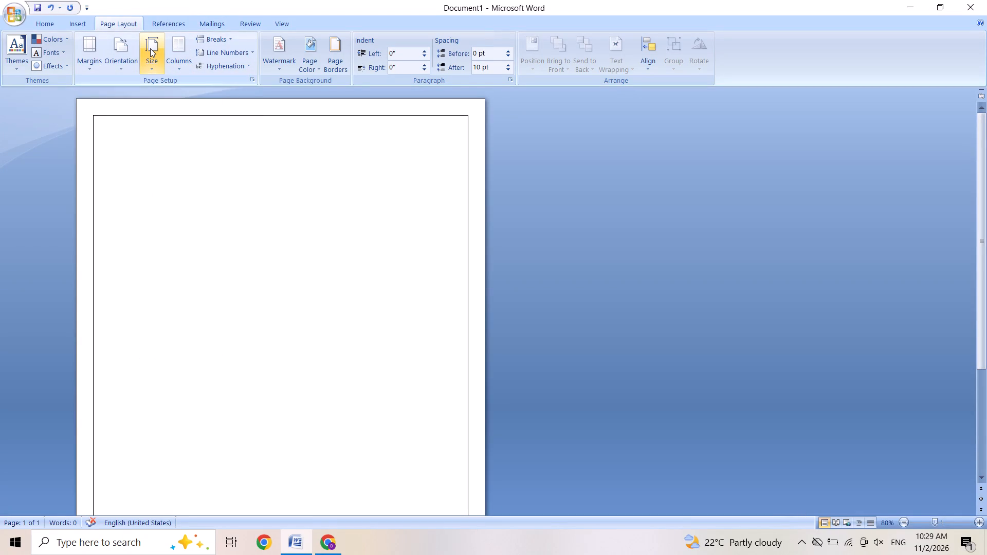
double_click(150, 48)
left_click(150, 67)
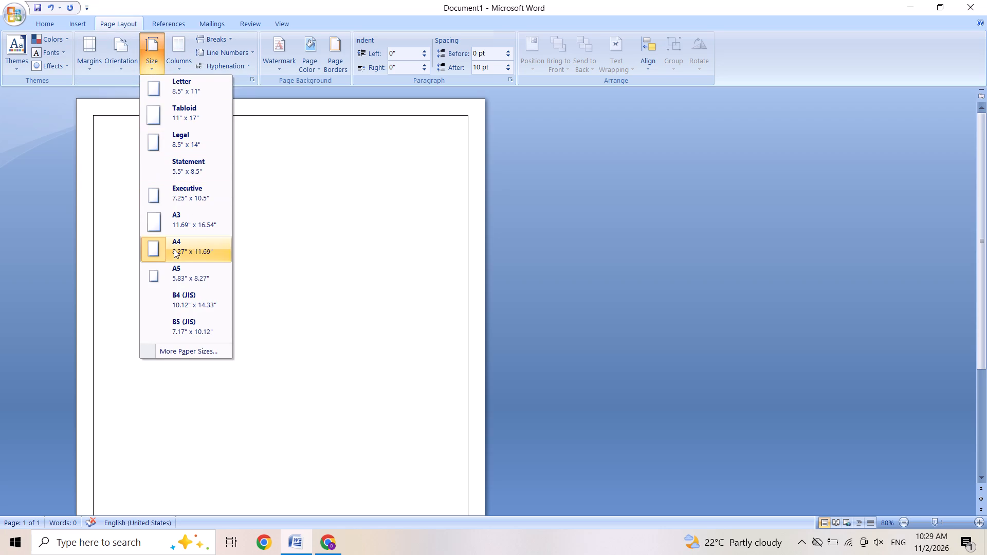
left_click(182, 260)
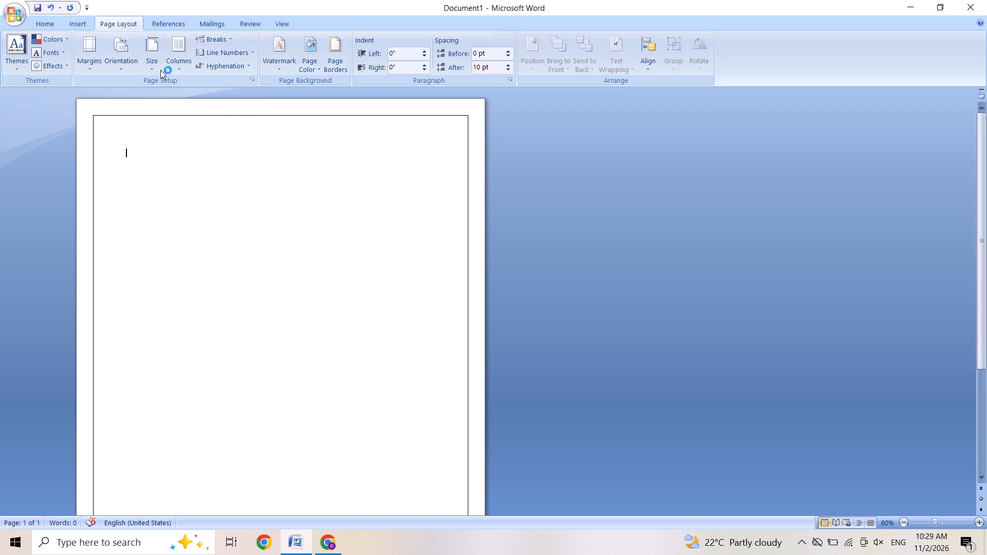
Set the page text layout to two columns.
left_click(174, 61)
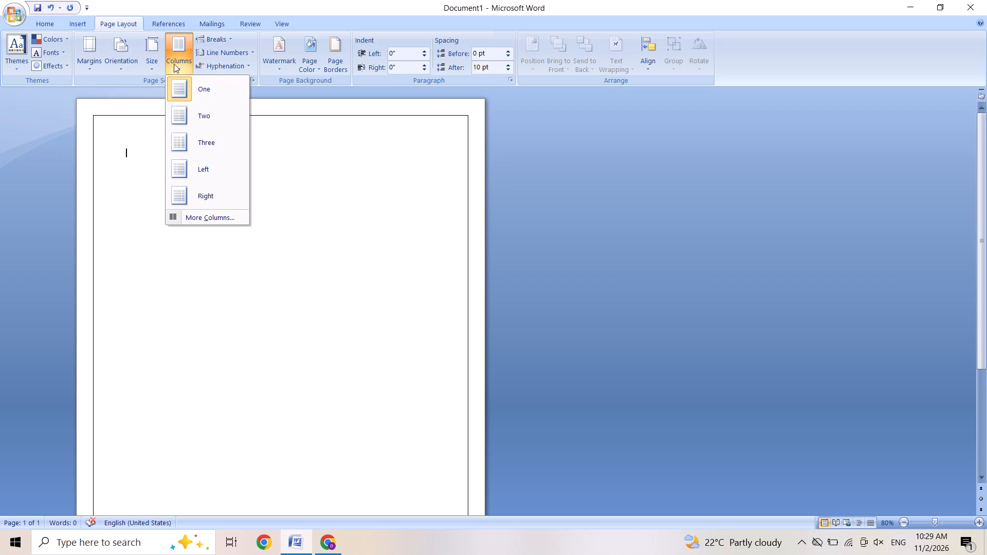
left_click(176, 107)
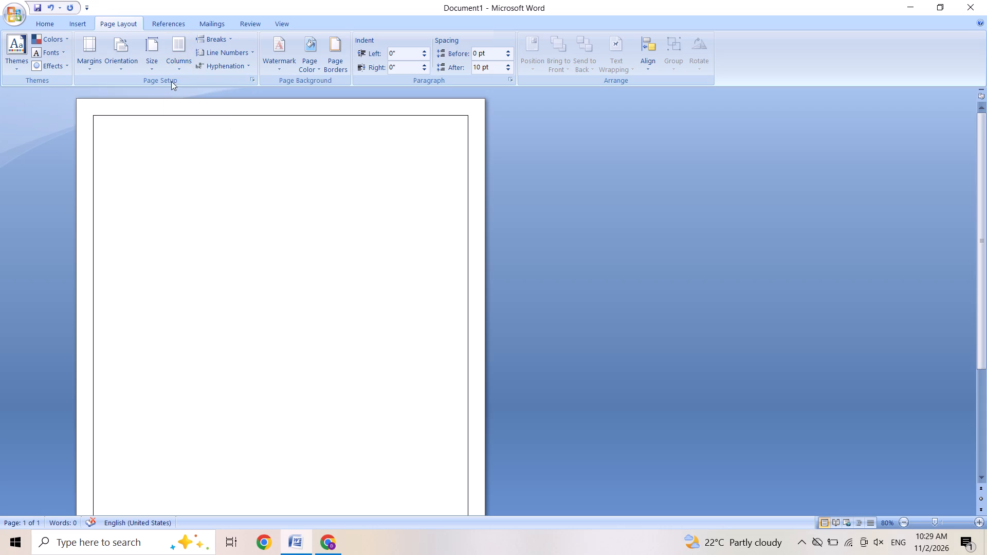
Set the page text layout to three columns and return to the document page.
left_click(169, 57)
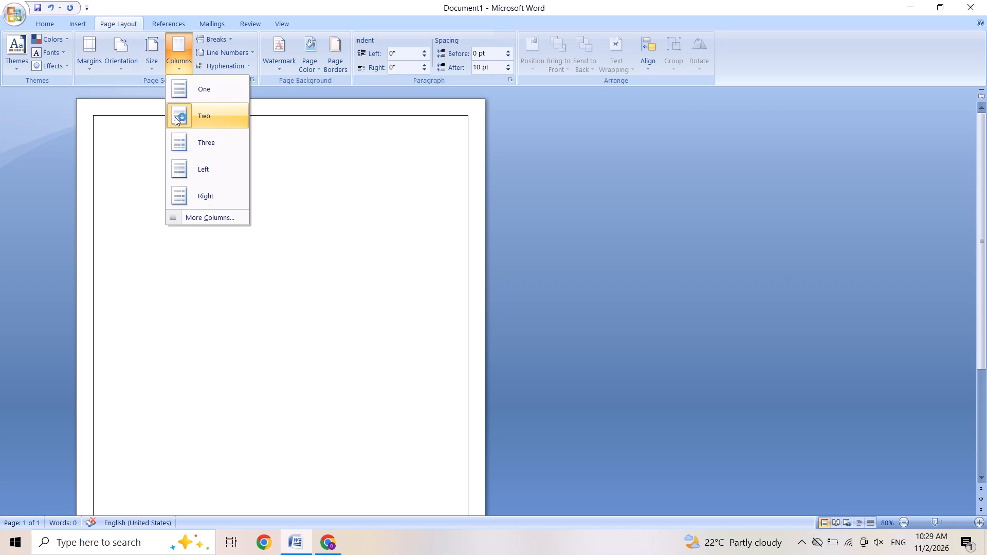
left_click_drag(175, 117, 175, 135)
left_click(175, 135)
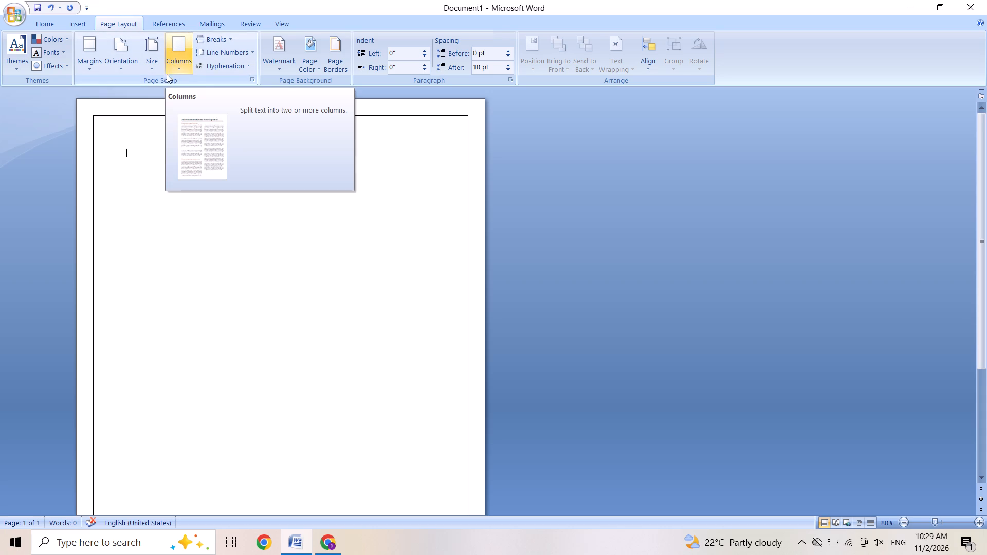
left_click(174, 57)
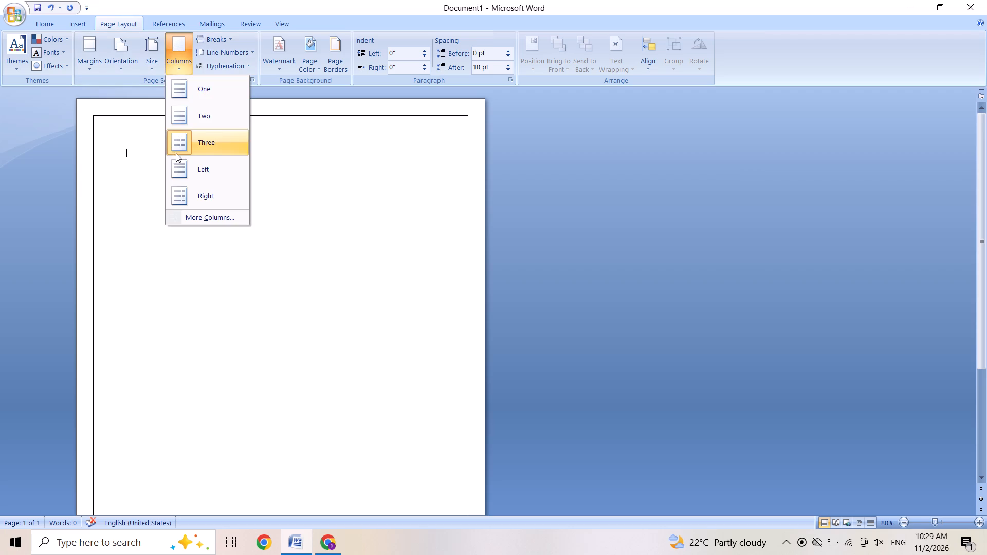
left_click(397, 211)
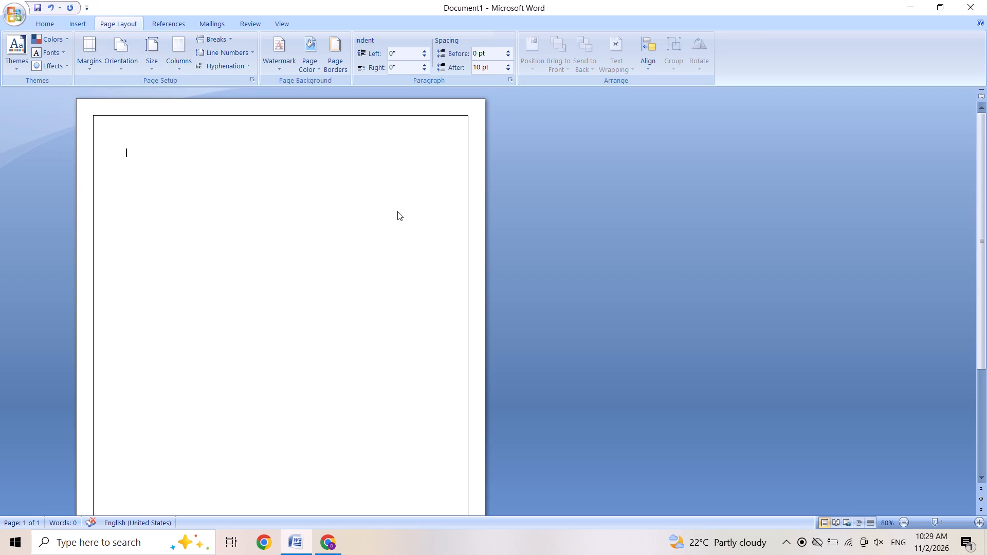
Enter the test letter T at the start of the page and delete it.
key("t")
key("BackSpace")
Open the choice of built-in theme fonts for the document.
left_click(53, 52)
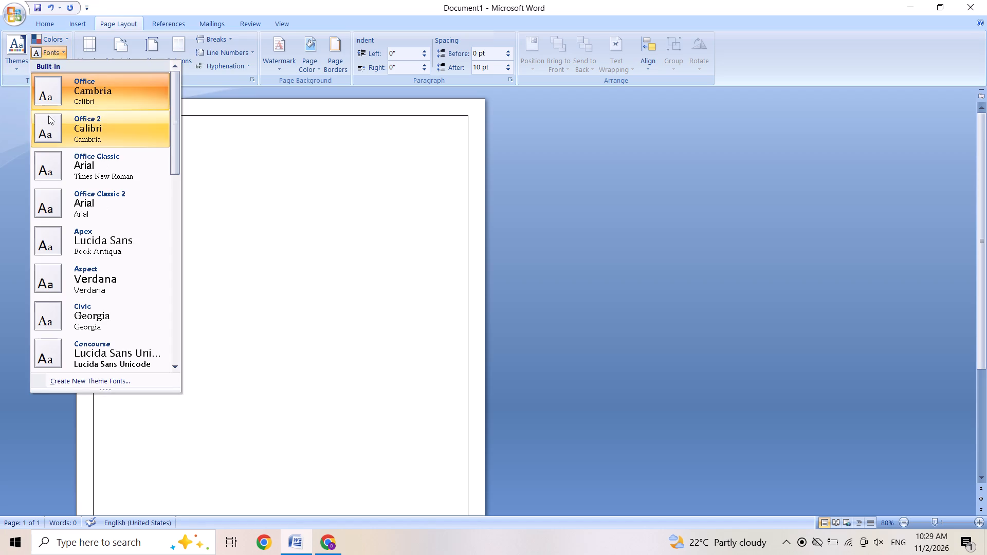
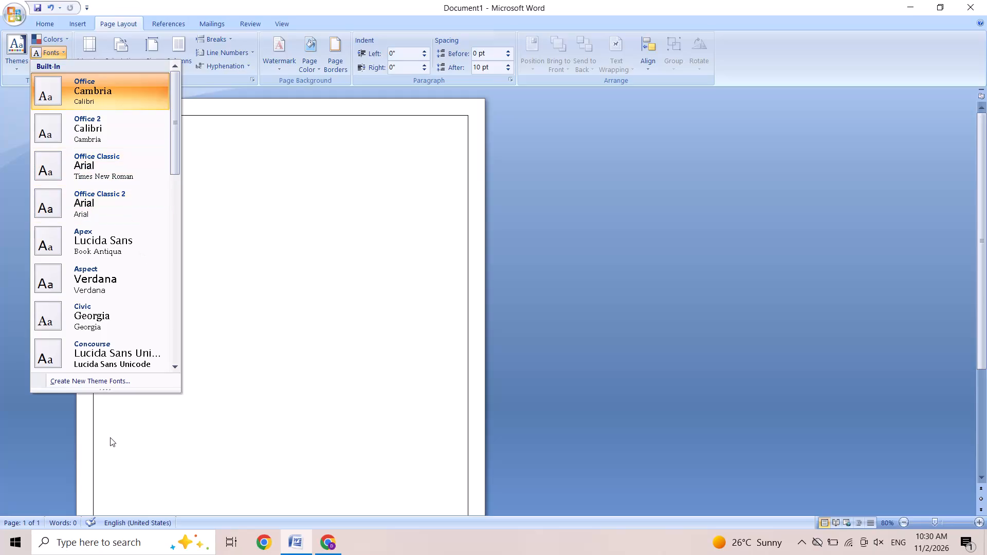
Look through the built-in theme font sets down to Verve and back up to Office.
triple_click(179, 369)
left_click(179, 369)
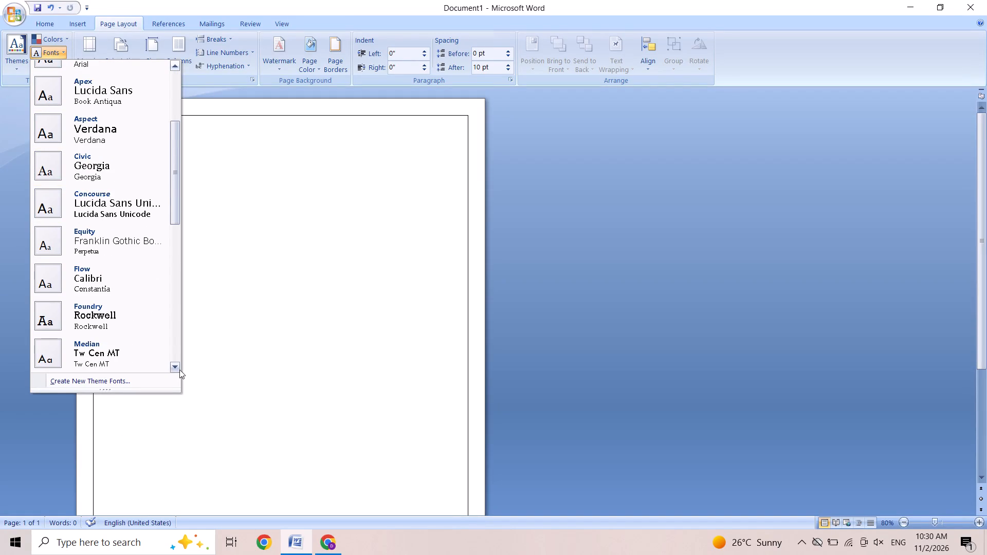
double_click(179, 369)
left_click(179, 369)
triple_click(179, 369)
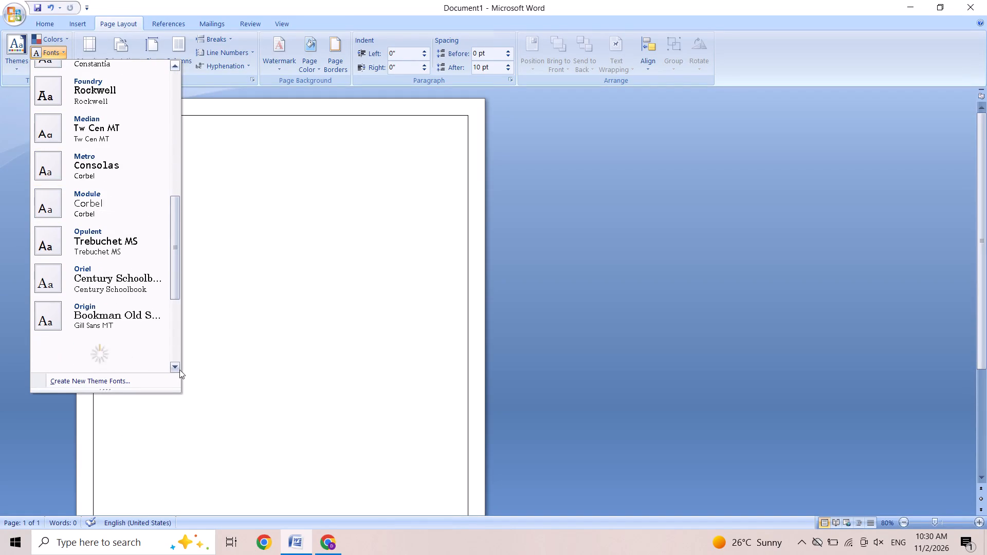
triple_click(179, 369)
left_click(179, 369)
triple_click(179, 369)
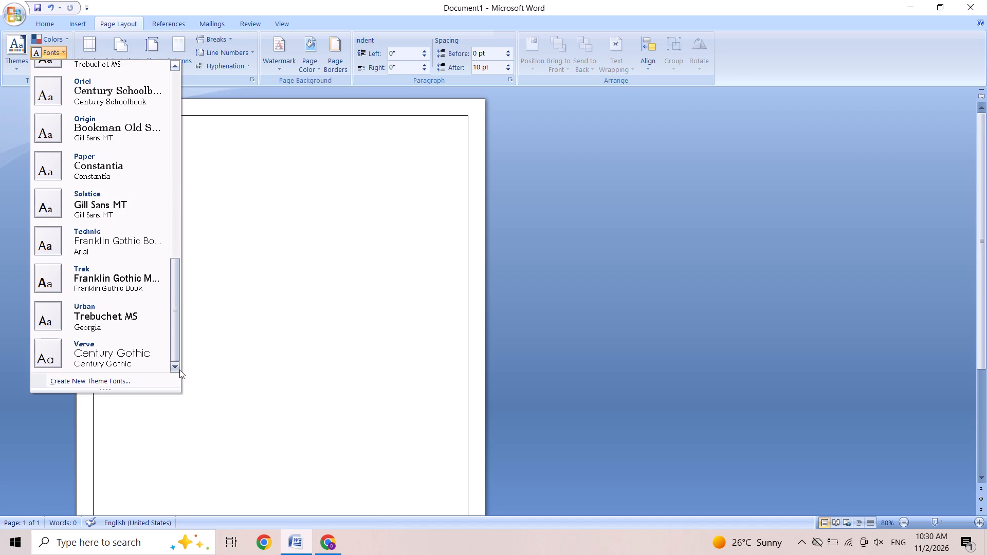
left_click(179, 369)
triple_click(173, 66)
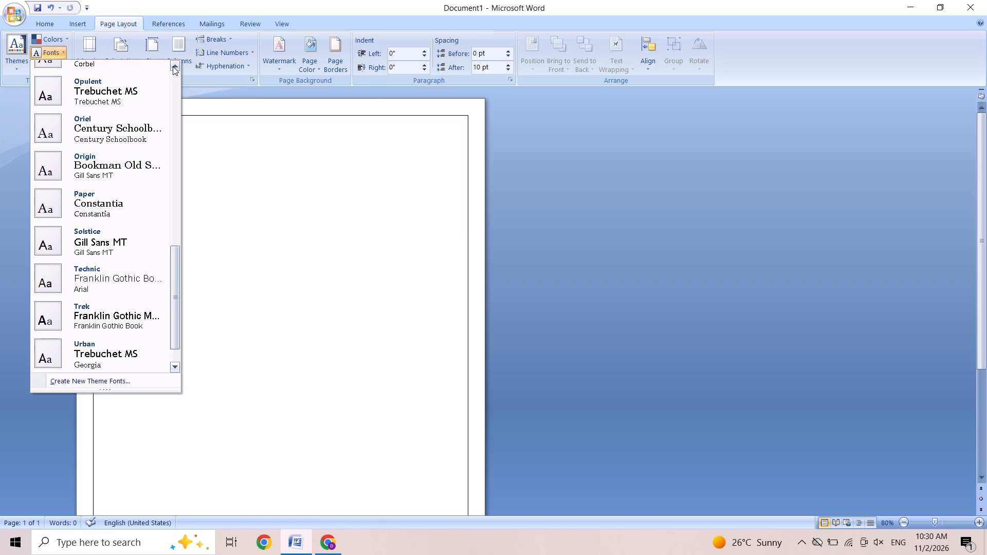
triple_click(173, 66)
double_click(173, 66)
triple_click(173, 66)
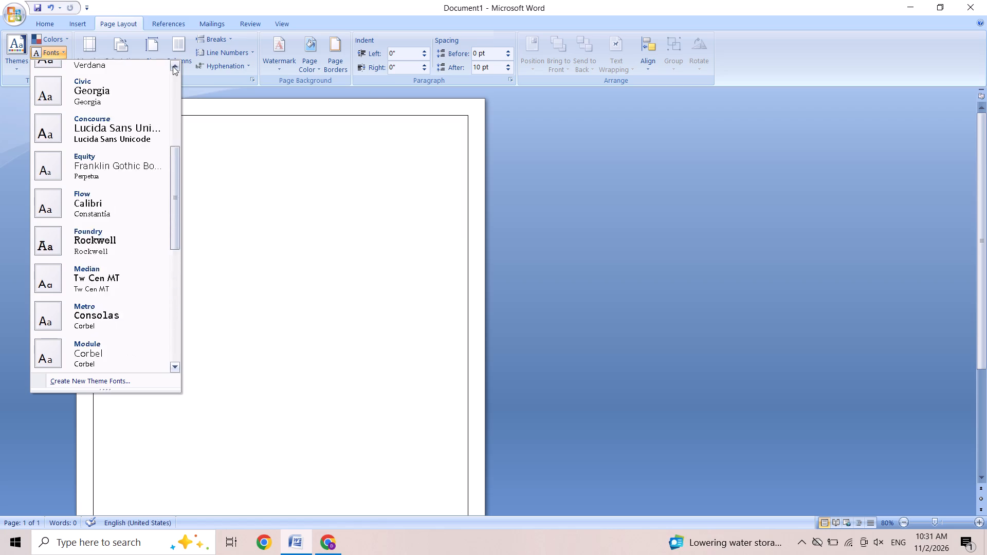
triple_click(173, 66)
triple_click(173, 66)
left_click(173, 66)
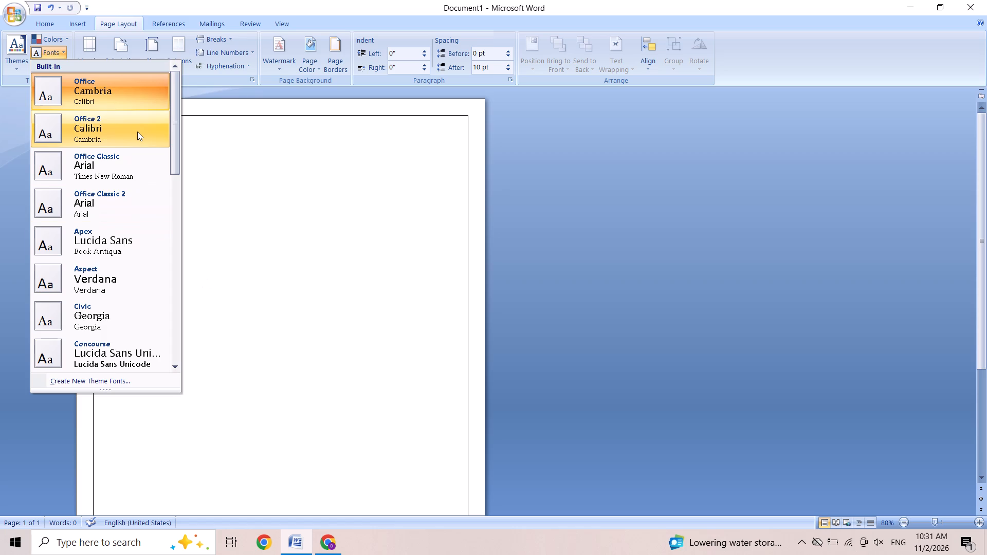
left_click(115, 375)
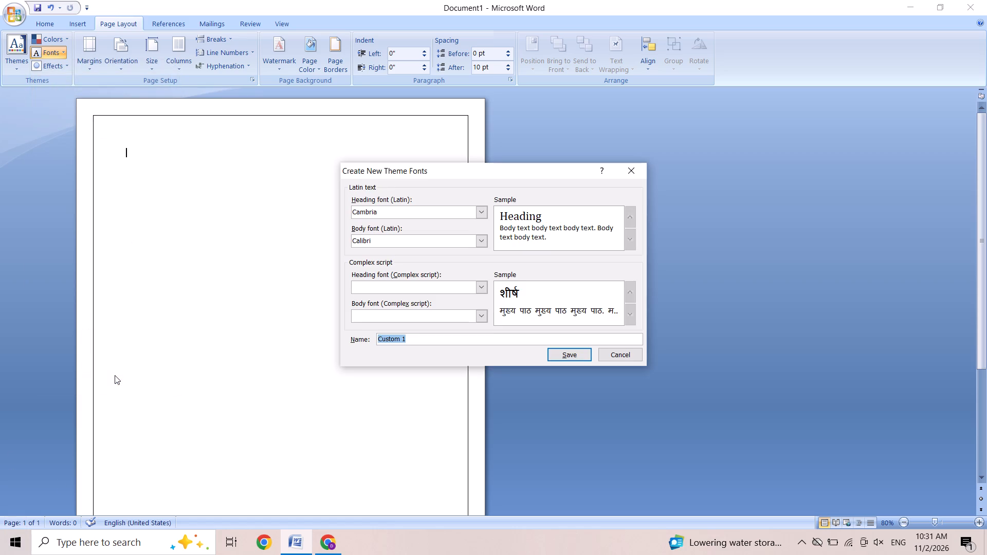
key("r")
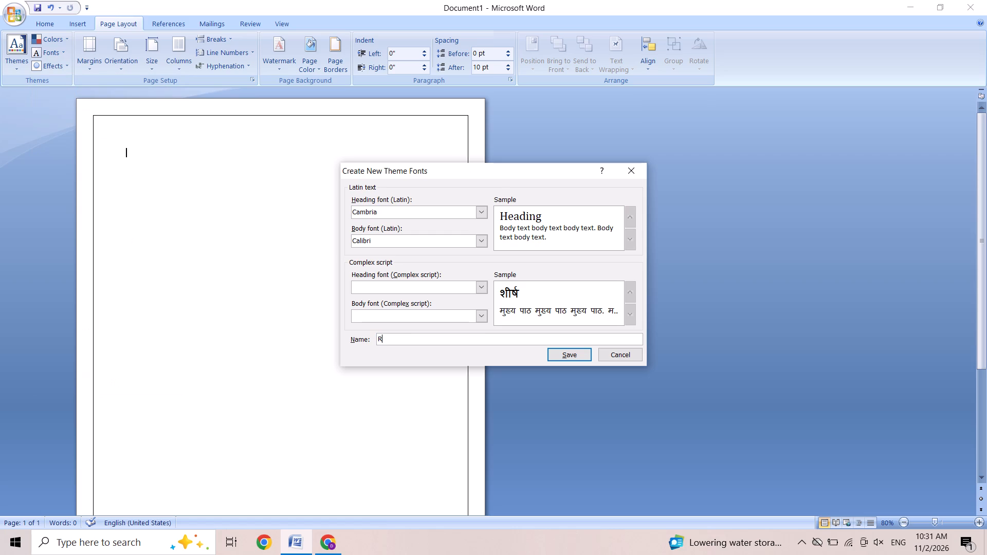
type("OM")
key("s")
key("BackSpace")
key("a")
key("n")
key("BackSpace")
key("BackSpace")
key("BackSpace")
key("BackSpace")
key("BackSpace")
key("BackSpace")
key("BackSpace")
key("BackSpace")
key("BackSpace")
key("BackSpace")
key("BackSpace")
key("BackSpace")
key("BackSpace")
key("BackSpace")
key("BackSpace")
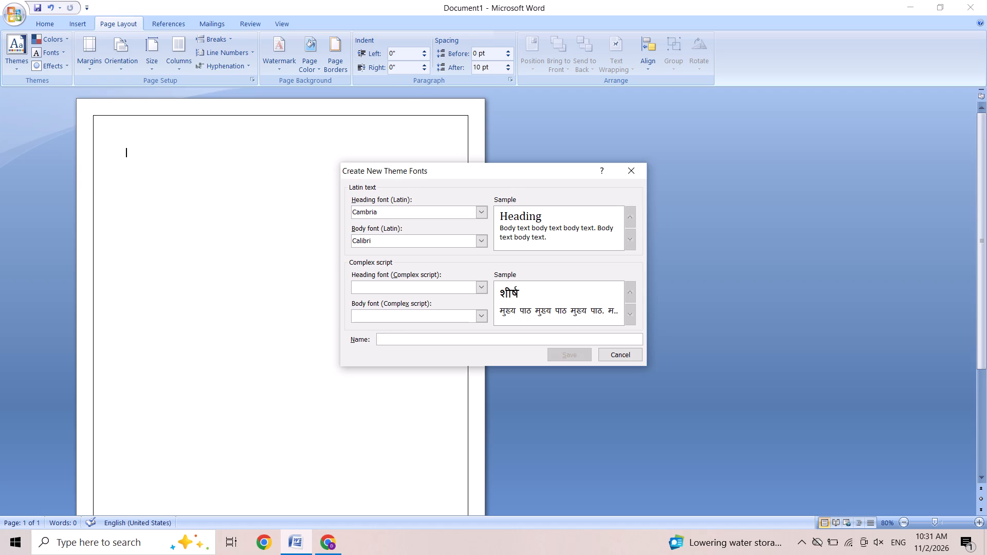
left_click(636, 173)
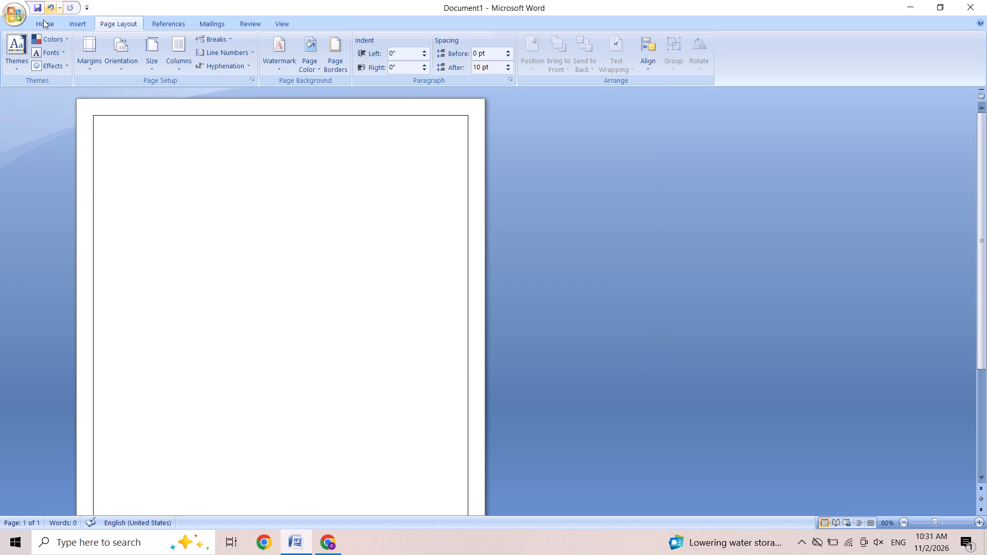
Review the built-in theme font sets again and apply the Office 2 set to the document.
left_click(43, 51)
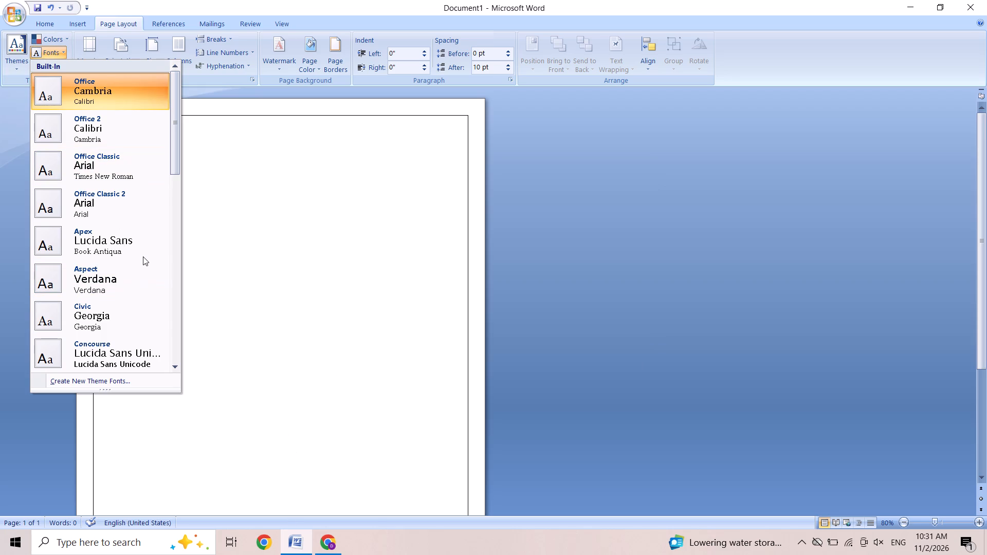
left_click(178, 367)
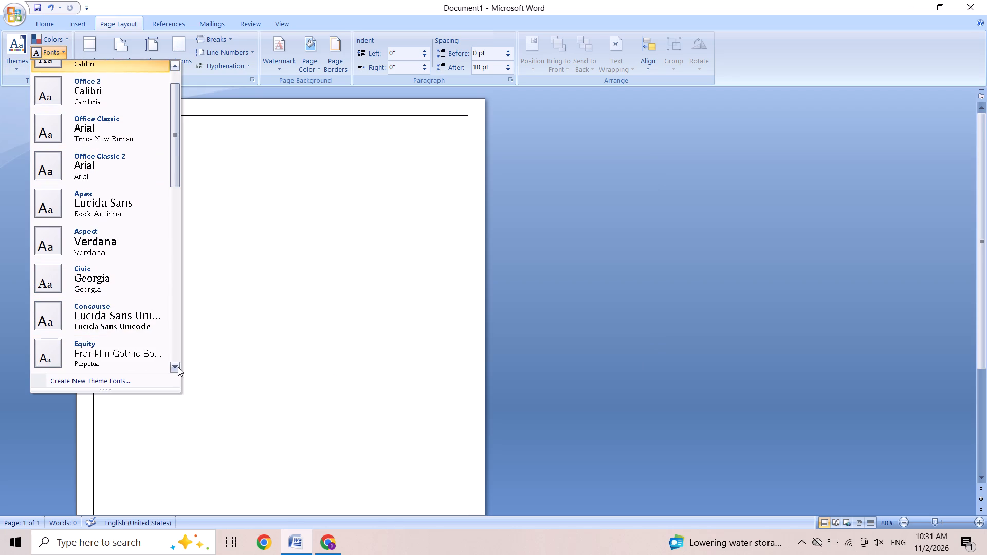
left_click(178, 367)
left_click(178, 367)
left_click(178, 367)
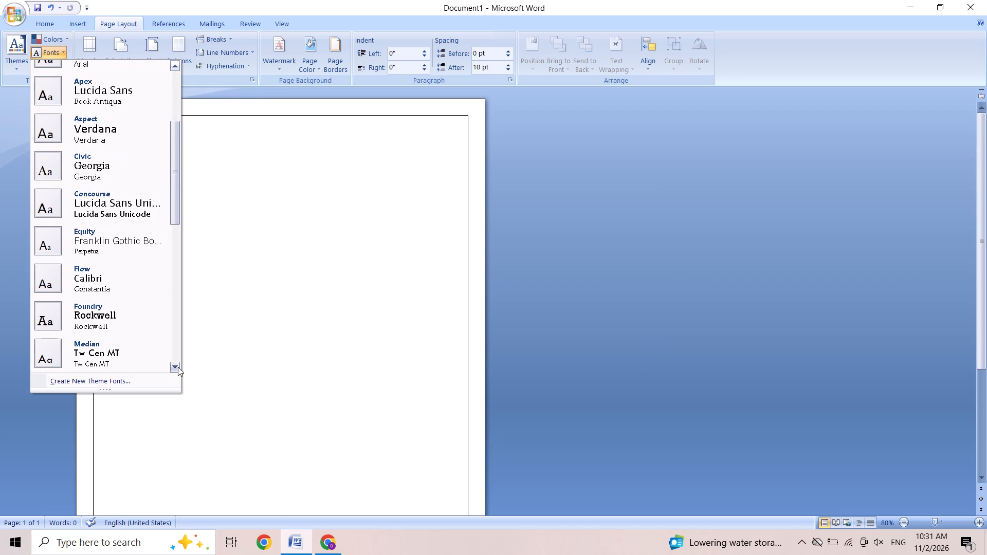
left_click(178, 367)
left_click(178, 367)
double_click(178, 367)
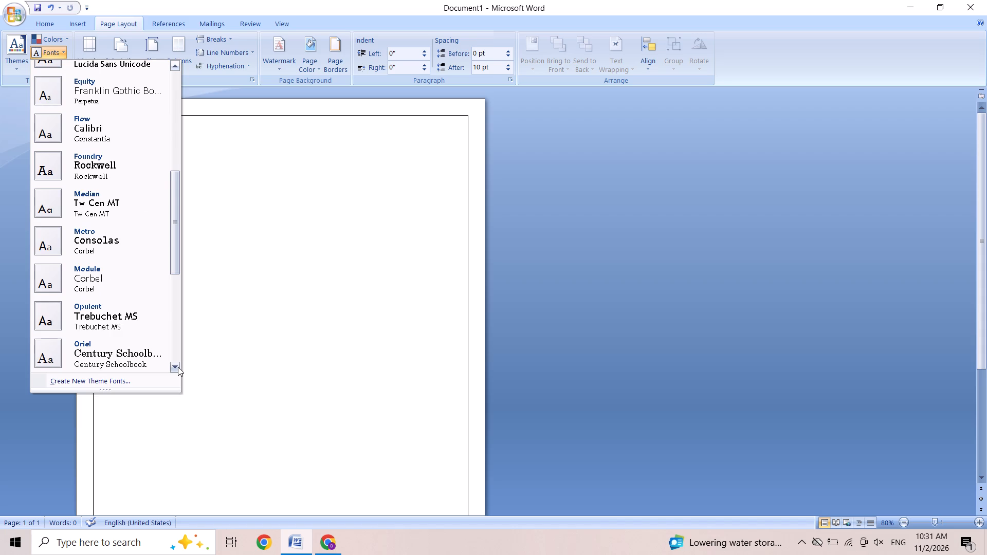
triple_click(178, 367)
double_click(178, 367)
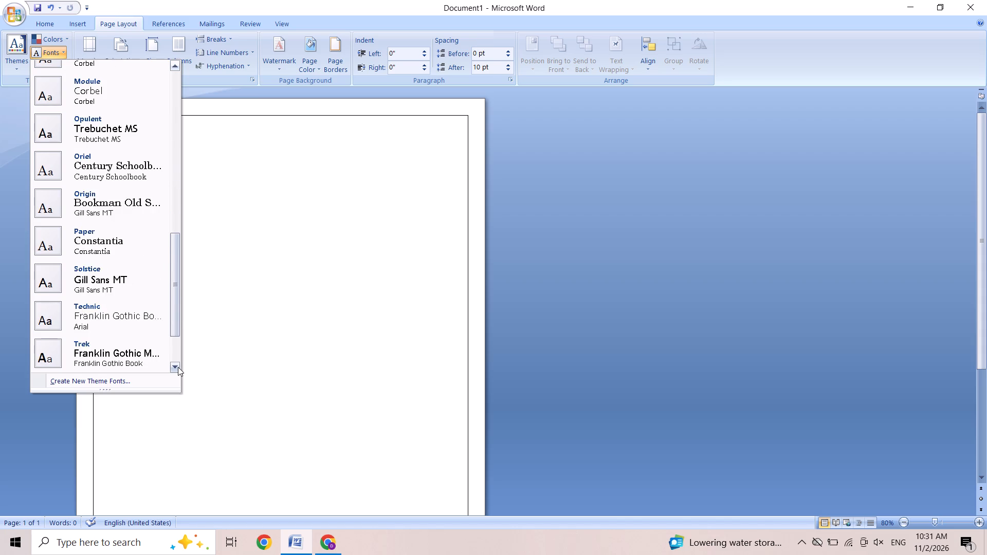
double_click(178, 367)
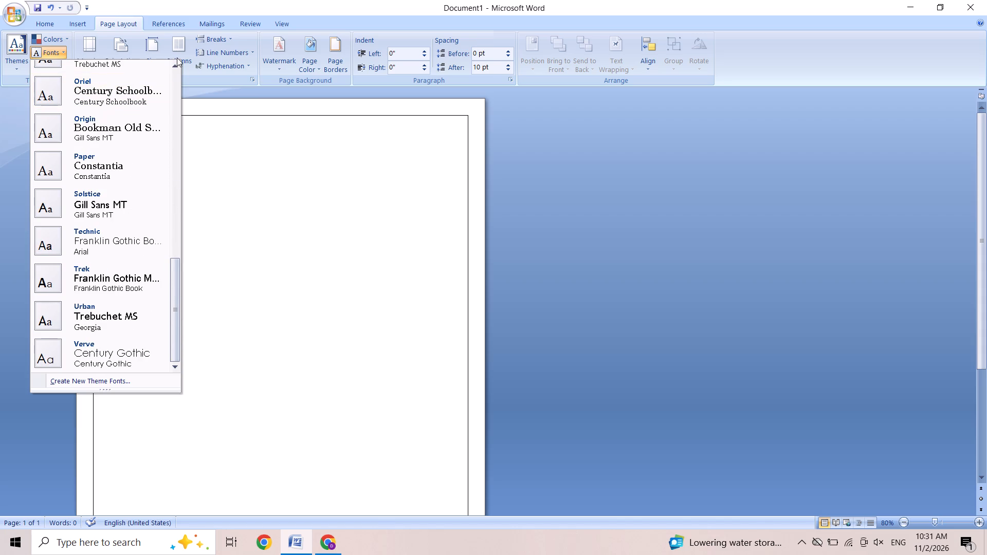
left_click(177, 66)
triple_click(177, 66)
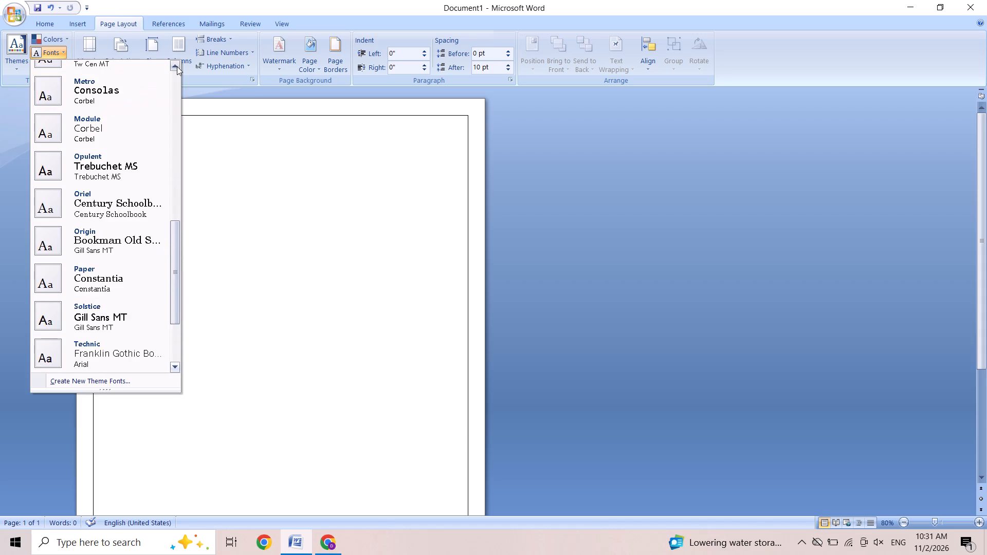
triple_click(177, 66)
triple_click(177, 66)
triple_click(177, 66)
triple_click(177, 66)
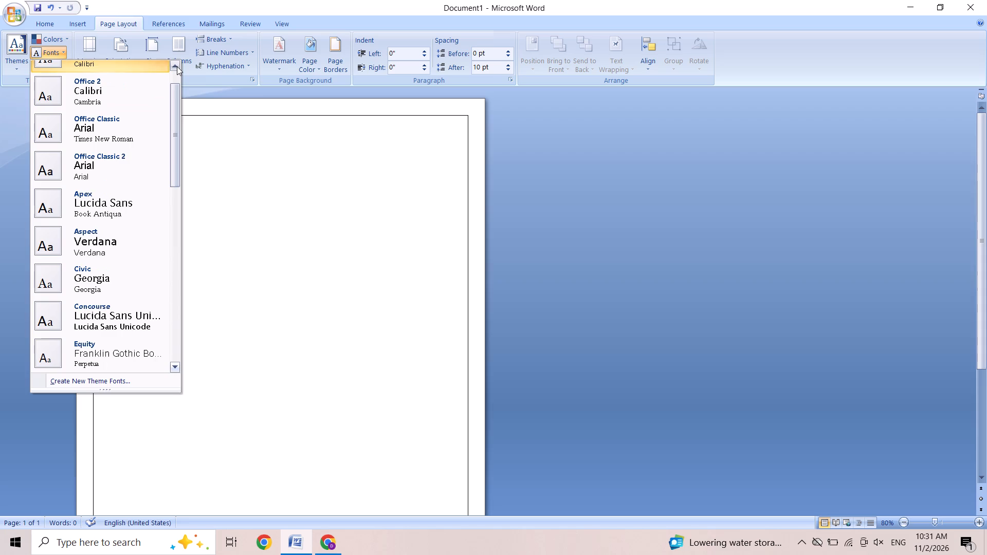
left_click(177, 66)
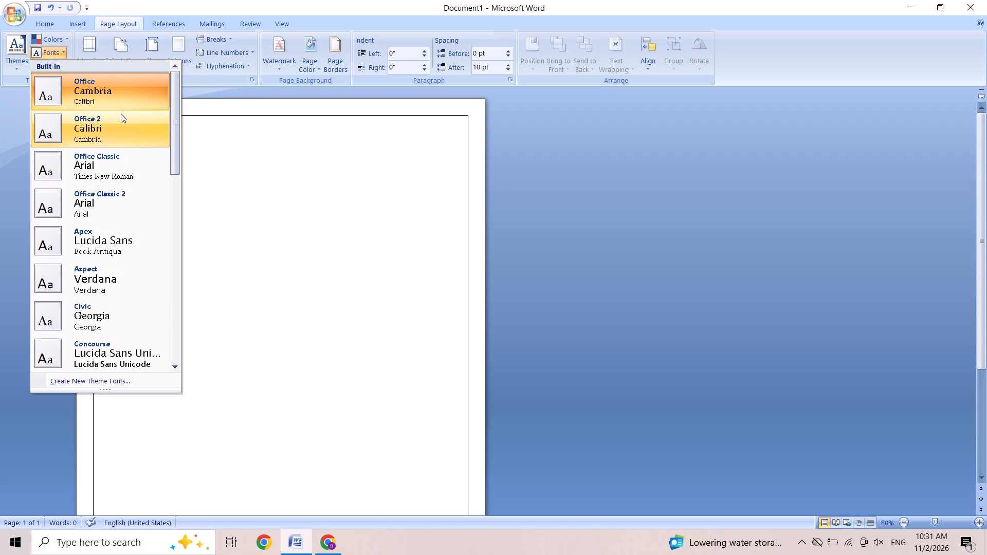
left_click(121, 114)
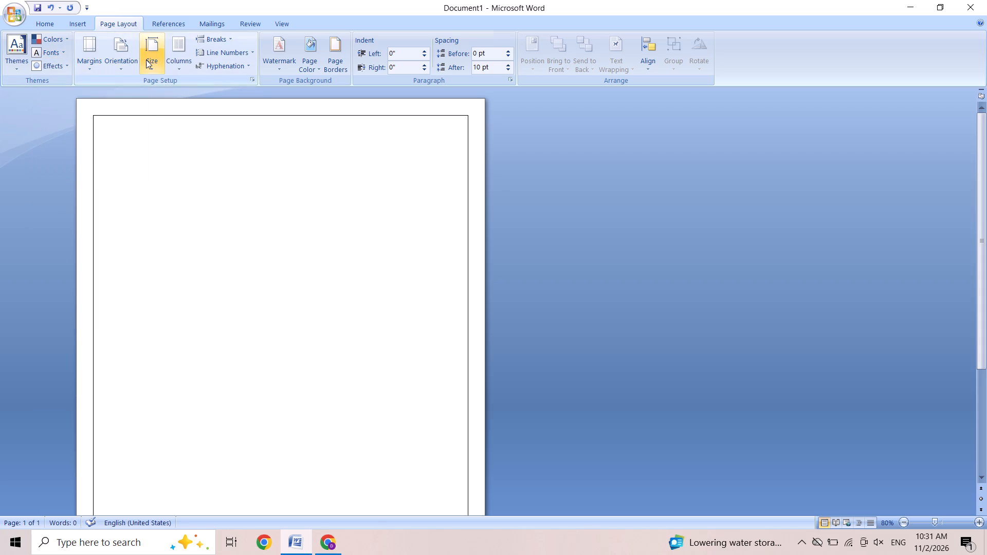
Open the choice of built-in theme fonts again.
left_click(34, 50)
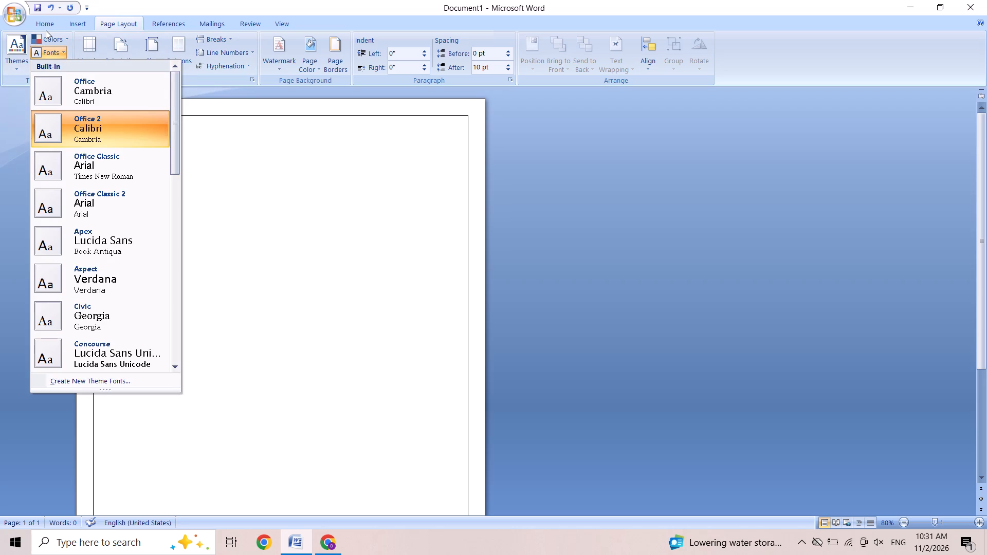
Leave the theme choices and undo the Office 2 theme font change.
left_click(46, 30)
left_click(46, 35)
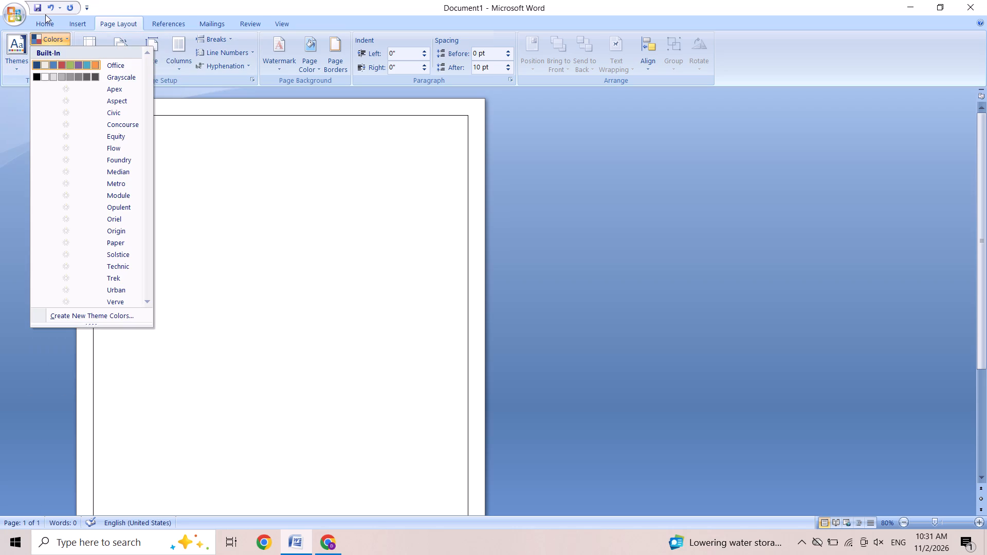
left_click(45, 14)
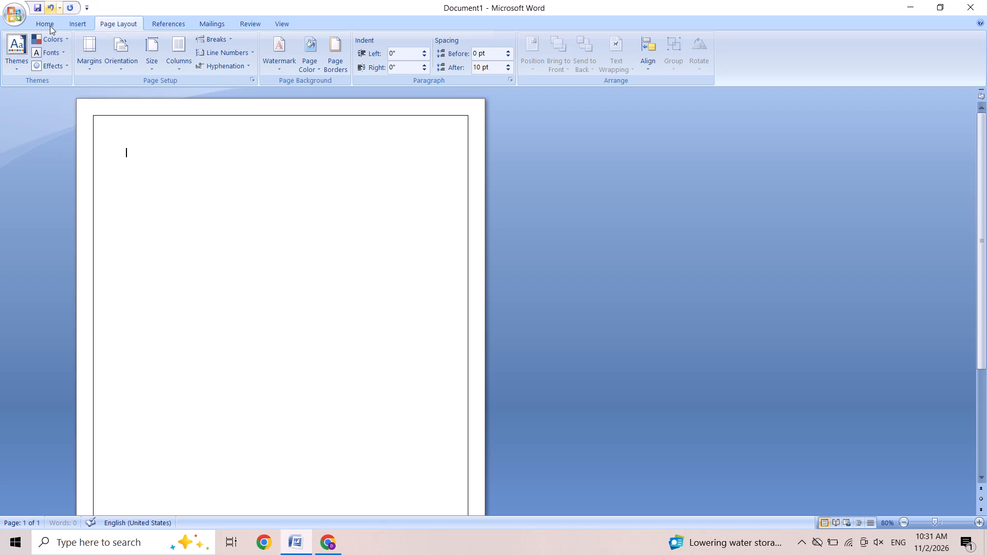
Set the font at the start of the blank page to Bahnschrift SemiCondensed.
left_click(50, 26)
left_click(50, 26)
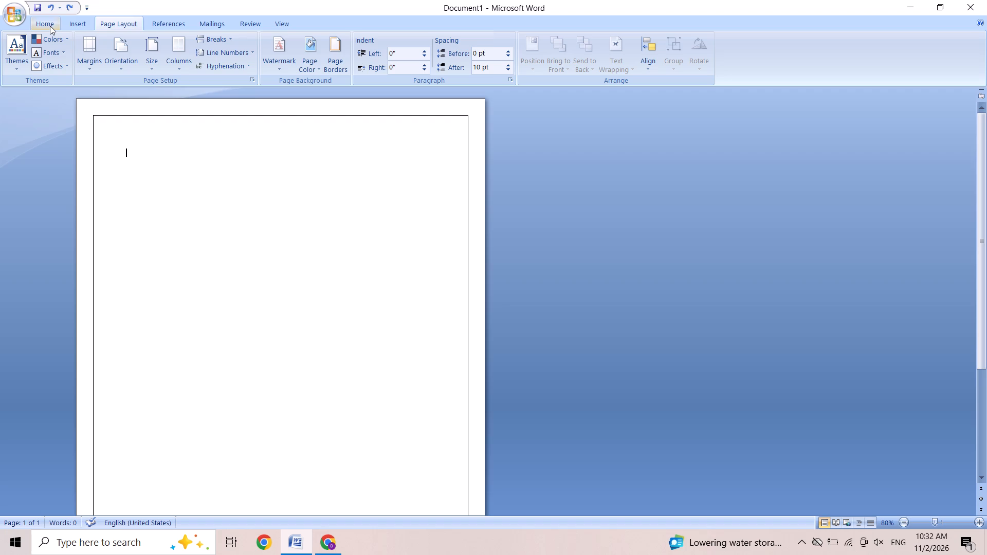
left_click(50, 26)
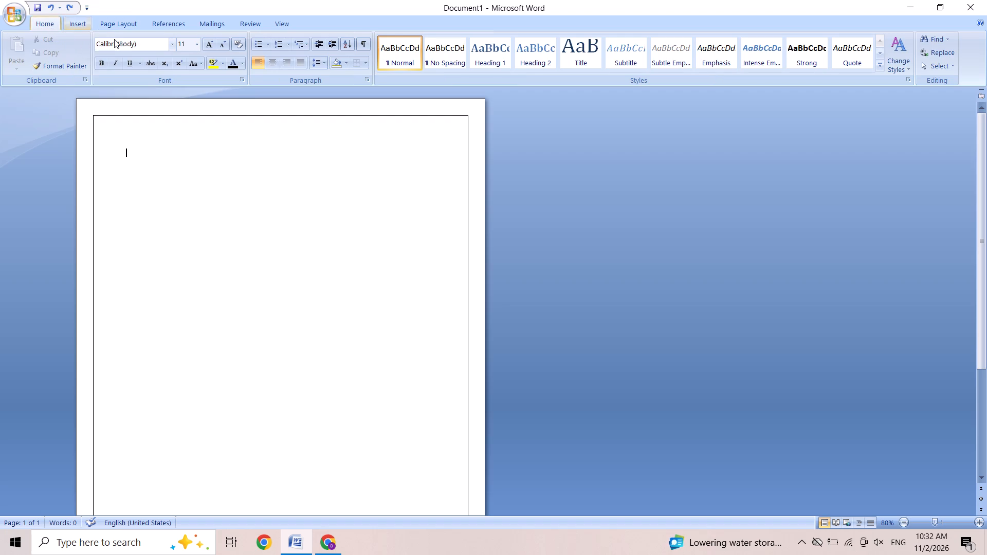
left_click(170, 44)
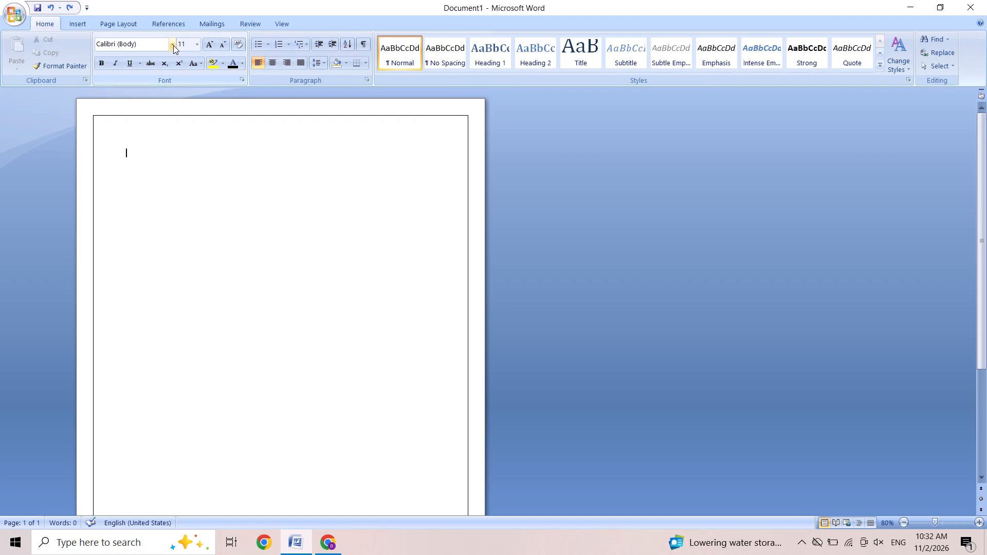
left_click(173, 45)
left_click(173, 45)
double_click(173, 45)
left_click(197, 46)
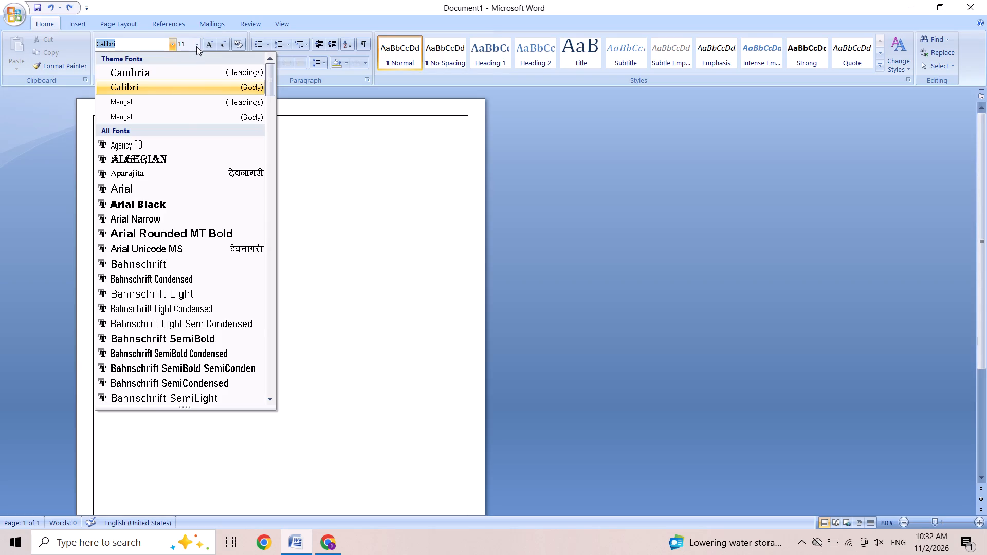
left_click_drag(196, 46, 156, 46)
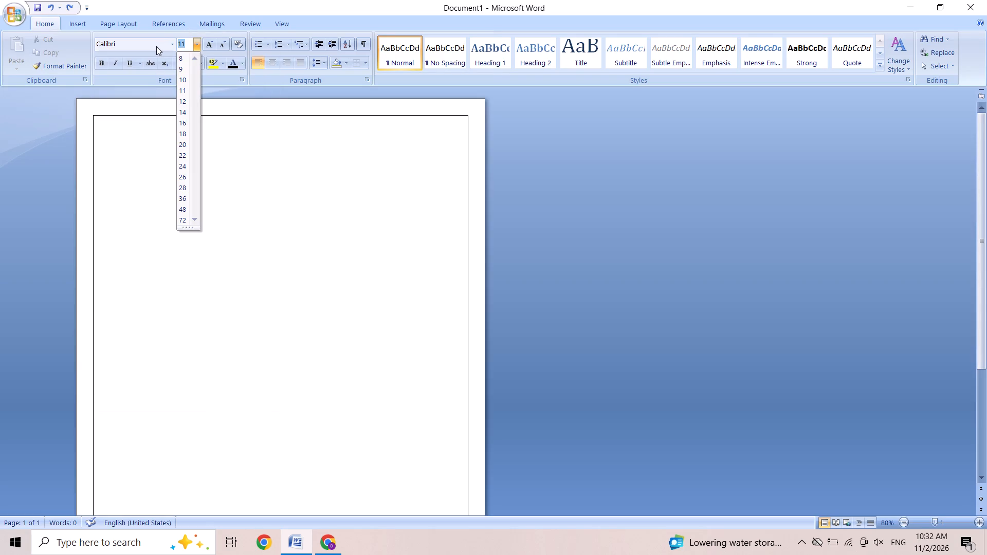
left_click_drag(156, 46, 170, 47)
left_click(170, 47)
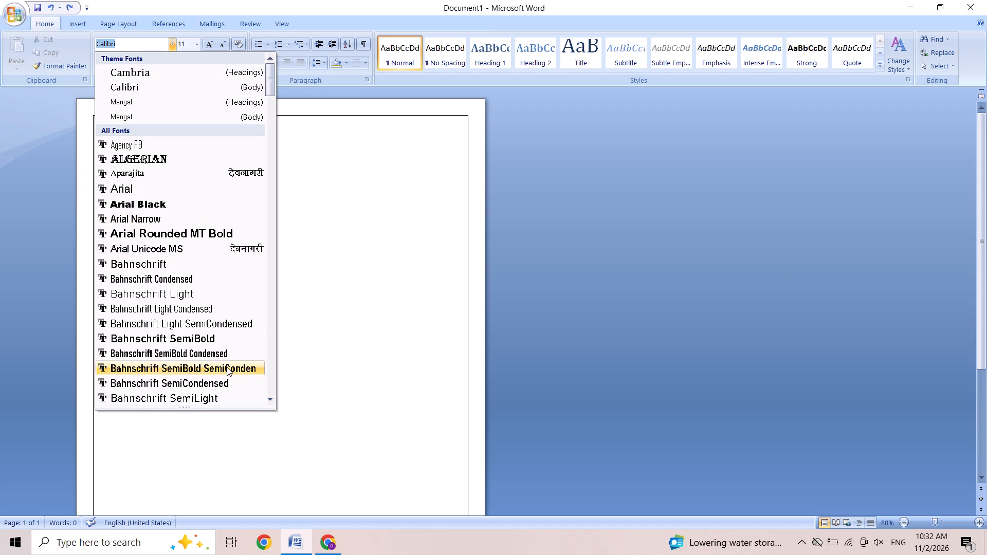
left_click_drag(227, 367, 234, 377)
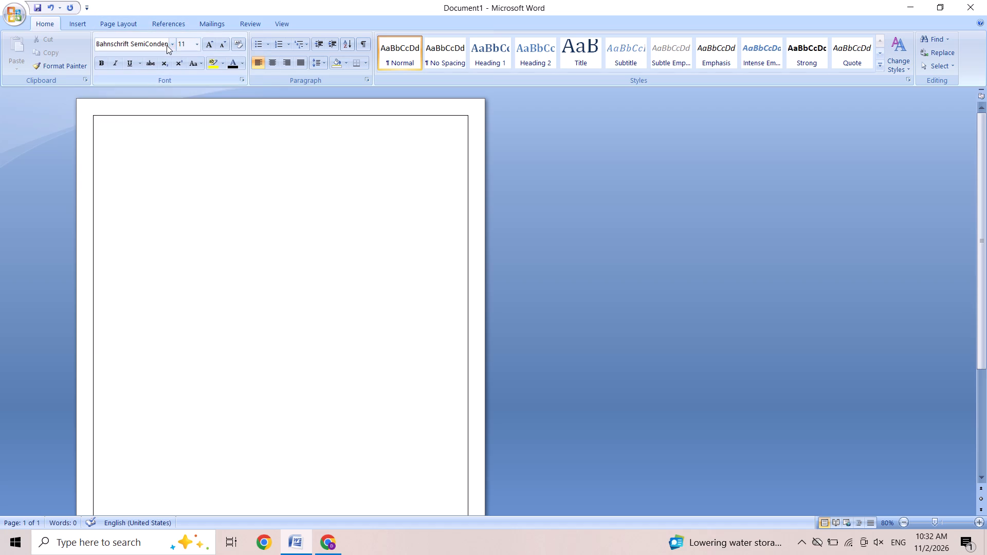
Look through the available text fonts alphabetically, from Agency FB down to Microsoft New Tai Lue.
left_click(173, 47)
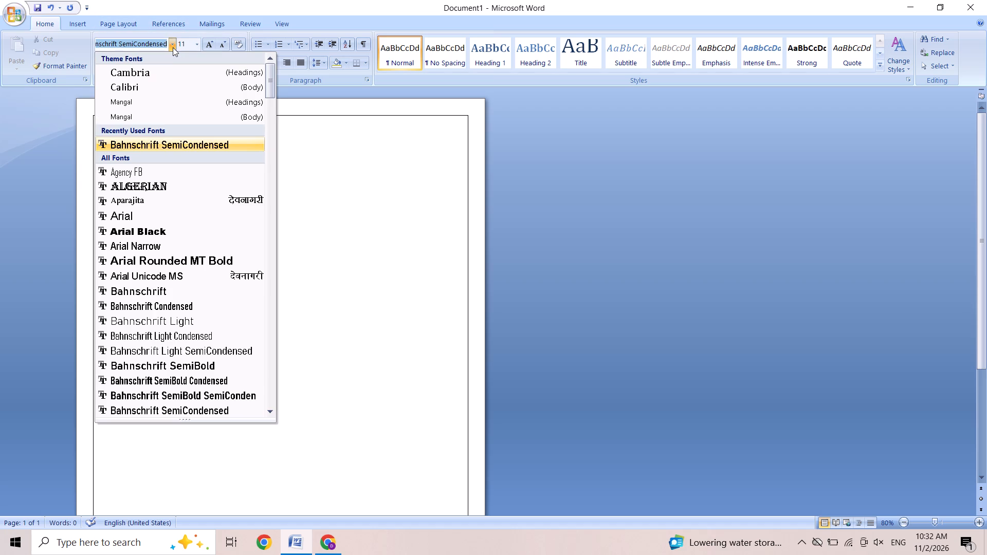
key("Down")
key("Down")
key("Down")
key("Down")
key("Down")
key("Down")
key("Down")
key("Down")
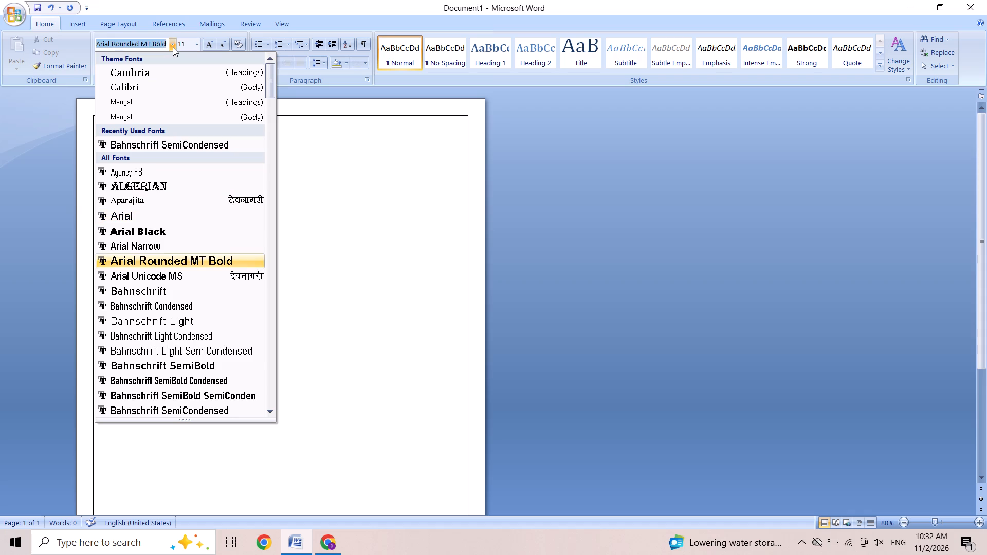
key("Down")
key("Down")
key("Down")
key("Down")
key("Down")
key("Down")
key("Down")
key("Down")
key("Down")
key("Down")
key("Down")
key("Down")
key("Down")
key("Down")
key("Down")
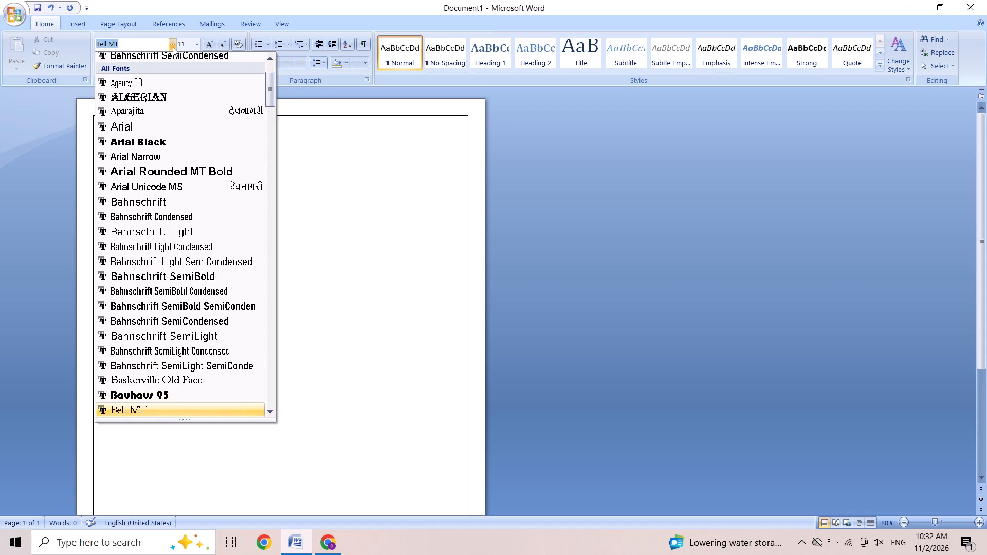
key("Down")
key("Down")
key("Down")
key("Down")
key("Down")
key("Down")
key("Down")
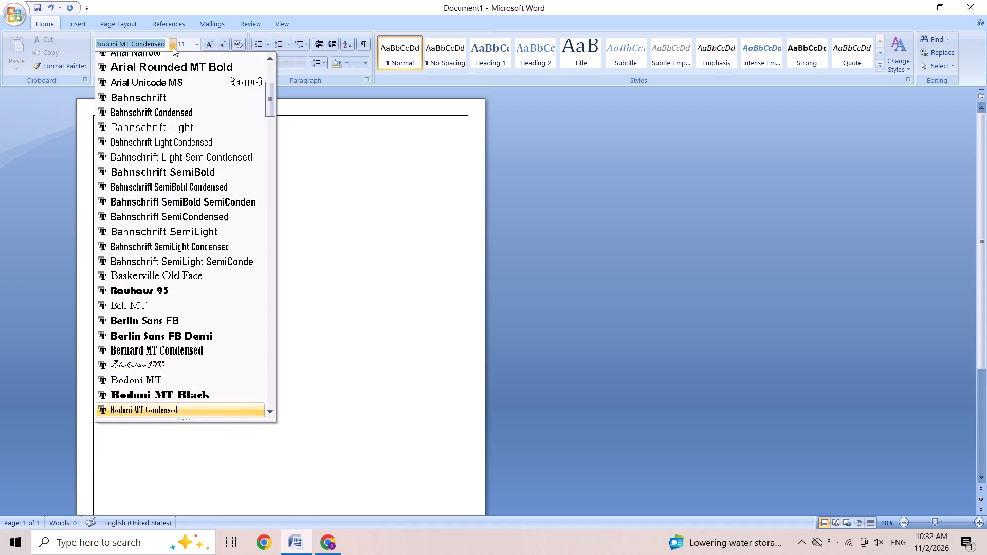
key("Down")
key("Down")
key("Down")
key("Down")
key("Down")
key("Down")
key("Down")
key("Down")
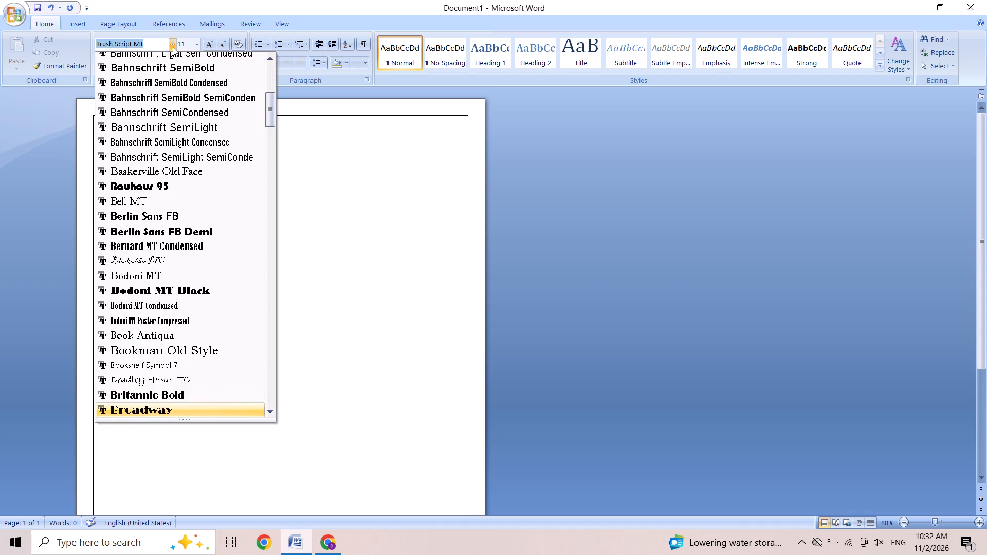
key("Down")
key("Down")
key("Down")
key("Down")
key("Down")
key("Down")
key("Down")
key("Down")
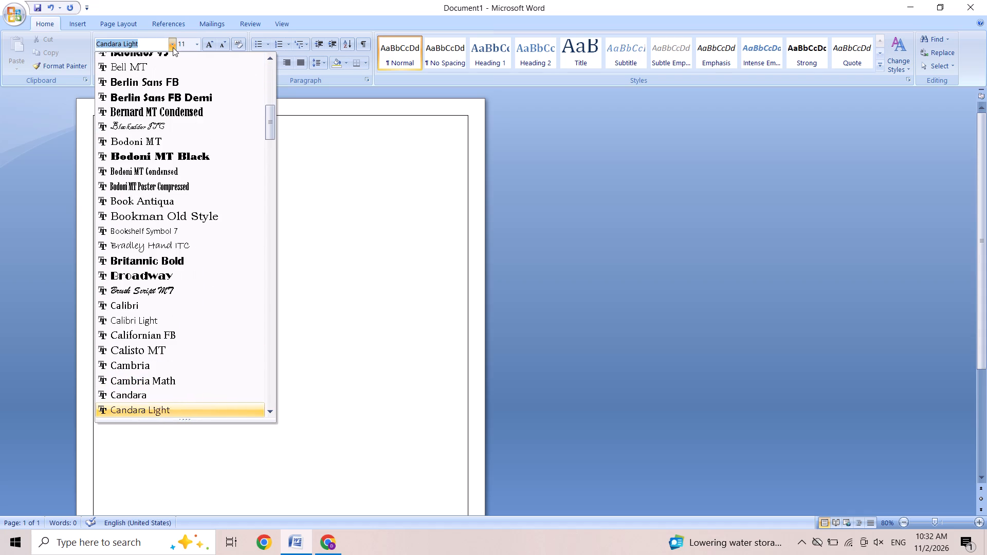
key("Down")
key("Down")
key("Down")
key("Down")
key("Down")
key("Down")
key("Down")
key("Down")
key("Down")
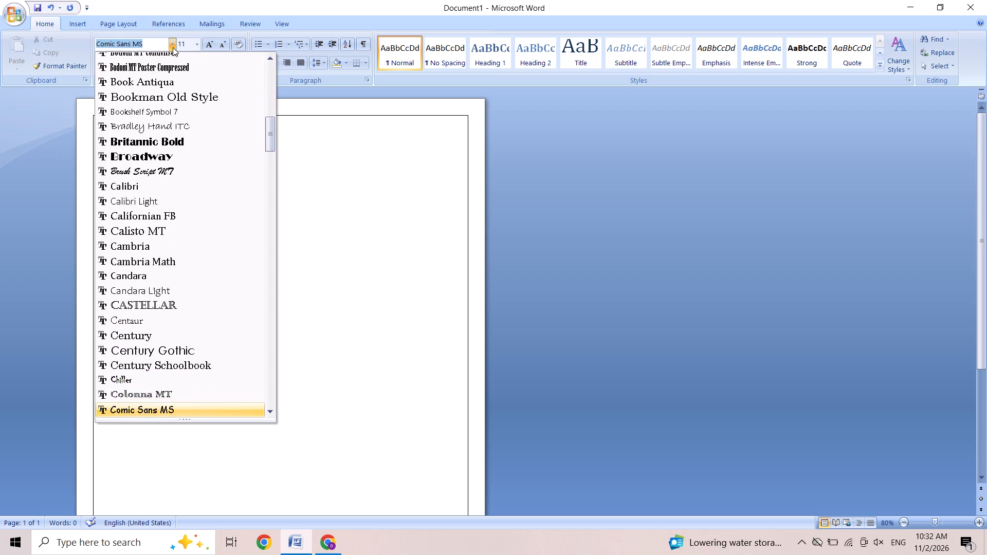
key("Down")
key("Down")
key("Down")
key("Down")
key("Down")
key("Down")
key("Down")
key("Down")
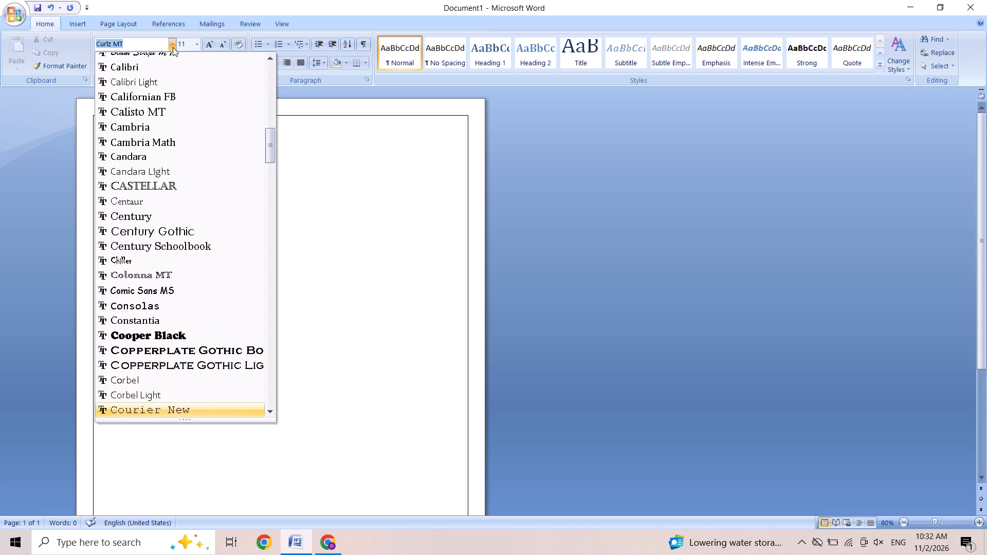
key("Down")
key("Down")
key("Down")
key("Down")
key("Down")
key("Down")
key("Down")
key("Down")
key("Down")
key("Down")
key("Down")
key("Down")
key("Down")
key("Down")
key("Down")
key("Down")
key("Down")
key("Down")
key("Down")
key("Down")
key("Down")
key("Down")
key("Down")
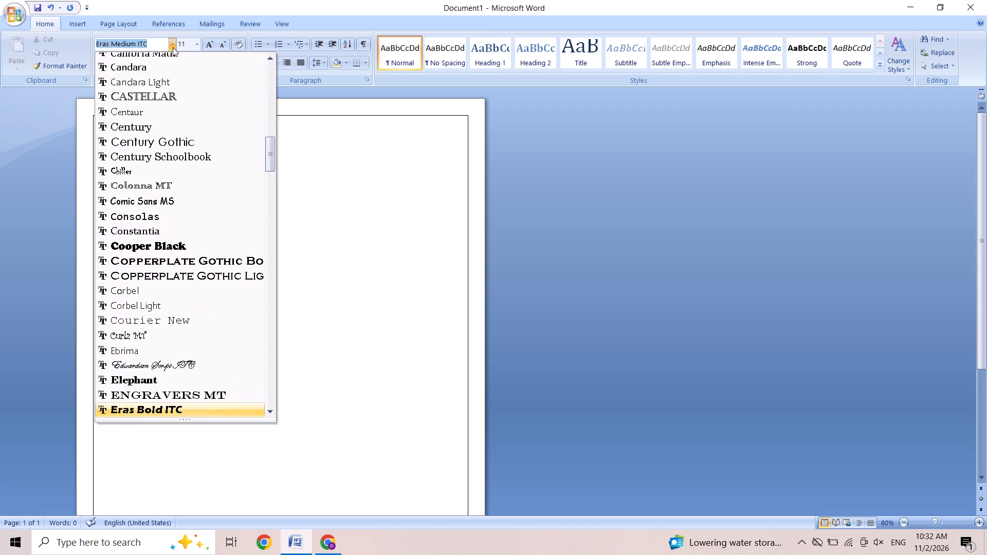
key("Down")
key("Down")
key("Down")
key("Down")
key("Down")
key("Down")
key("Down")
key("Down")
key("Down")
key("Down")
key("Down")
key("Down")
key("Down")
key("Down")
key("Down")
key("Down")
key("Down")
key("Down")
key("Down")
key("Down")
key("Down")
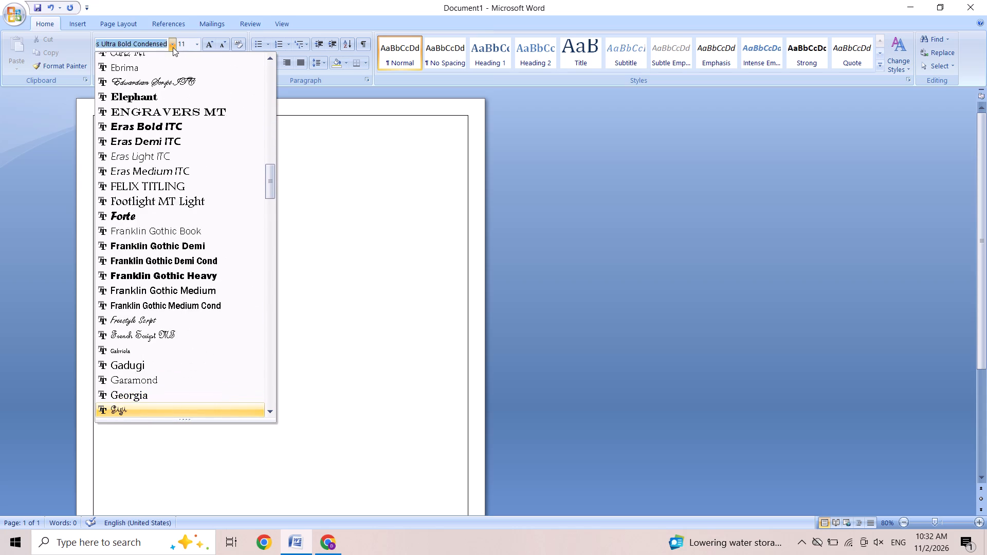
key("Down")
key("Down")
key("Down")
key("Down")
key("Down")
key("Down")
key("Down")
key("Down")
key("Down")
key("Down")
key("Down")
key("Down")
key("Down")
key("Down")
key("Down")
key("Down")
key("Down")
key("Down")
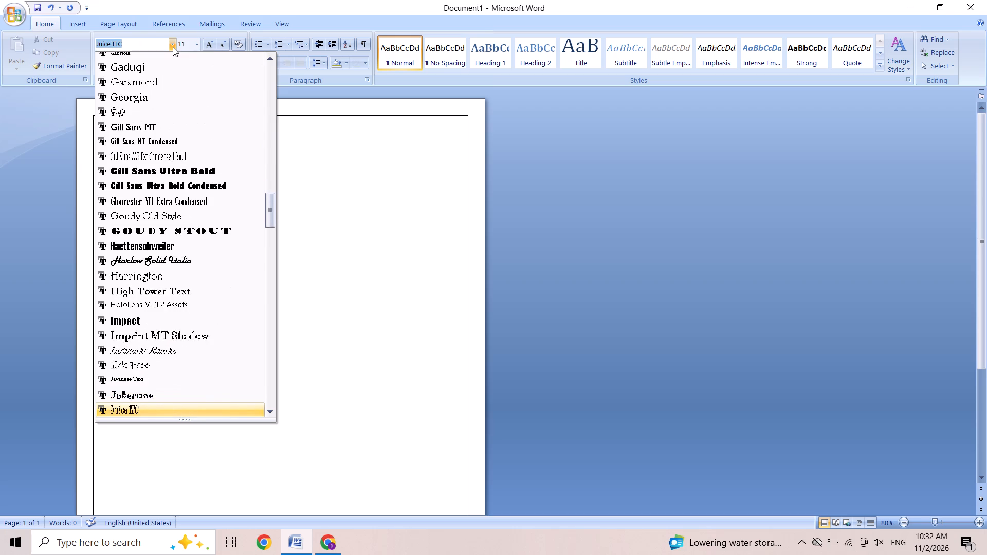
key("Down")
key("Down")
key("Down")
key("Down")
key("Down")
key("Down")
key("Down")
key("Down")
key("Down")
key("Down")
key("Down")
key("Down")
key("Down")
key("Down")
key("Down")
key("Down")
key("Down")
key("Down")
key("Down")
key("Down")
key("Down")
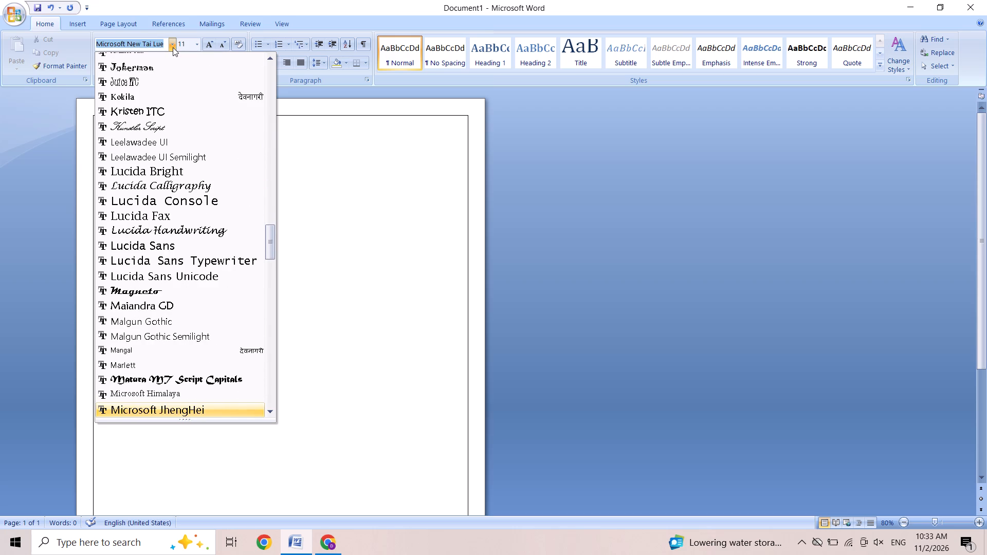
Look through the remaining text fonts alphabetically, from Microsoft New Tai Lue down to Yu Gothic UI Semilight.
key("Down")
key("Down")
key("Down")
key("Down")
key("Down")
key("Down")
key("Down")
key("Down")
key("Down")
key("Down")
key("Down")
key("Down")
key("Down")
key("Down")
key("Down")
key("Down")
key("Down")
key("Down")
key("Down")
key("Down")
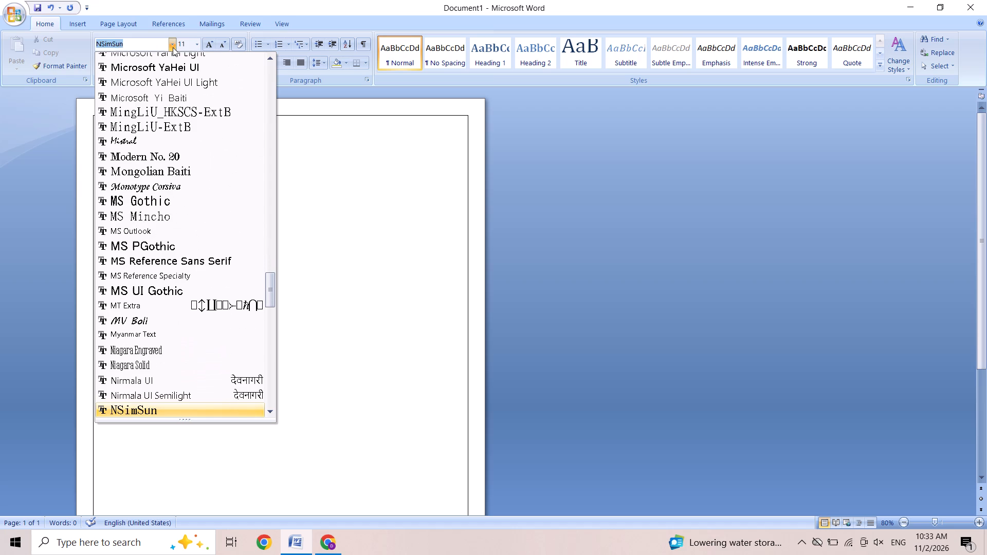
key("Down")
key("Down")
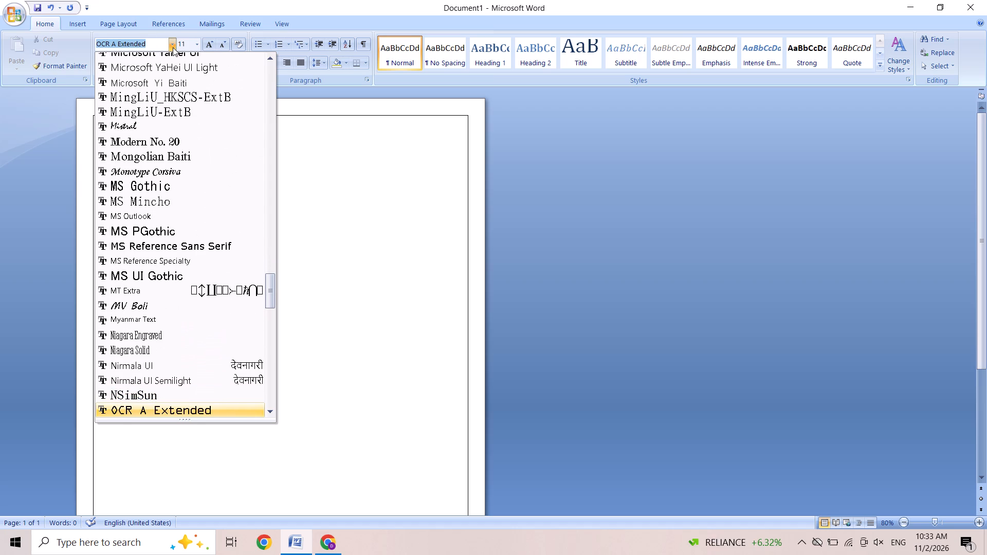
key("Down")
key("Down")
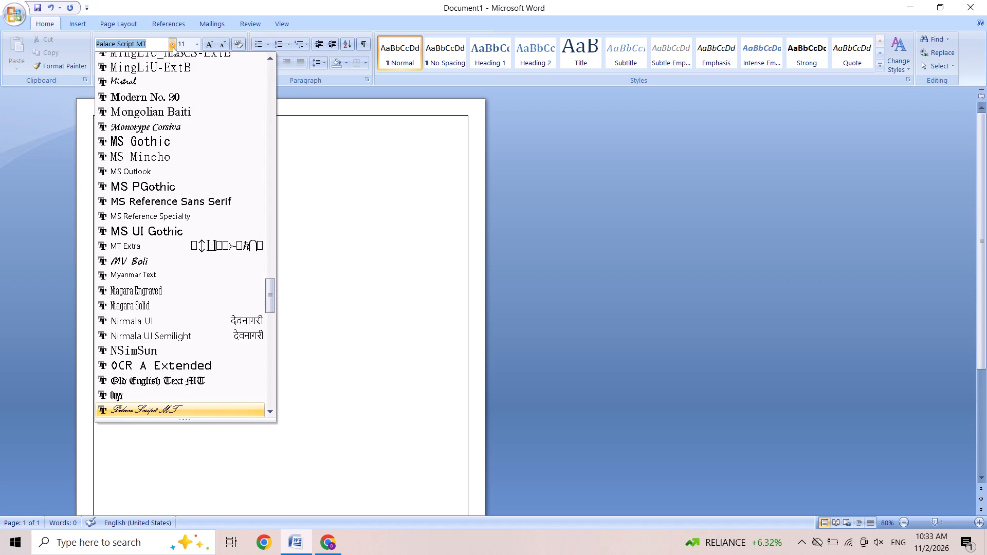
key("Down")
key("Down")
key("Down")
key("Down")
key("Down")
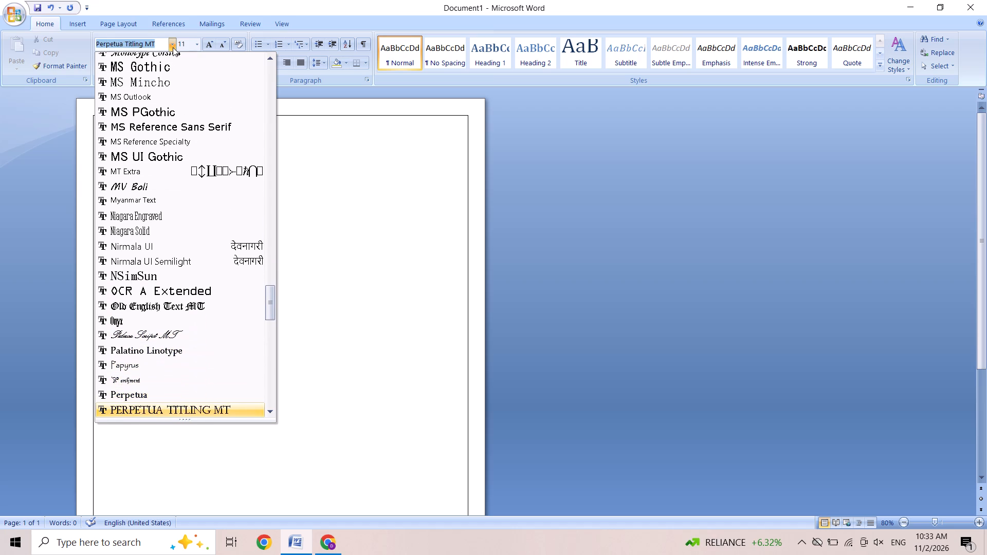
key("Down")
key("Down")
key("Down")
key("Down")
key("Down")
key("Down")
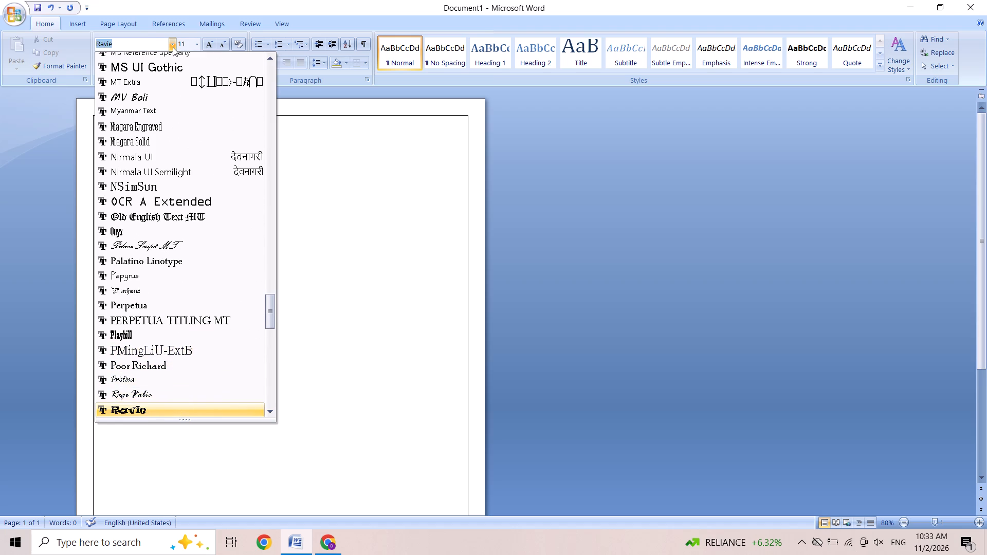
key("Down")
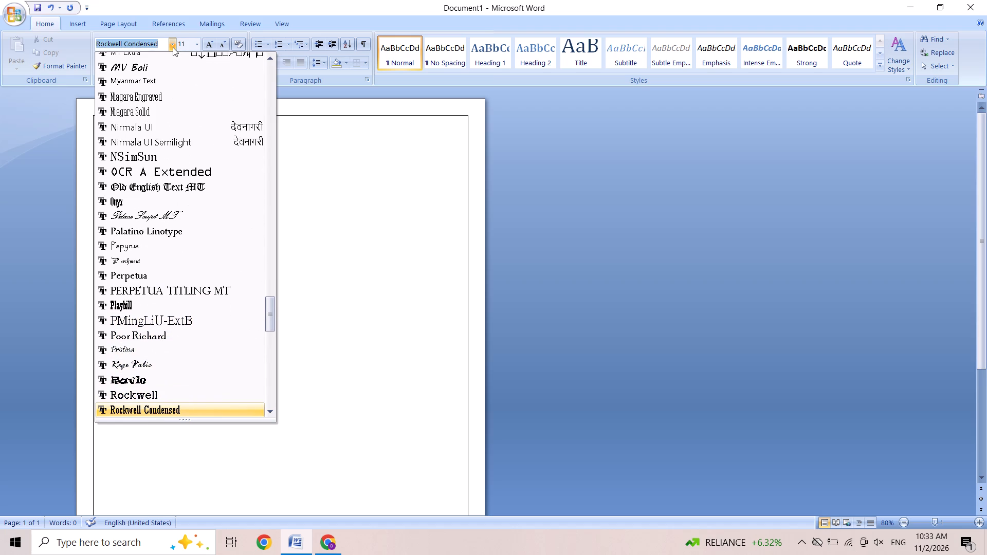
key("Down")
key("Down")
key("Down")
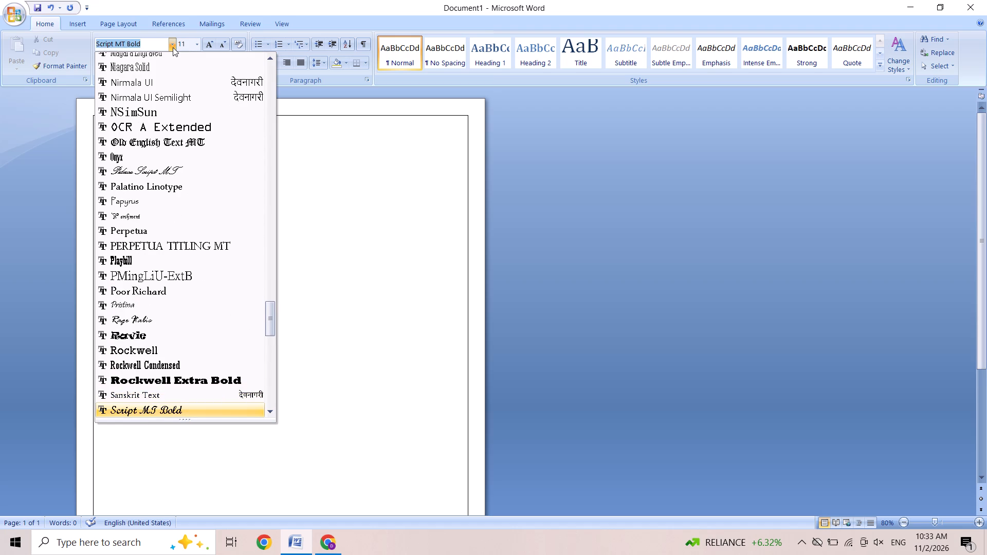
key("Down")
key("Down")
key("Down")
key("Down")
key("Down")
key("Down")
key("Down")
key("Down")
key("Down")
key("Down")
key("Down")
key("Down")
key("Down")
key("Down")
key("Down")
key("Down")
key("Down")
key("Down")
key("Down")
key("Down")
key("Down")
key("Down")
key("Down")
key("Down")
key("Down")
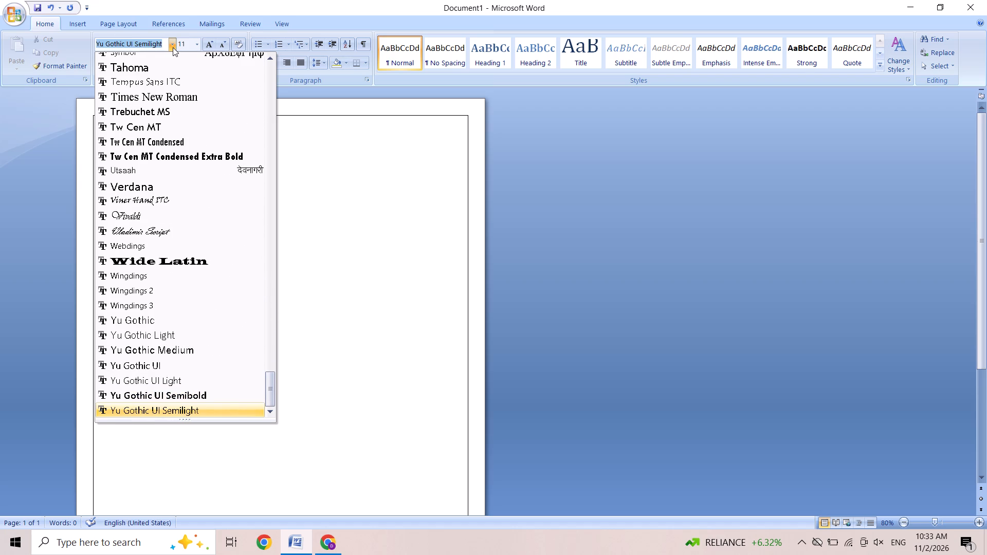
Go back up the available fonts and set the text font to the theme font Cambria (Headings).
key("Up")
key("Up")
key("Up")
key("Up")
key("Up")
key("Up")
key("Up")
key("Up")
key("Up")
key("Up")
key("Up")
key("Up")
key("Up")
key("Up")
key("Up")
key("Up")
key("Up")
key("Up")
key("Up")
key("Up")
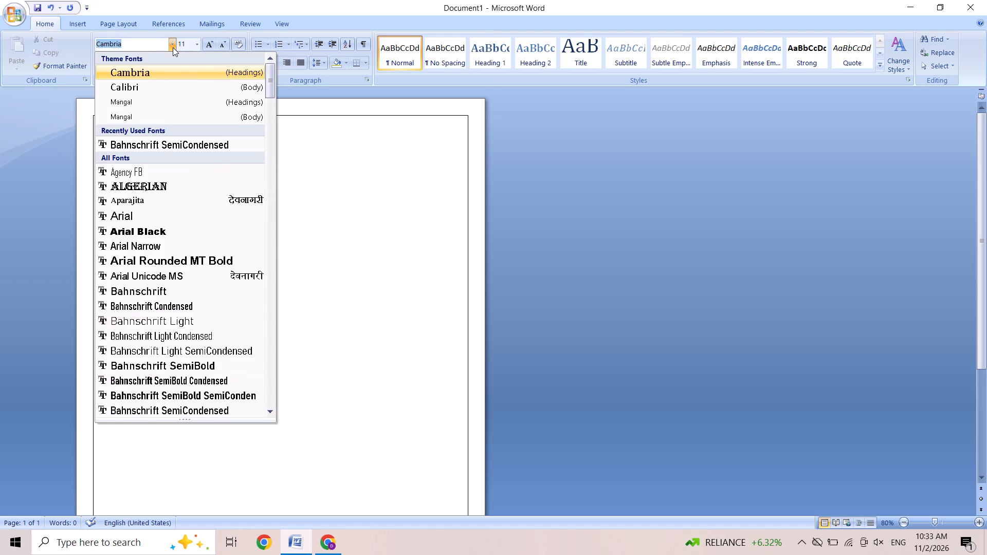
left_click(141, 73)
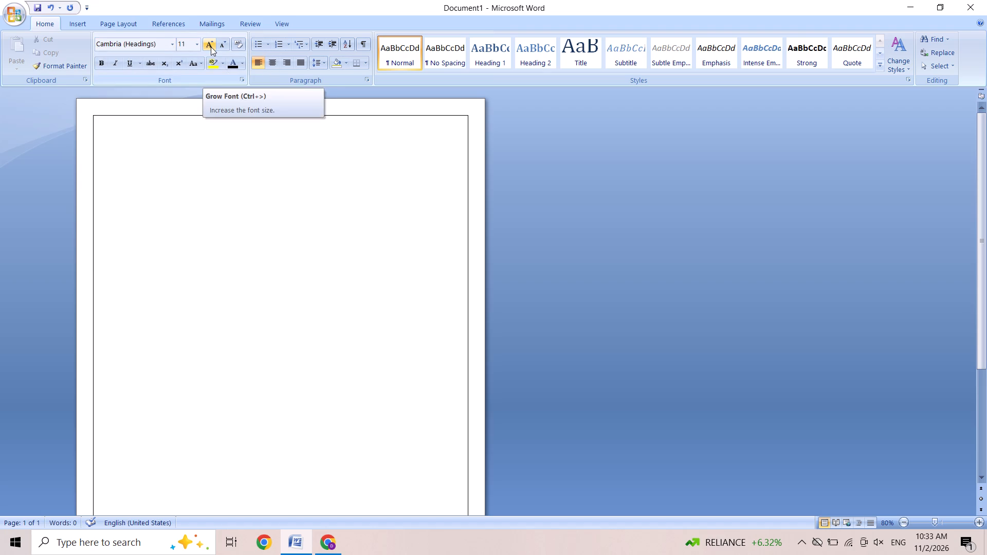
Set the font size for the new text to 22.
left_click(211, 47)
triple_click(211, 47)
triple_click(211, 47)
triple_click(211, 47)
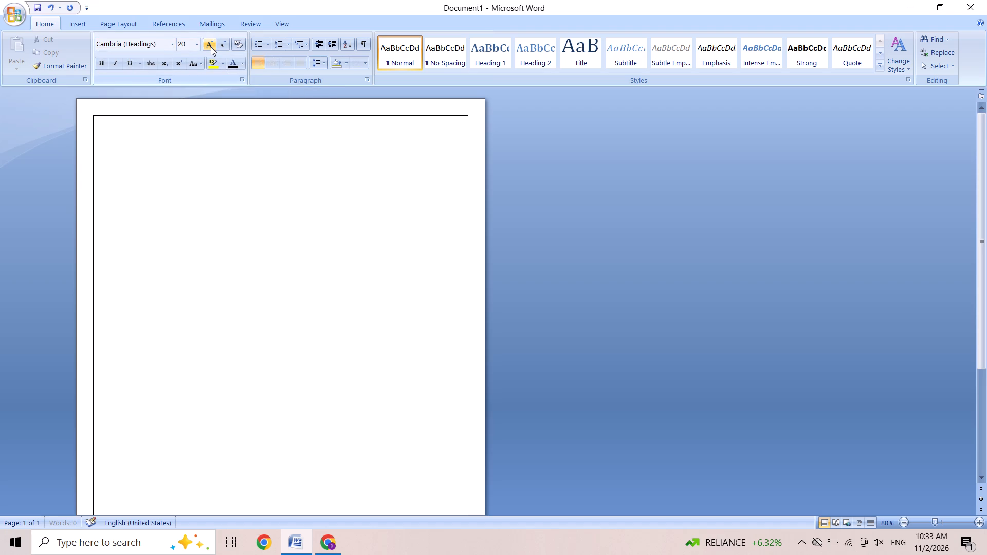
triple_click(211, 47)
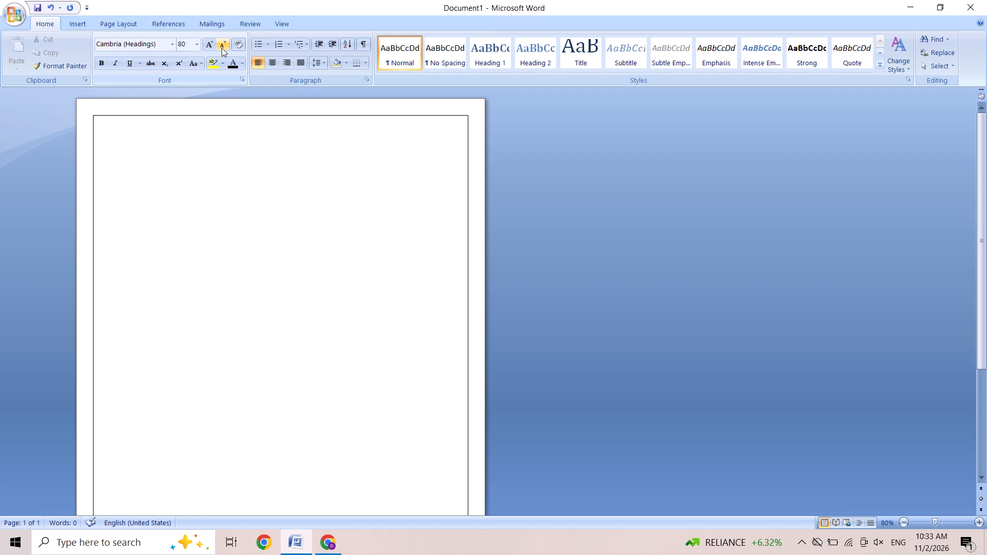
triple_click(222, 48)
triple_click(222, 48)
left_click(222, 48)
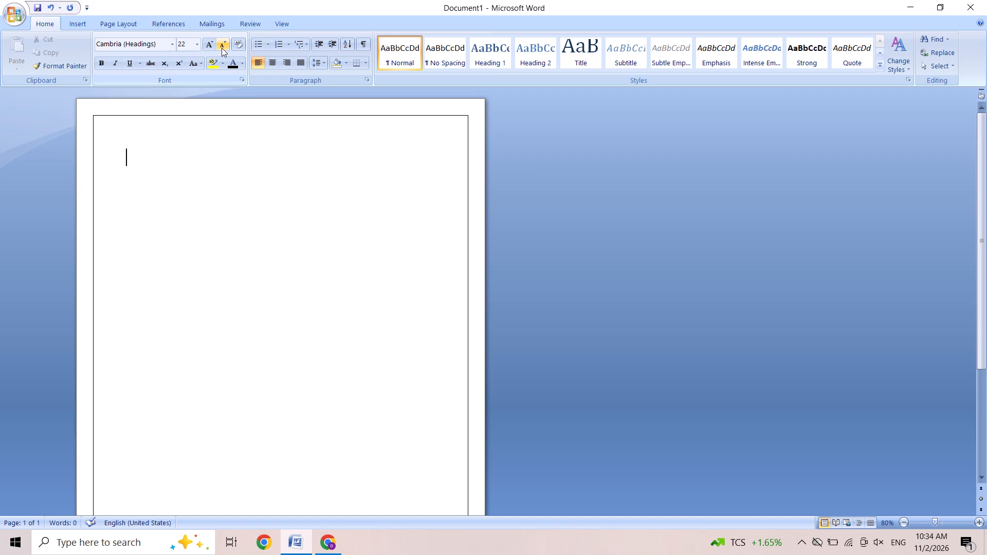
Enter the heading text TABLE OF CONTEXT on the first line of the page.
type("TA")
type("BLE")
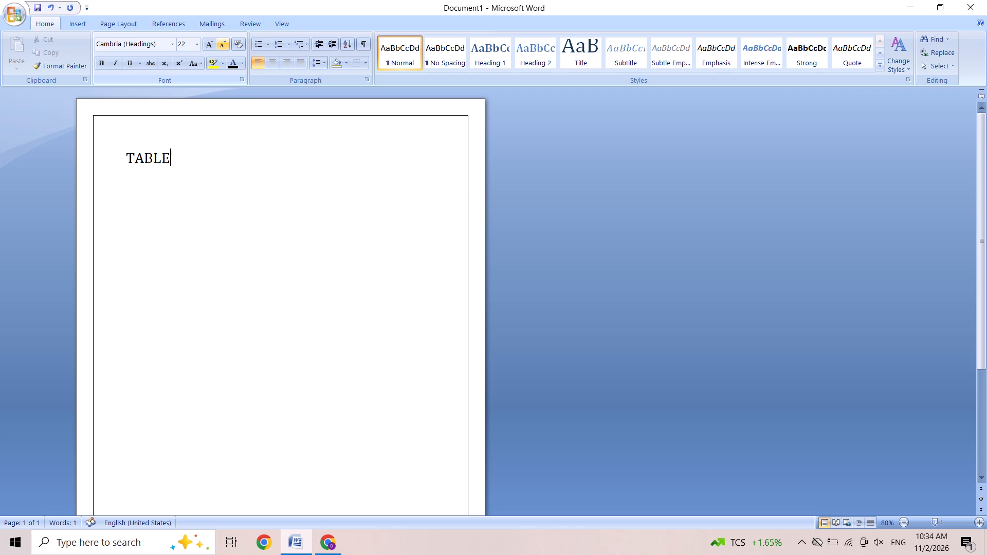
key("space")
type("OF")
key("b")
key("BackSpace")
key("space")
type("CONTEXT")
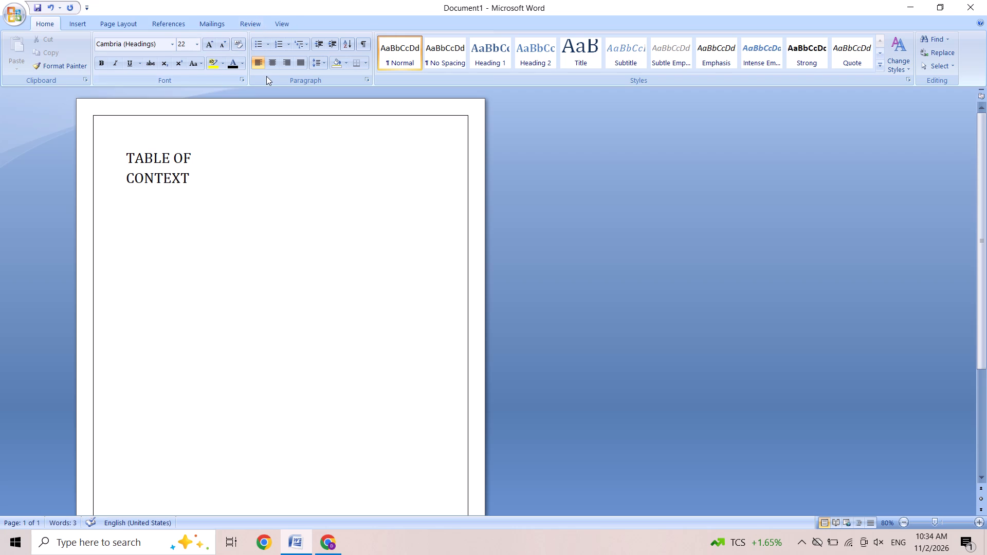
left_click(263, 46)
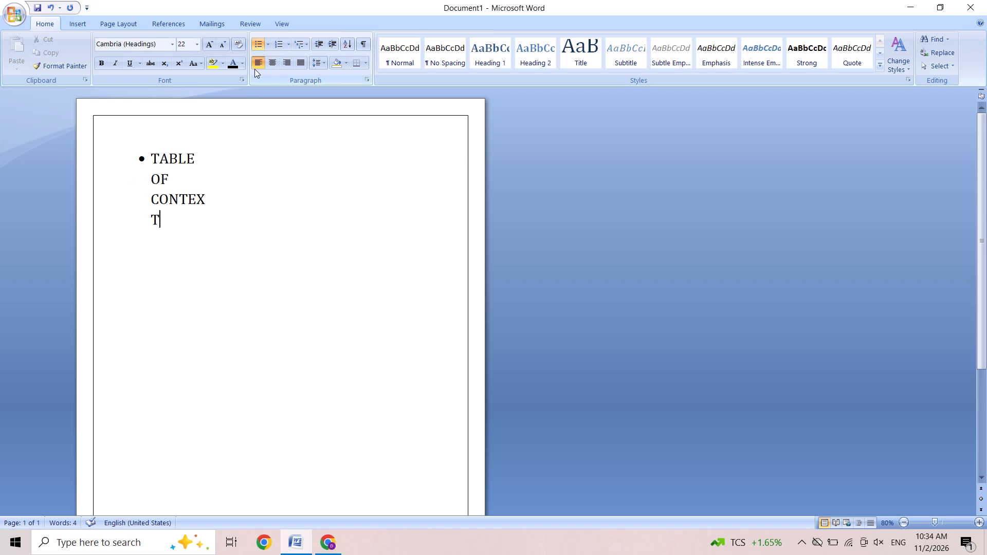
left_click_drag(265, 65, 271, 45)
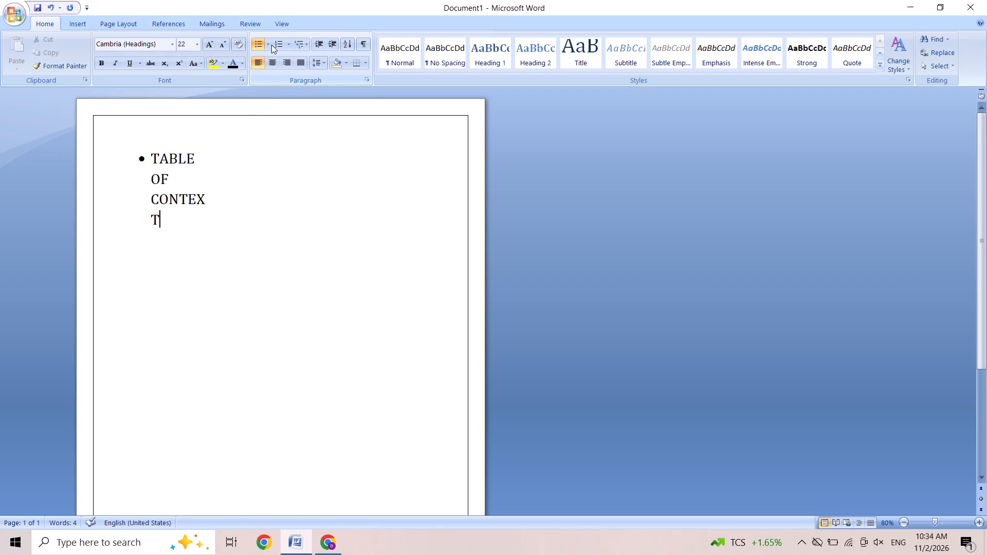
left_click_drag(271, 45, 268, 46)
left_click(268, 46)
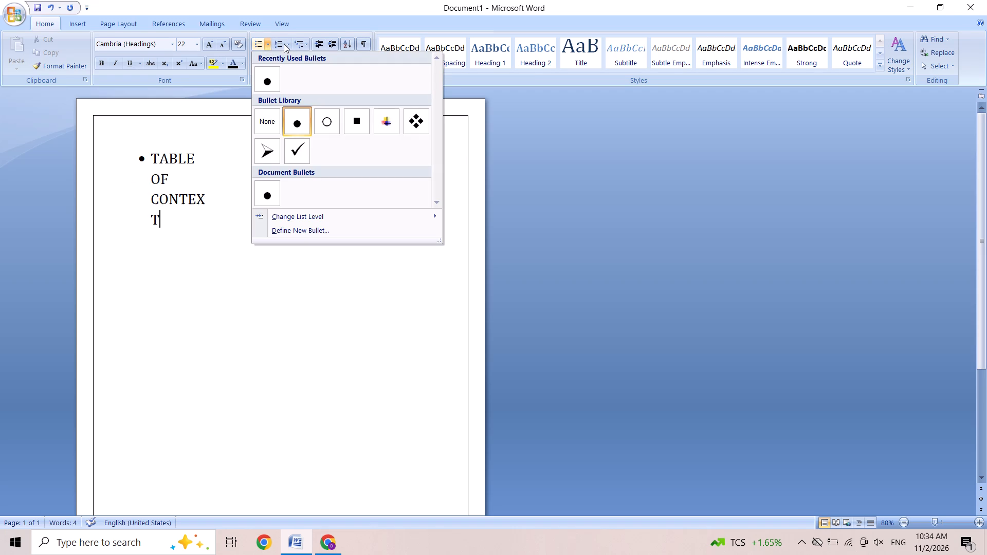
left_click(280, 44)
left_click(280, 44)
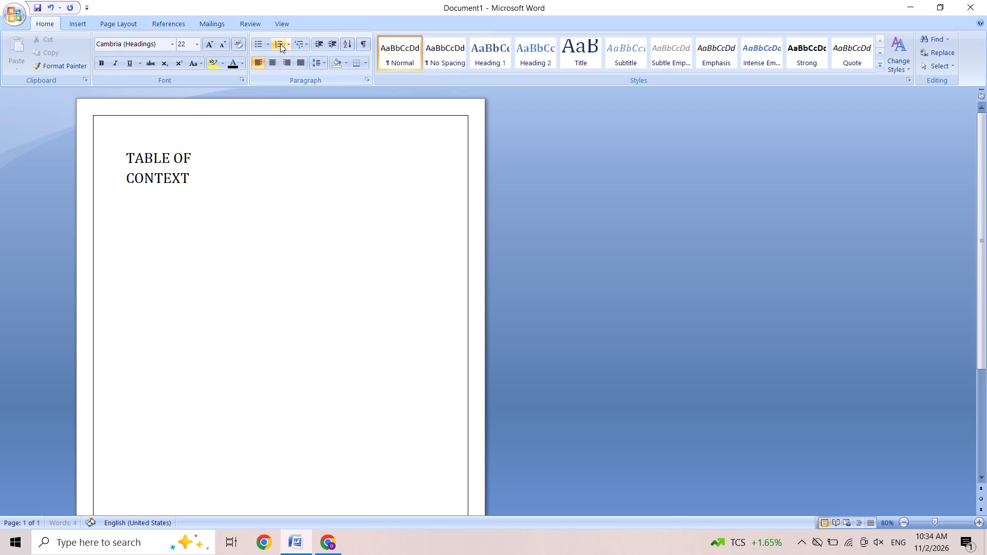
Format the TABLE OF CONTEXT heading as a list item with a solid round bullet.
left_click(265, 44)
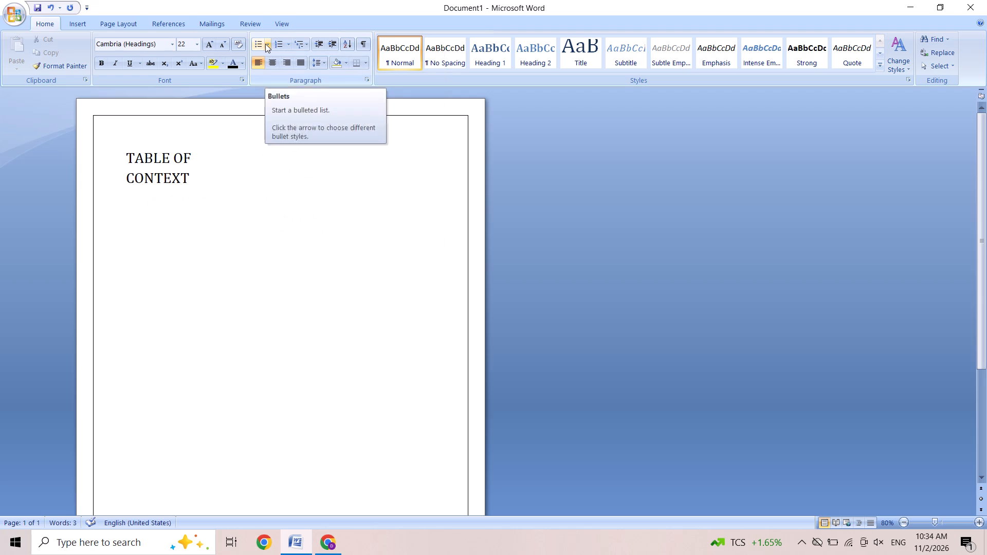
left_click(260, 42)
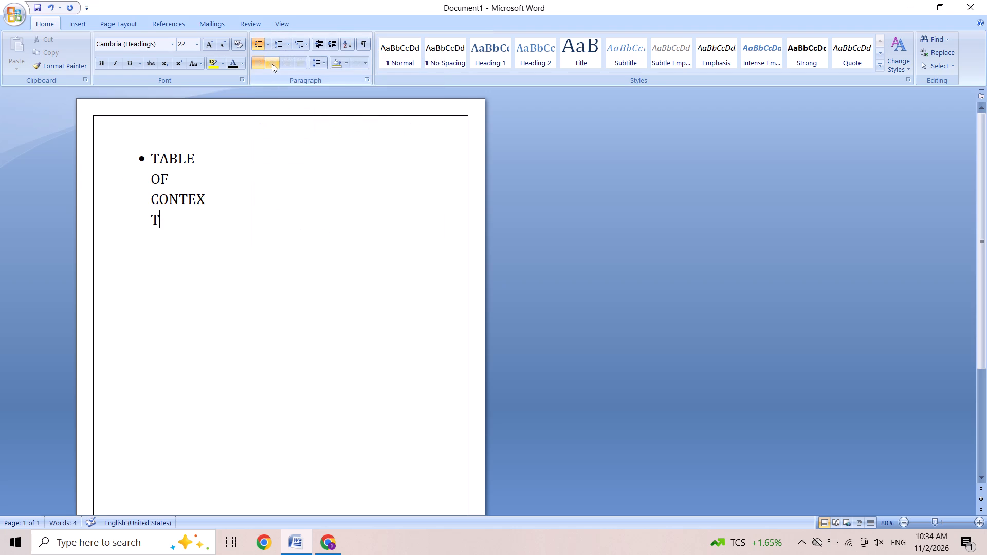
Try centre and right alignment on the bulleted TABLE OF CONTEXT heading and settle on justified alignment.
left_click(272, 64)
double_click(272, 64)
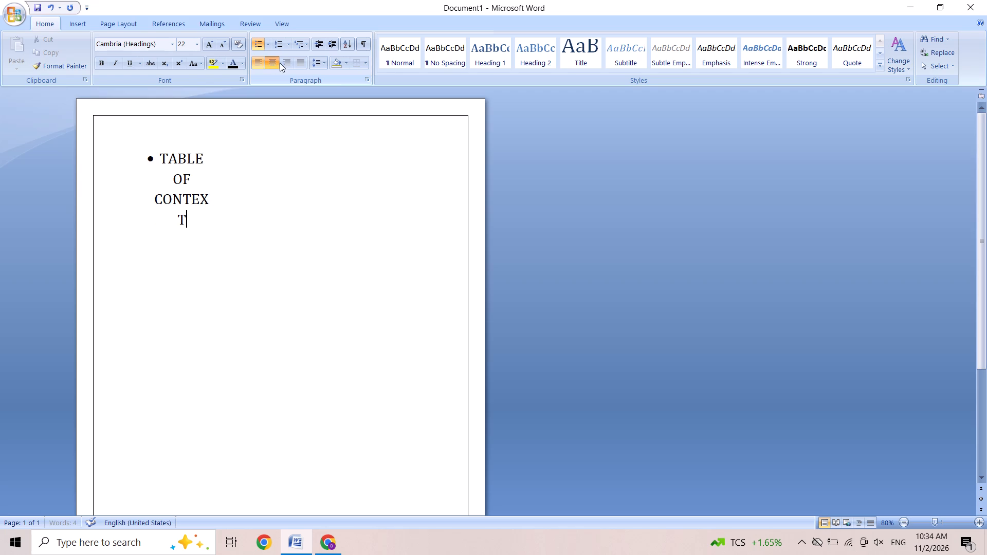
left_click(284, 63)
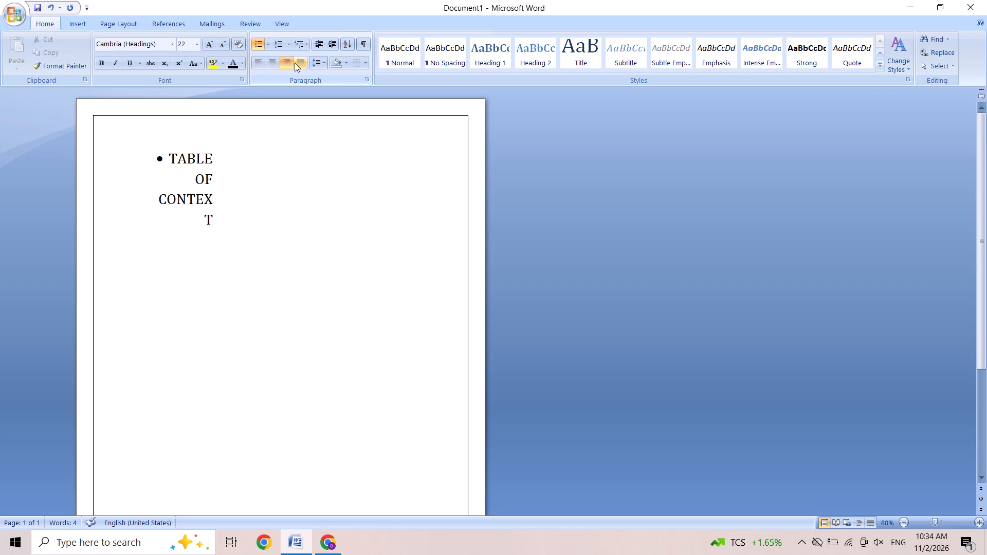
left_click(299, 63)
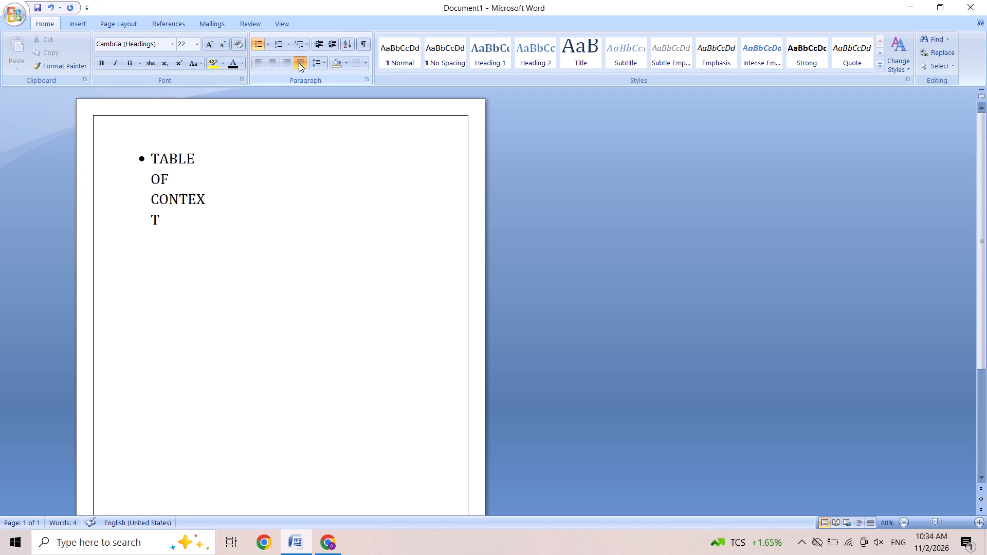
Set the line spacing of the bulleted heading to 1.5.
left_click(316, 63)
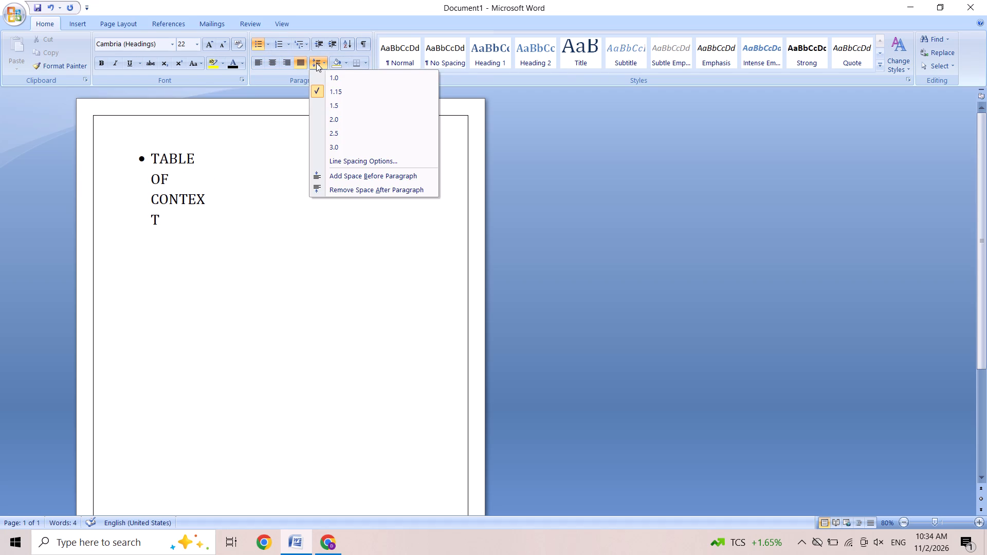
left_click(321, 103)
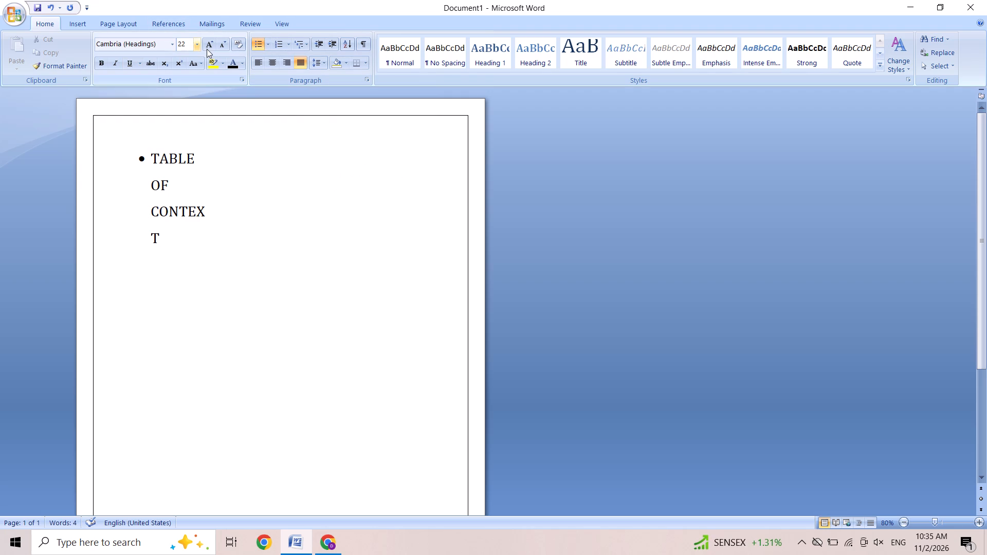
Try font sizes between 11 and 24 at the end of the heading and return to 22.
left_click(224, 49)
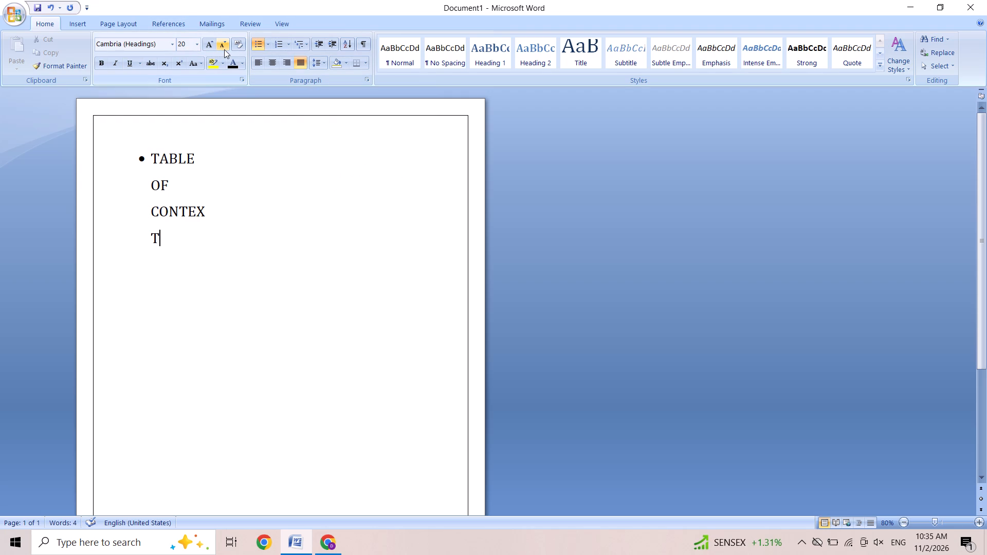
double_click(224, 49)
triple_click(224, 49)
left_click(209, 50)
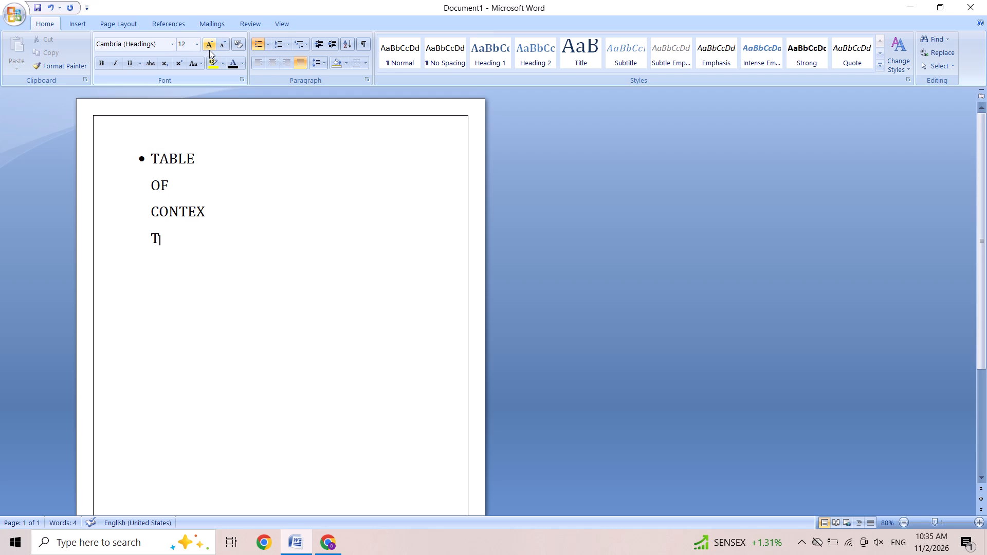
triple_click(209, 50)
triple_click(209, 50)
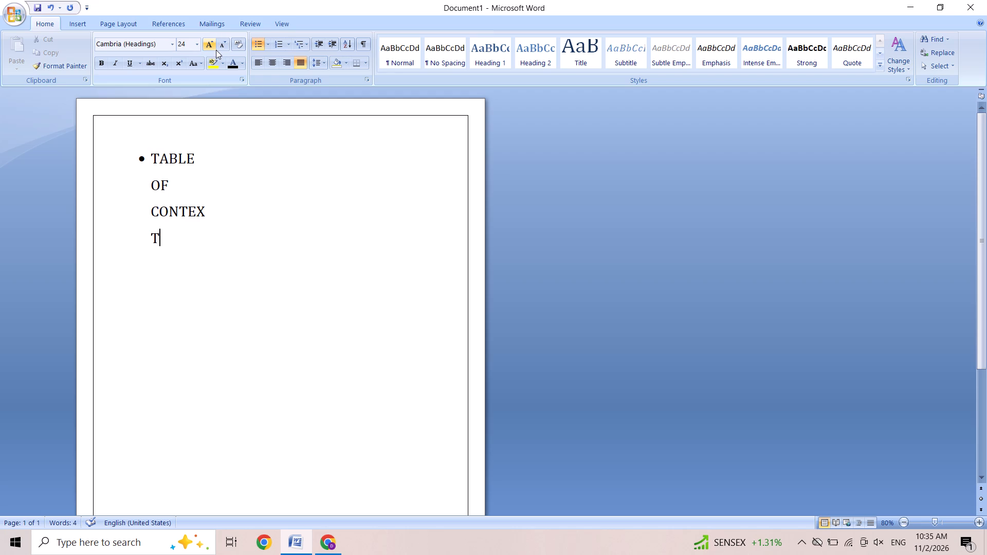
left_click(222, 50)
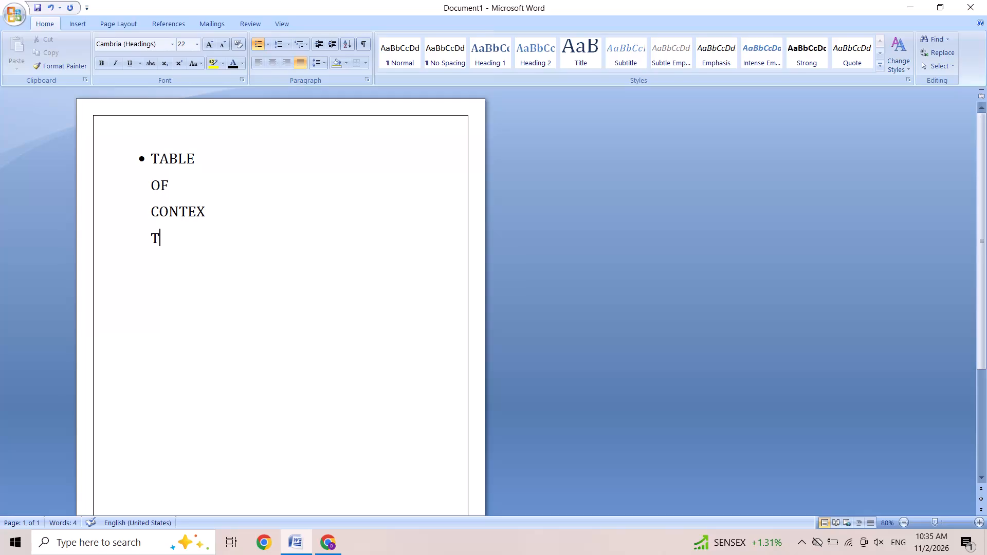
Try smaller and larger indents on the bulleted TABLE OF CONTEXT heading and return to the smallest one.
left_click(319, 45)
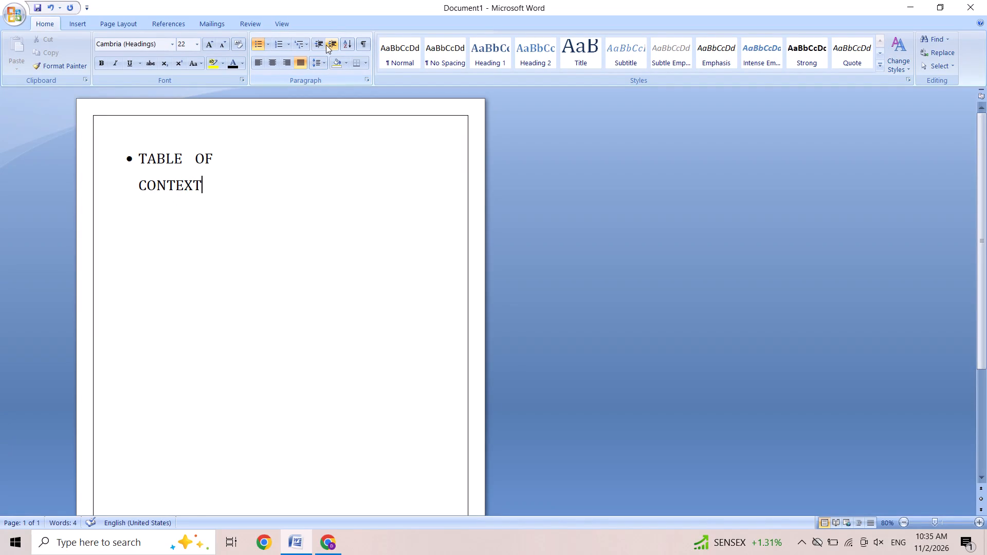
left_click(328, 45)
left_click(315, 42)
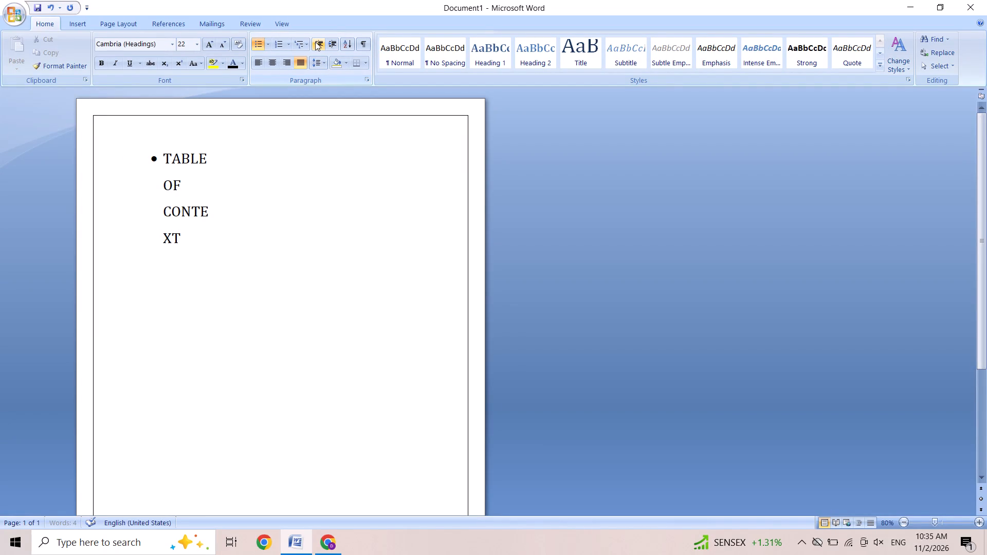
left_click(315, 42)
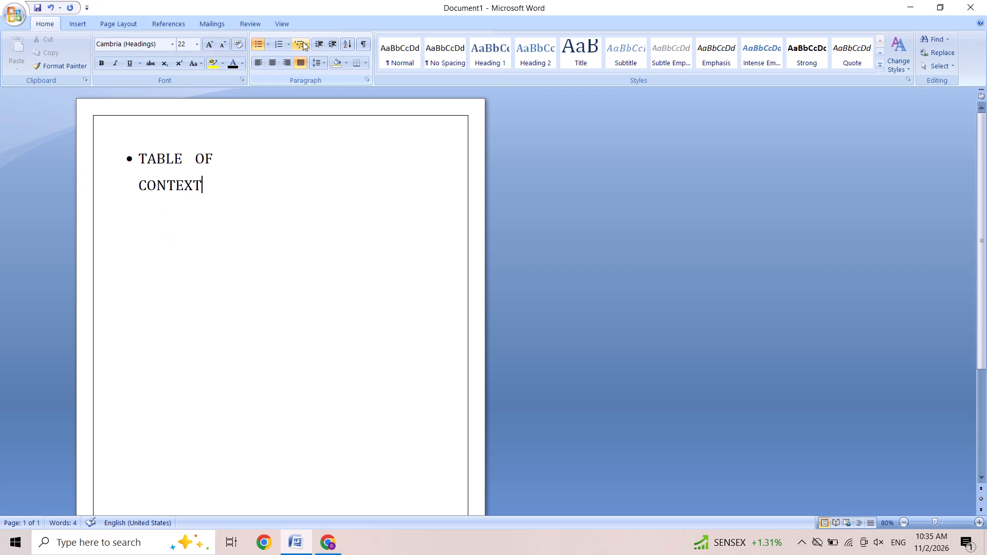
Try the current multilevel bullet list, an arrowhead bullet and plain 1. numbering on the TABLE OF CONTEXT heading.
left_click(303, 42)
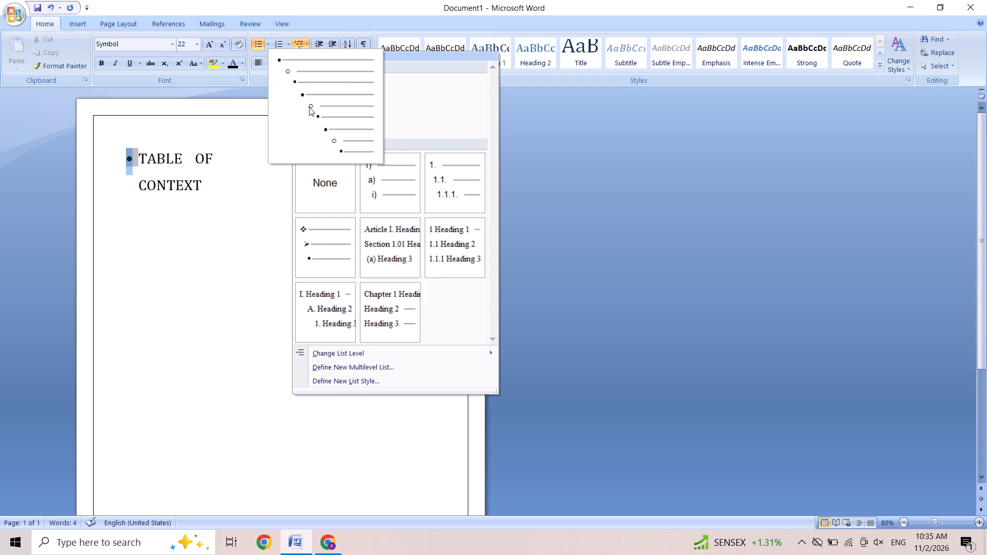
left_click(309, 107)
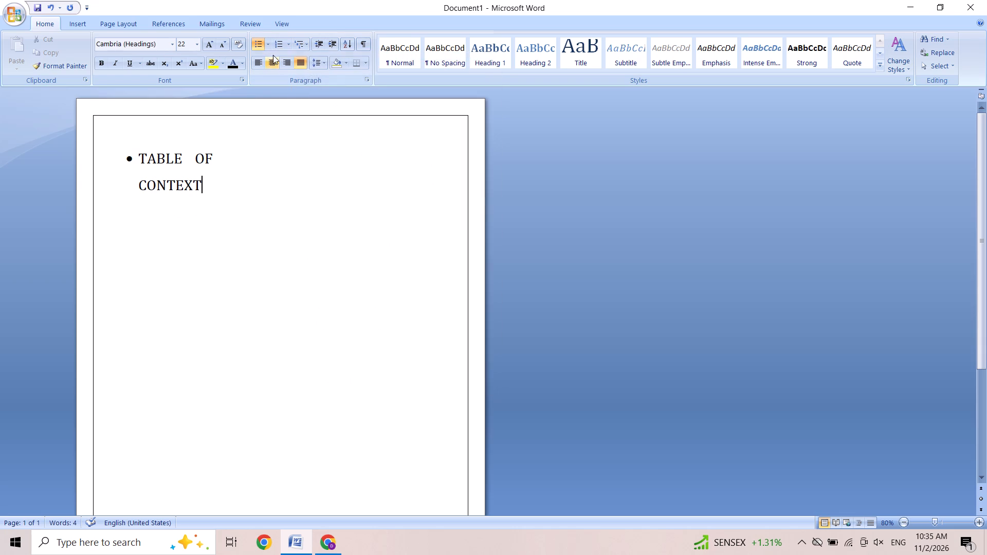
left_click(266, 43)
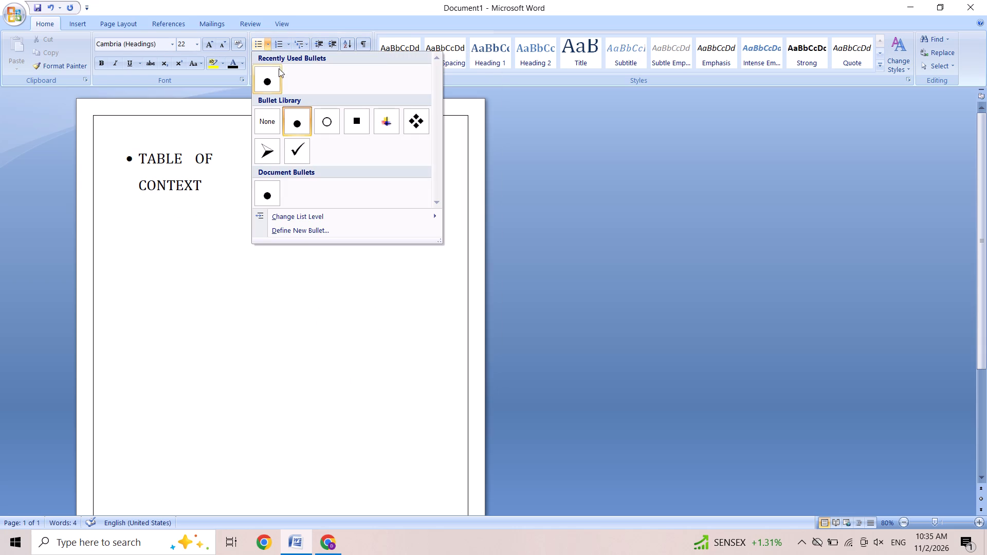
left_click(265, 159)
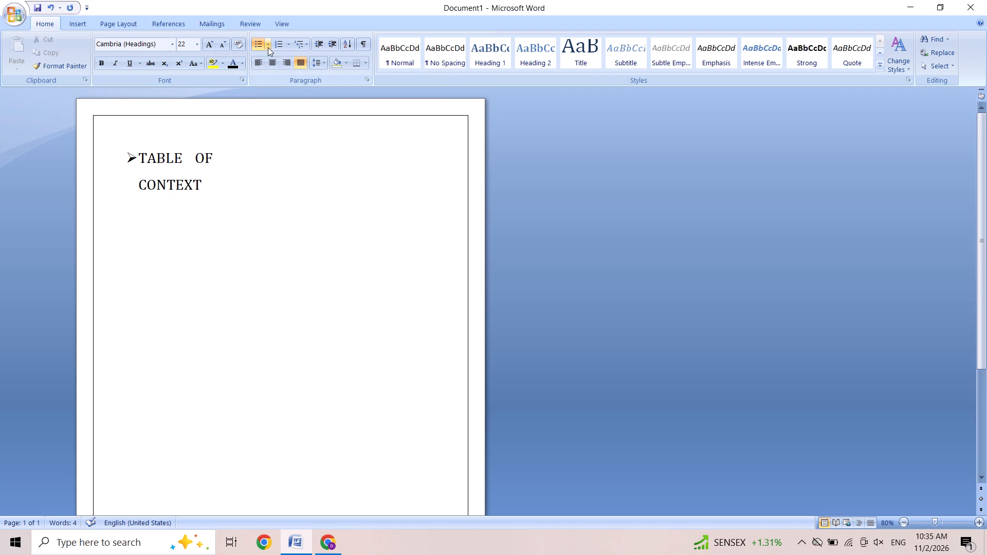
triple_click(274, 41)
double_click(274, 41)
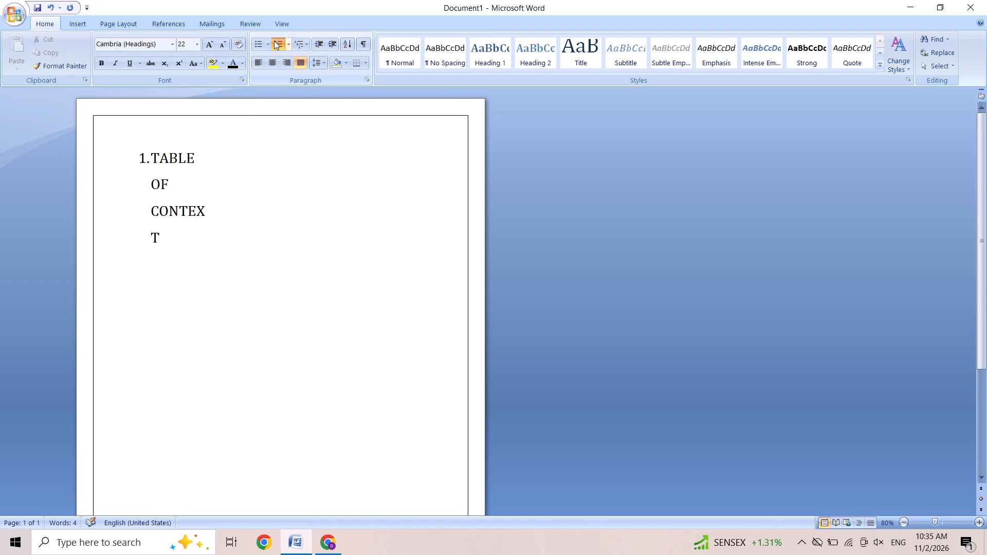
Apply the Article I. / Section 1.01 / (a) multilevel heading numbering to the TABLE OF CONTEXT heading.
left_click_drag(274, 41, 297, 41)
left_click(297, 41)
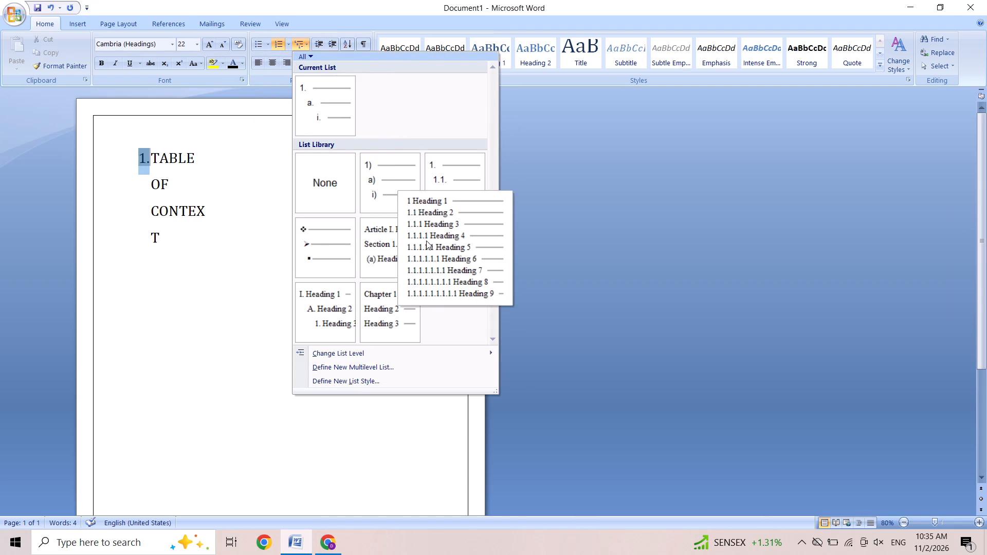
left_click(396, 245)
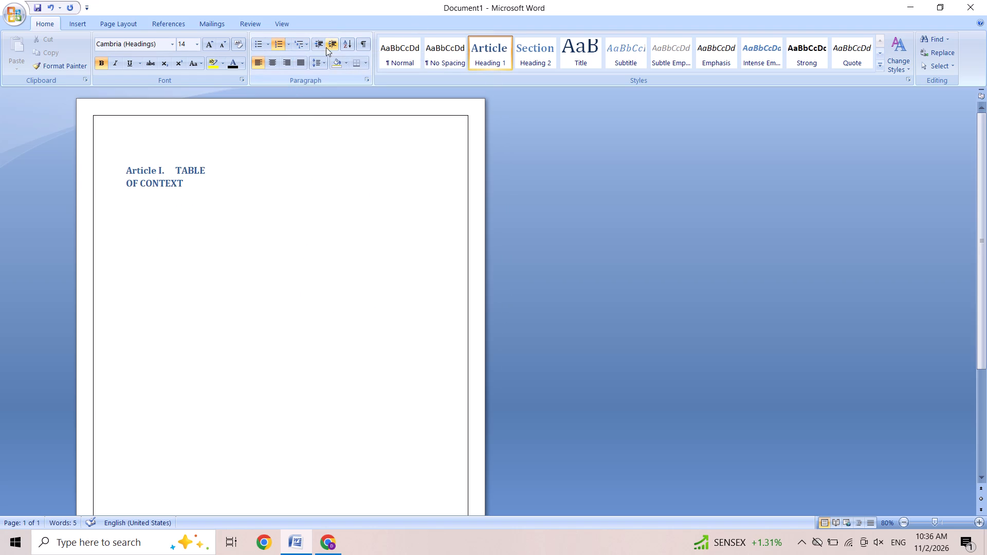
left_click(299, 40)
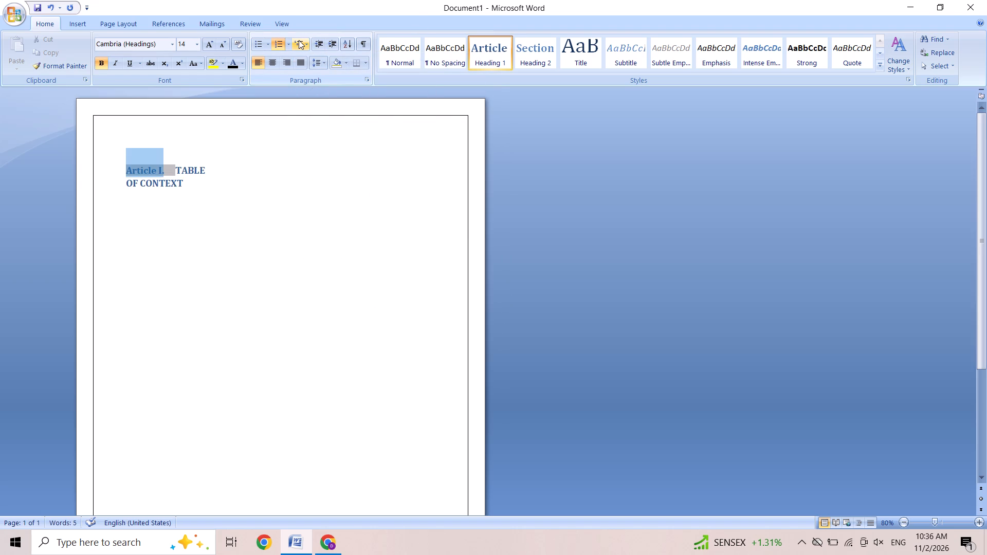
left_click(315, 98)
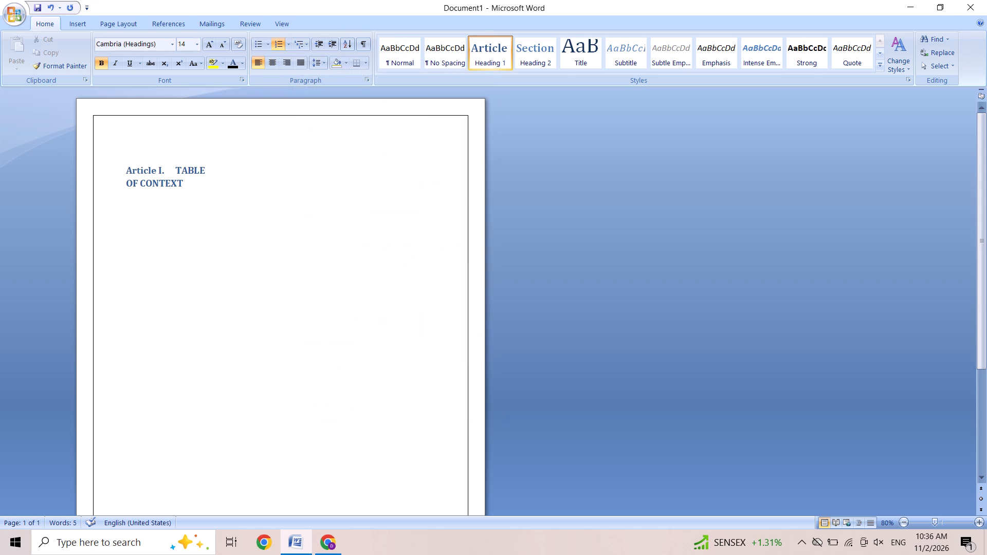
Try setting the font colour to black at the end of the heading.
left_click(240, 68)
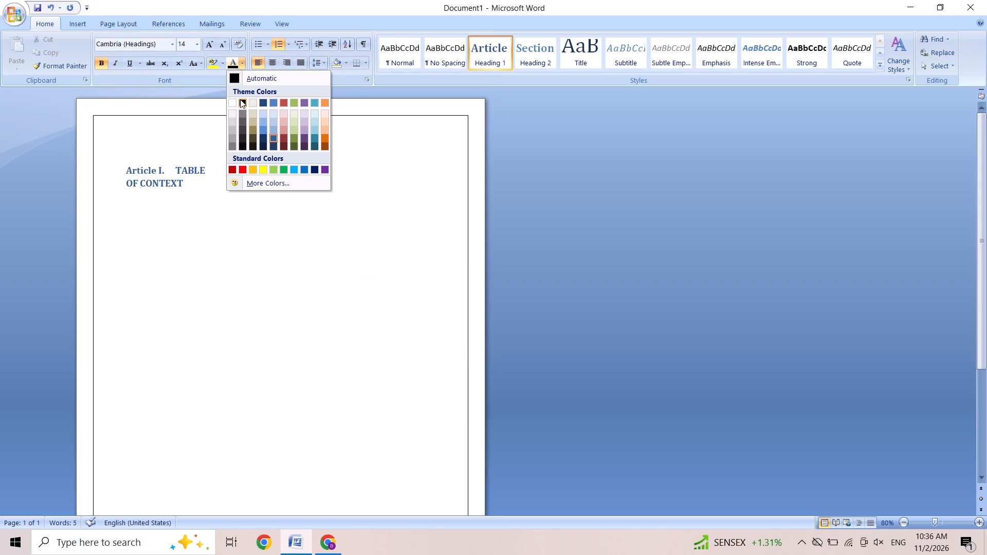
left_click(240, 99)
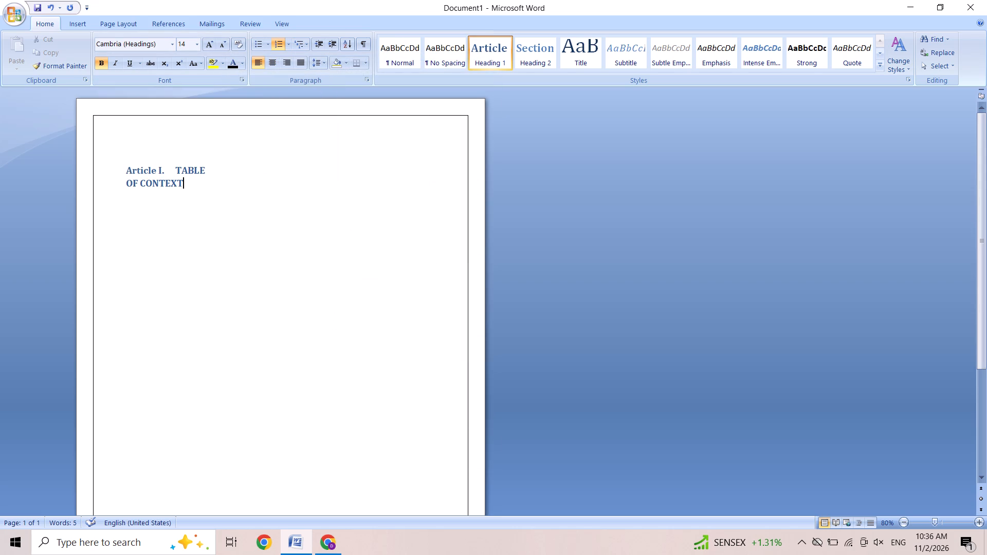
Delete the whole TABLE OF CONTEXT heading together with its Article numbering.
key("BackSpace")
key("BackSpace")
key("BackSpace")
key("BackSpace")
key("BackSpace")
key("BackSpace")
key("BackSpace")
key("BackSpace")
key("BackSpace")
key("BackSpace")
key("BackSpace")
key("BackSpace")
key("BackSpace")
key("BackSpace")
key("BackSpace")
key("BackSpace")
key("BackSpace")
key("BackSpace")
key("BackSpace")
key("BackSpace")
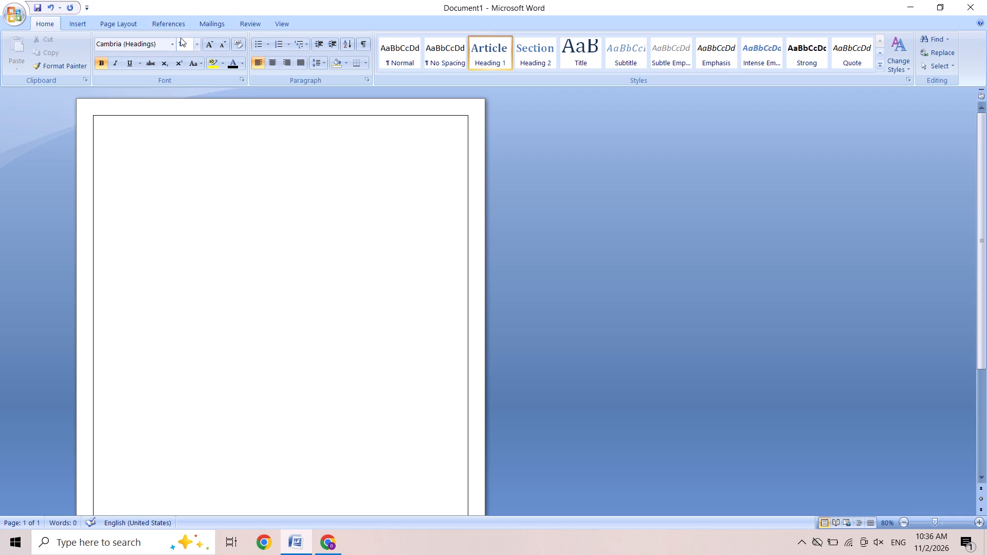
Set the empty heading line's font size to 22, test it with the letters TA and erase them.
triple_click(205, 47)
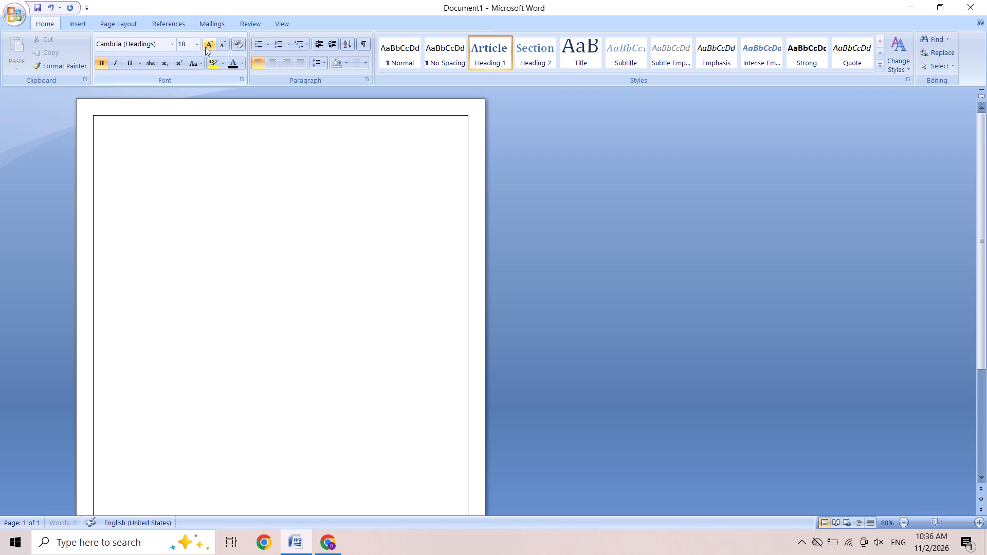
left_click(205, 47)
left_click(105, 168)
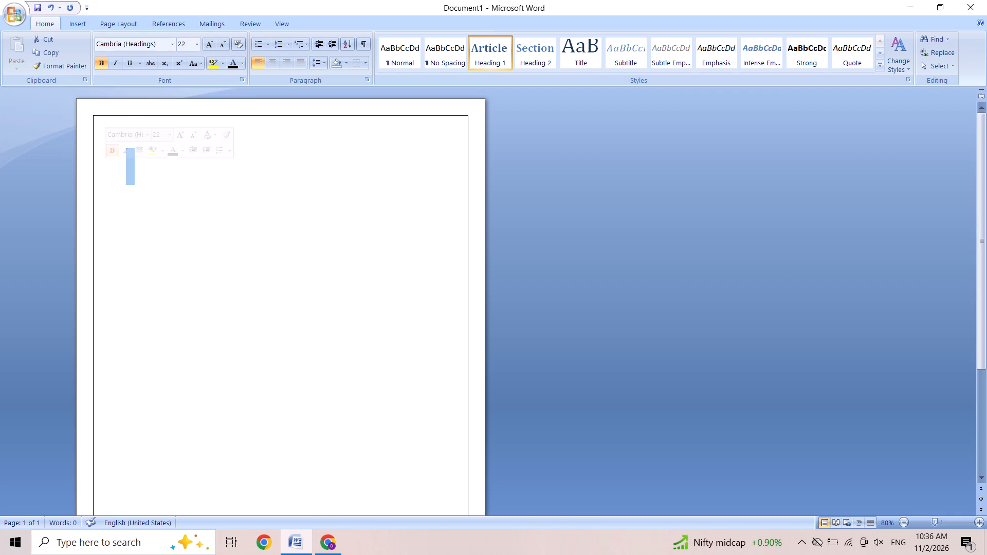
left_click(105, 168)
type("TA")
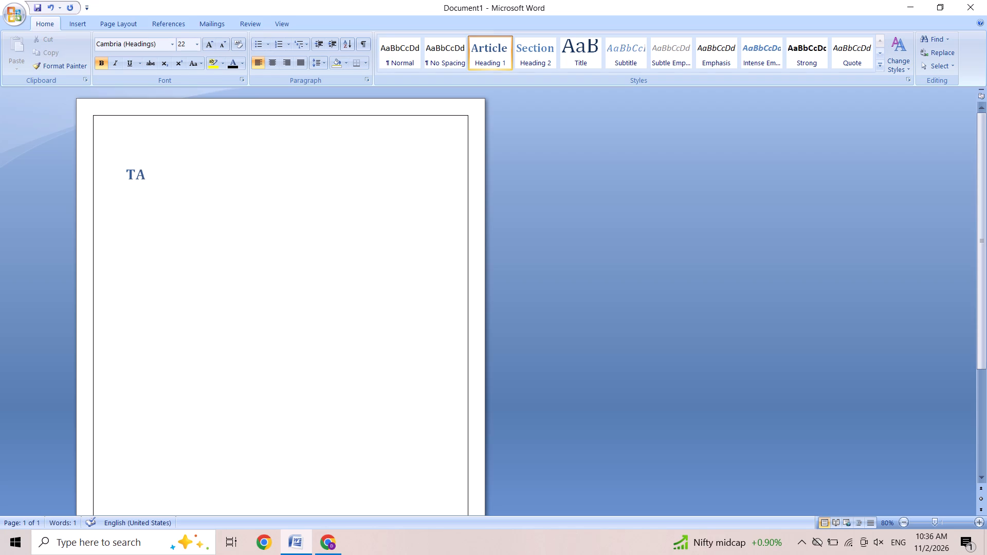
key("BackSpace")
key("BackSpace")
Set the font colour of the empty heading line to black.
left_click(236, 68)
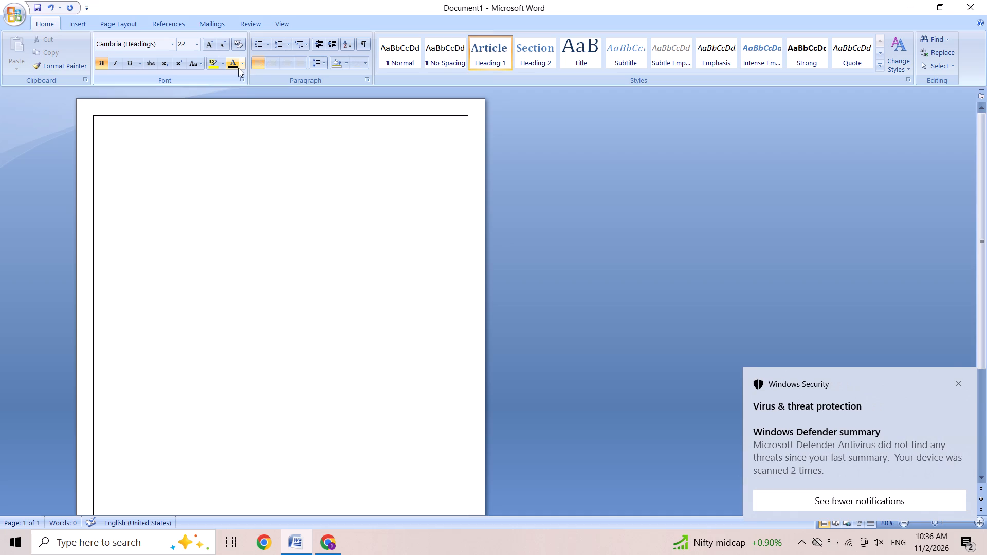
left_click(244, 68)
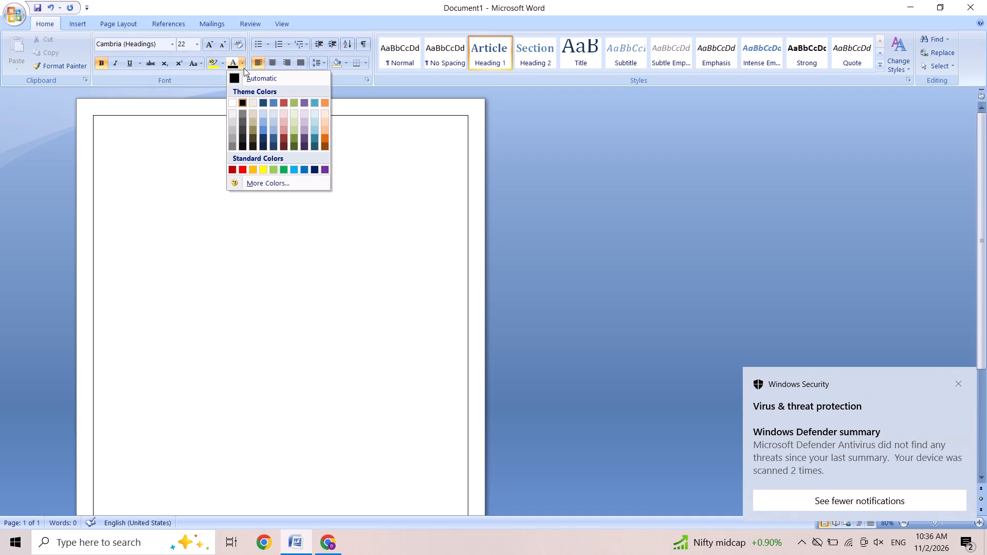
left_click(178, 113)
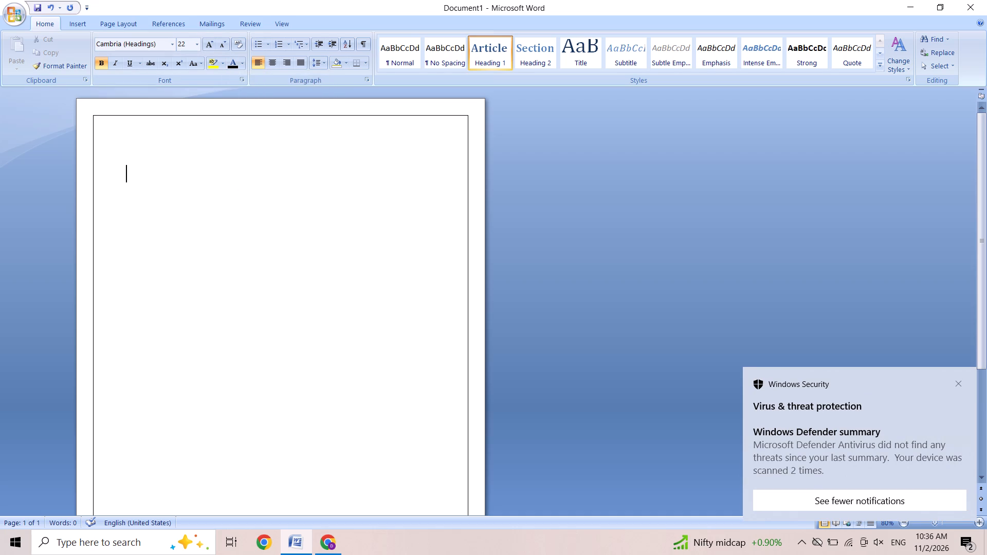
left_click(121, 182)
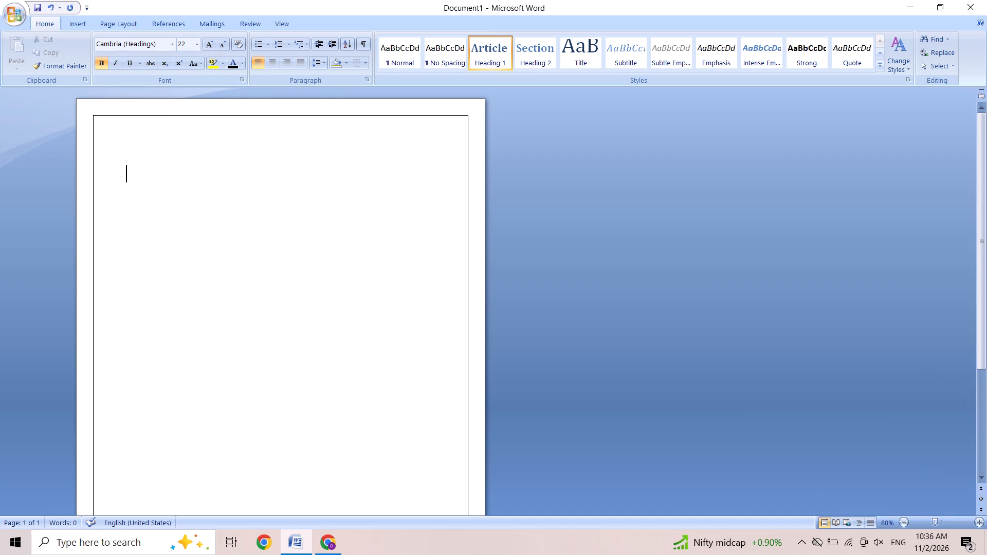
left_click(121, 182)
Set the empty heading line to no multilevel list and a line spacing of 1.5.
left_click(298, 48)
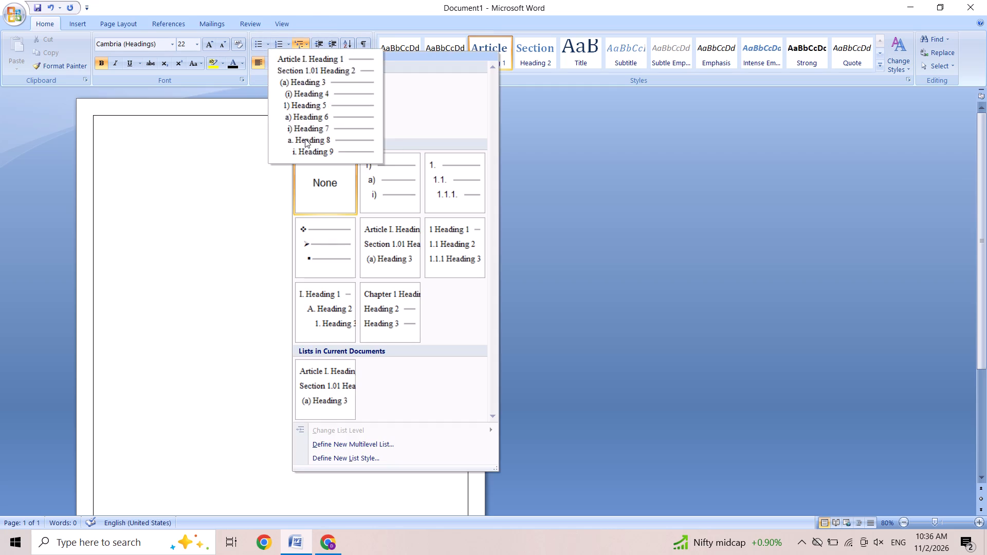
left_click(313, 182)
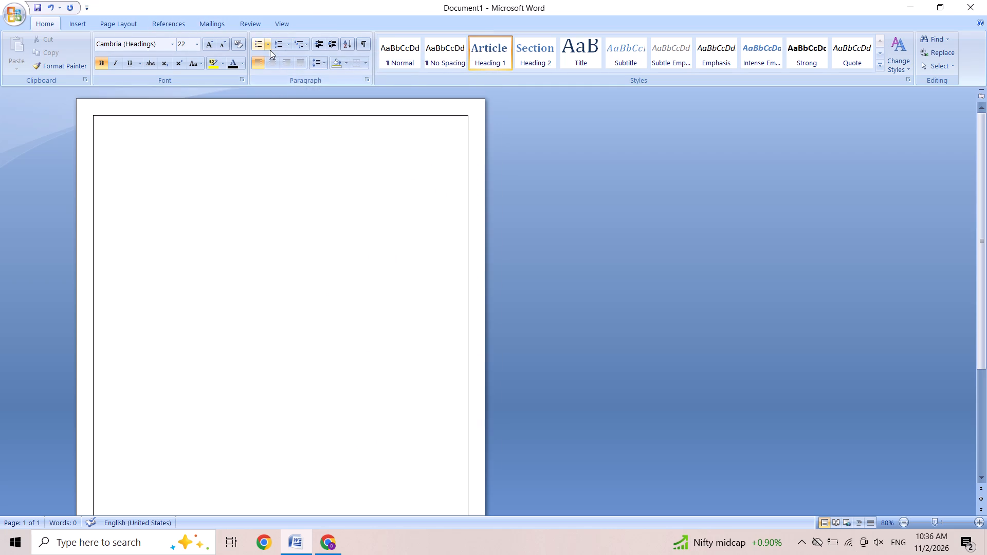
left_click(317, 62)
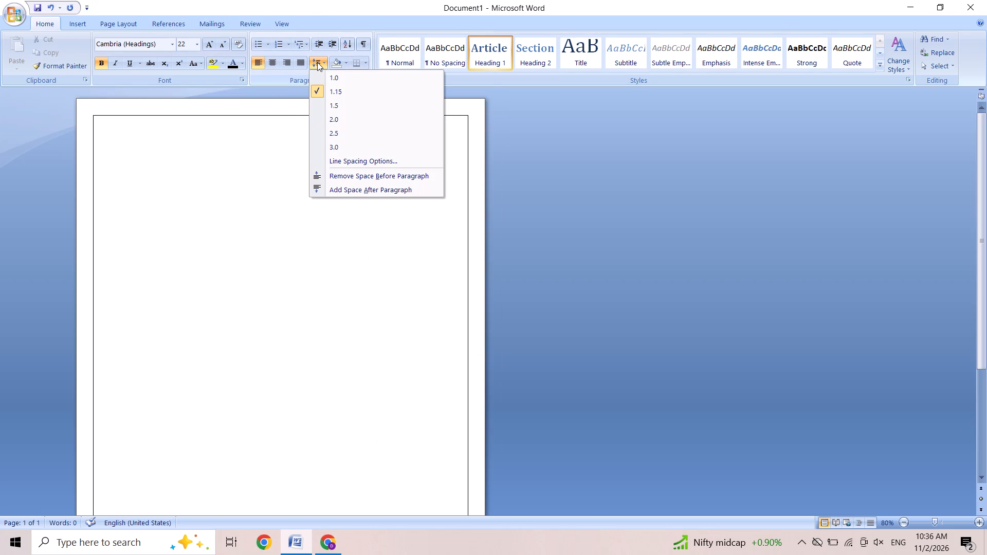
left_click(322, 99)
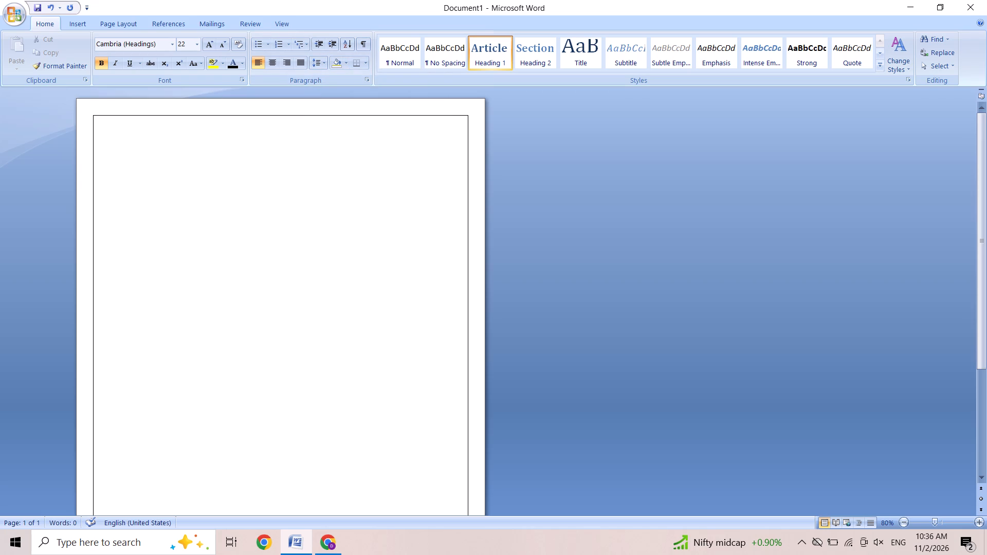
Enter the heading text TABLE OF CONTEXT on the empty line.
type("TA")
type("BLE")
key("space")
type("OF")
key("space")
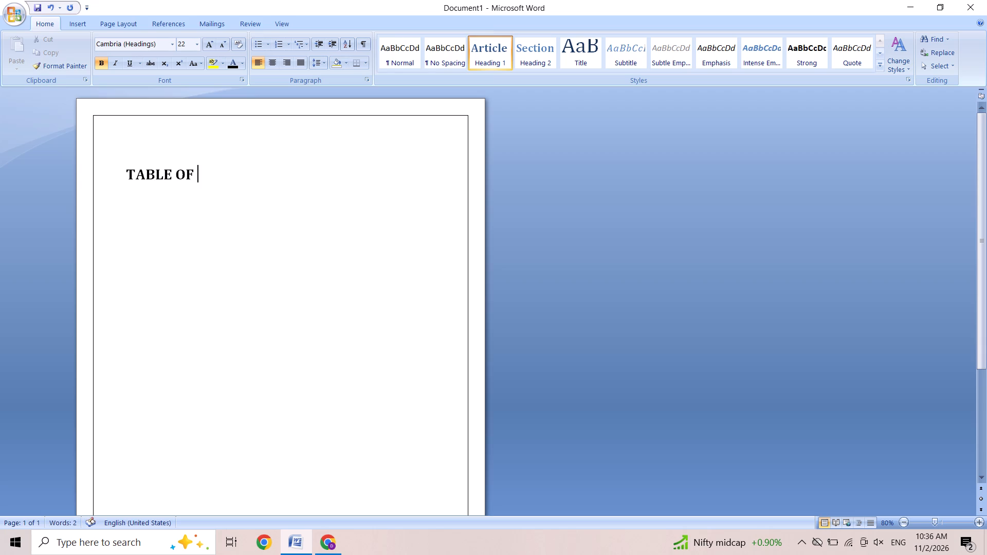
type("CO")
type("NTE")
key("x")
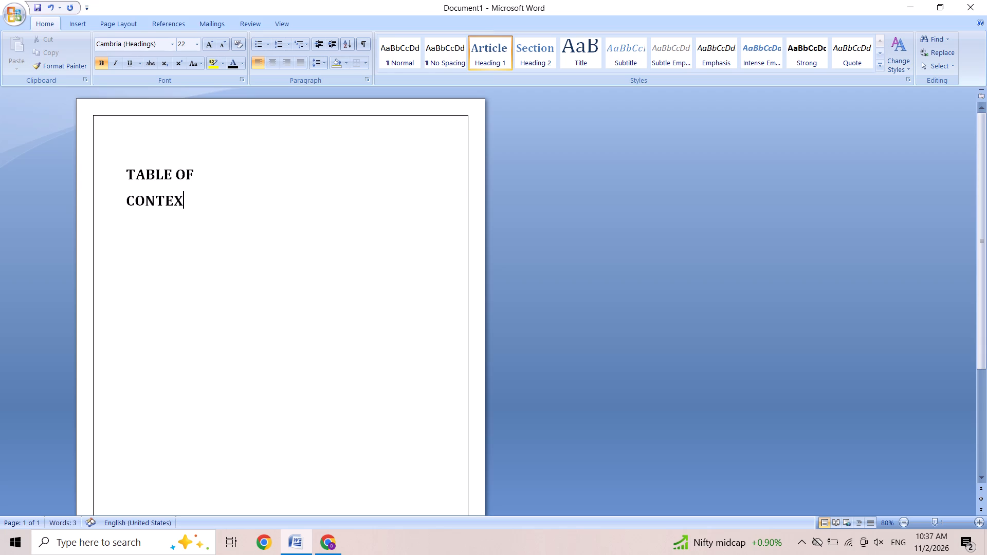
key("t")
Apply the Normal style to the TABLE OF CONTEXT heading.
left_click(406, 45)
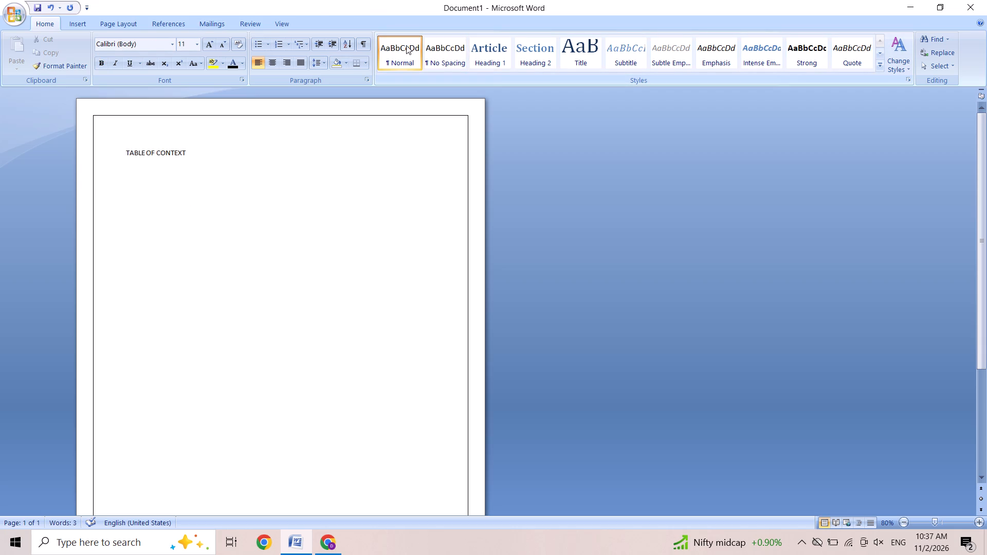
Increase the font size at the end of the TABLE OF CONTEXT heading to 20.
left_click(214, 49)
double_click(214, 49)
double_click(214, 49)
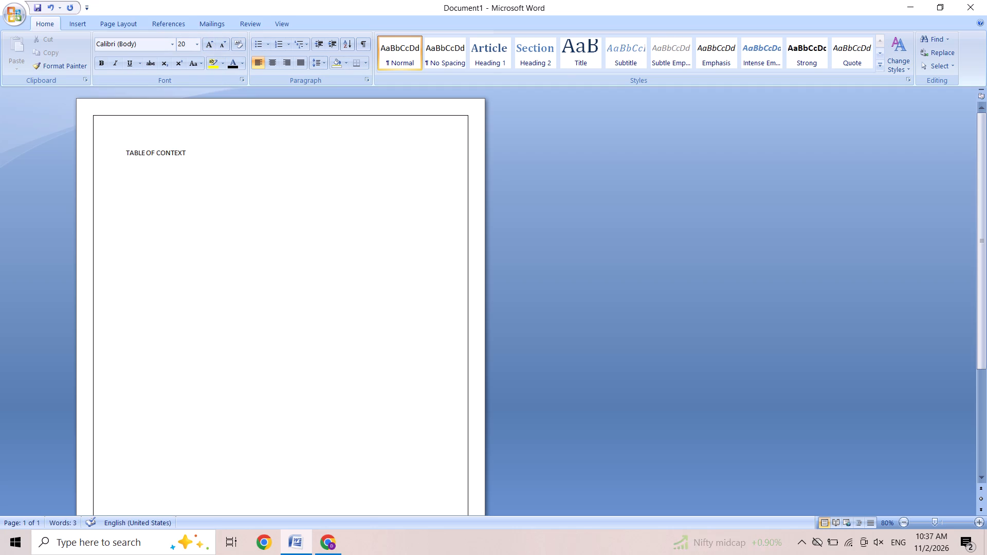
Delete the whole TABLE OF CONTEXT heading text, leaving the line empty.
key("BackSpace")
key("BackSpace")
key("BackSpace")
key("BackSpace")
key("BackSpace")
key("BackSpace")
key("BackSpace")
key("BackSpace")
key("BackSpace")
key("BackSpace")
key("BackSpace")
key("BackSpace")
key("BackSpace")
key("BackSpace")
key("BackSpace")
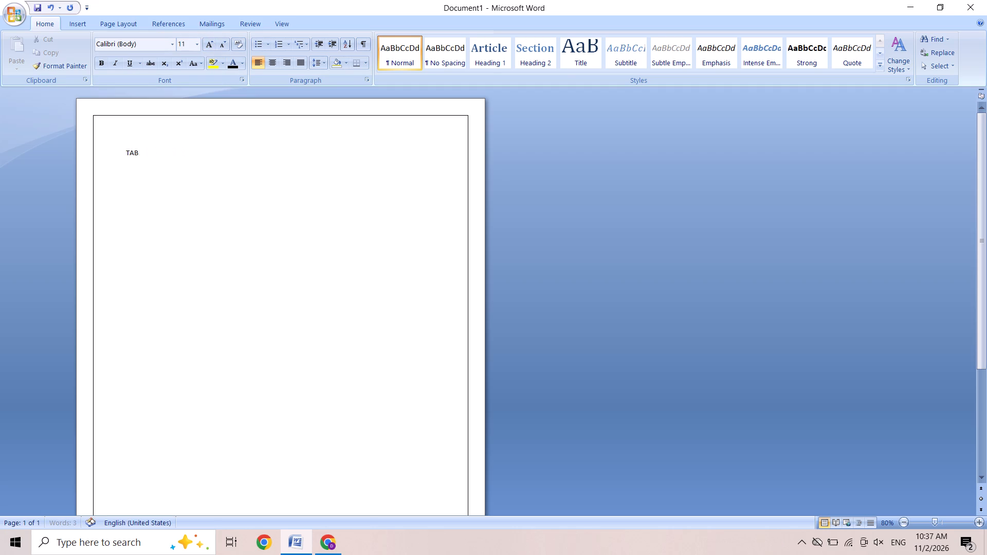
key("BackSpace")
type("TS")
key("BackSpace")
key("BackSpace")
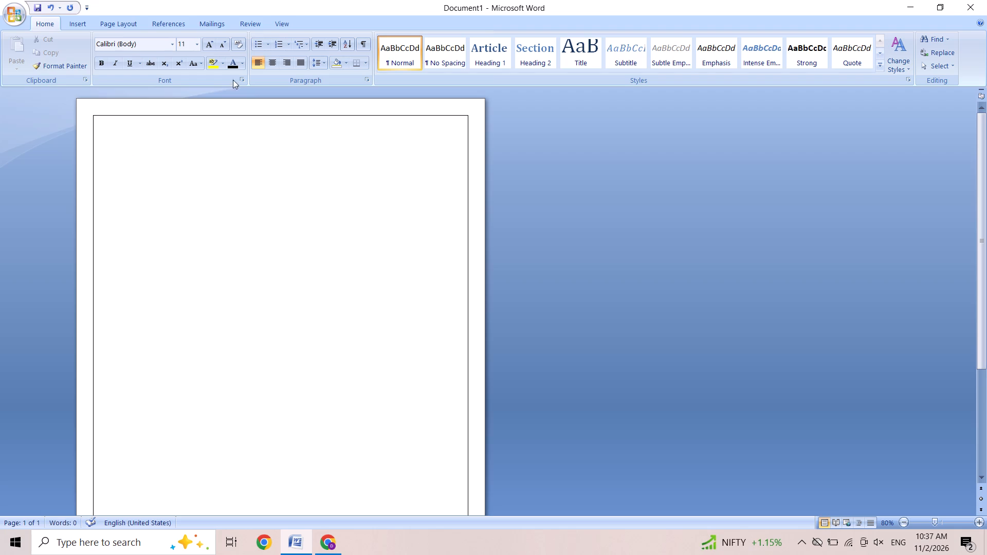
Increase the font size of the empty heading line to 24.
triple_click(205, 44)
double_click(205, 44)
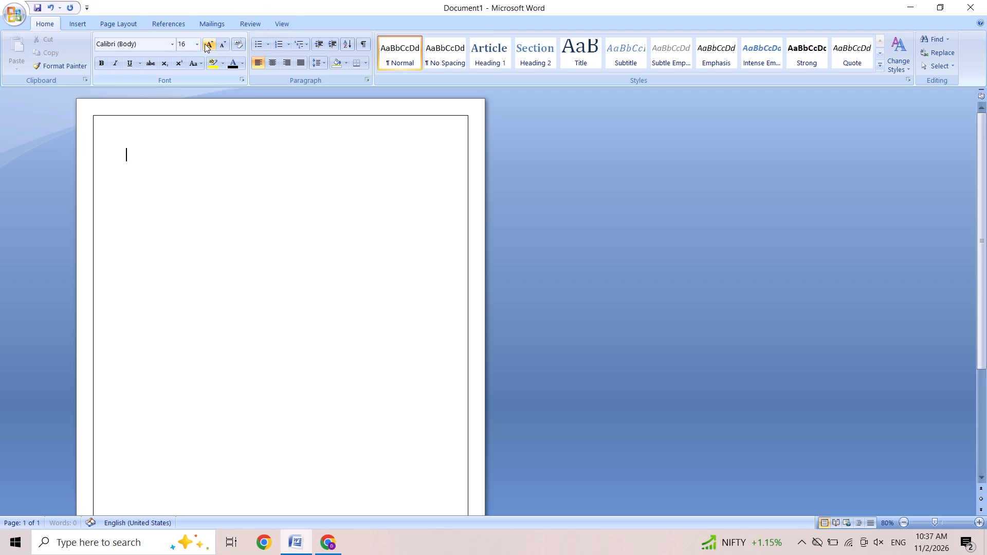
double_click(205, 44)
Enter the heading text TABLE OF CONTEXT on the empty line, with the No Spacing style applied.
type("TA")
type("BLE")
key("space")
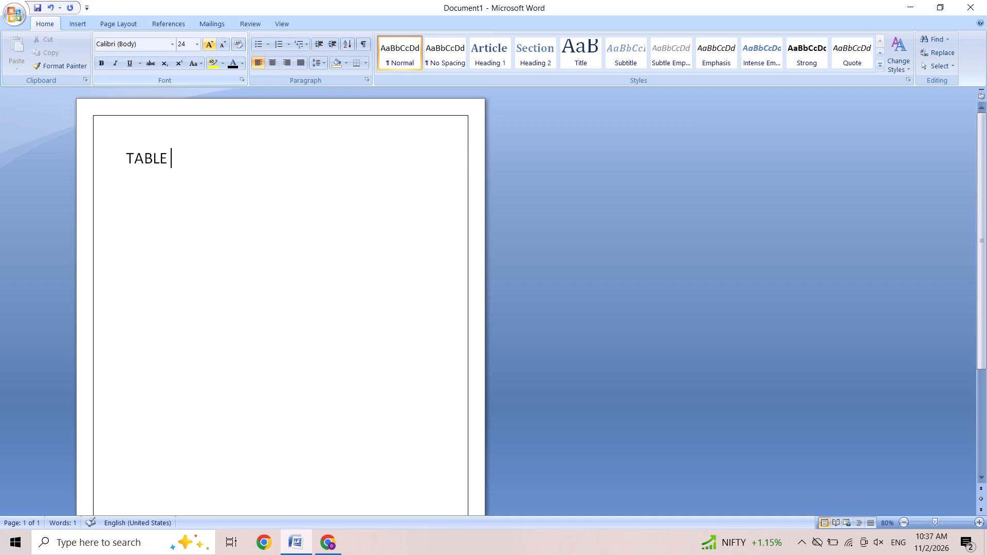
type("OF")
key("space")
type("CI")
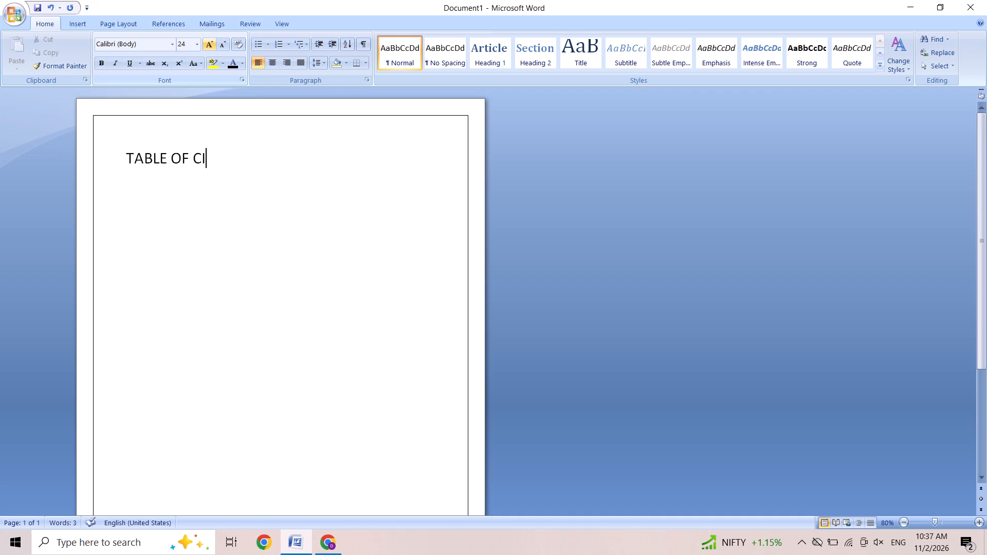
key("BackSpace")
type("ON")
key("t")
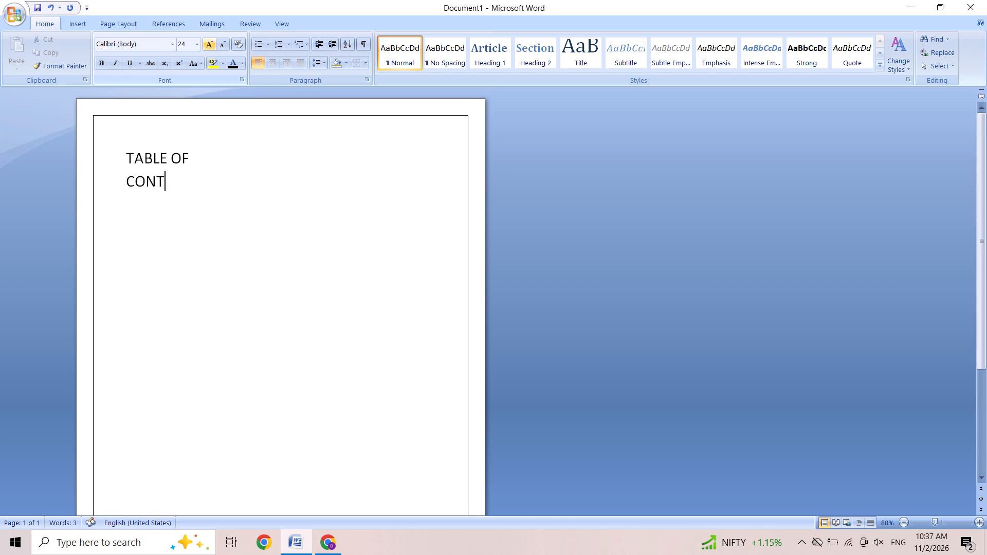
left_click(435, 50)
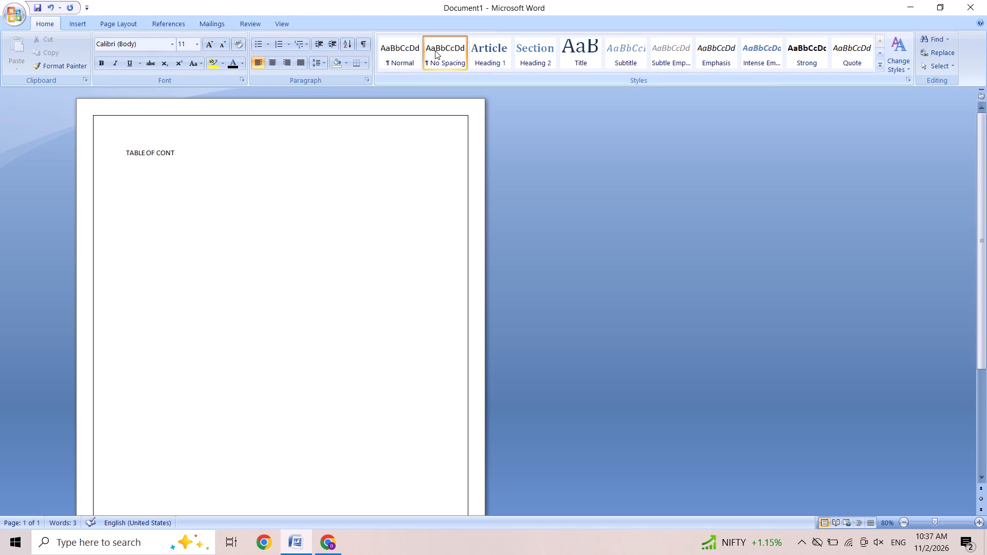
type("EXT")
Try the Subtitle style on the TABLE OF CONTEXT heading and apply the Title style instead.
left_click(619, 57)
left_click(572, 46)
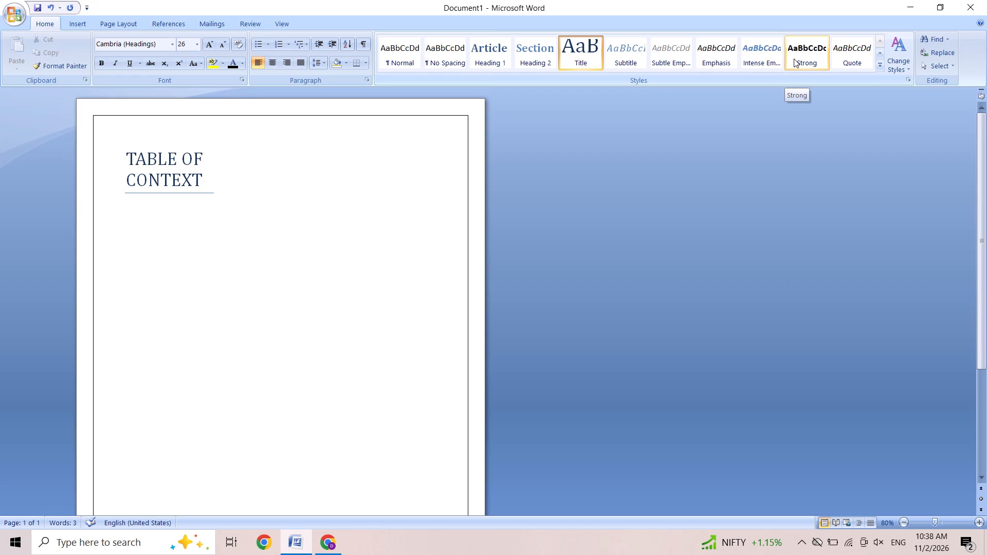
Increase the font size at the end of the TABLE OF CONTEXT heading to 28.
left_click_drag(794, 59, 265, 101)
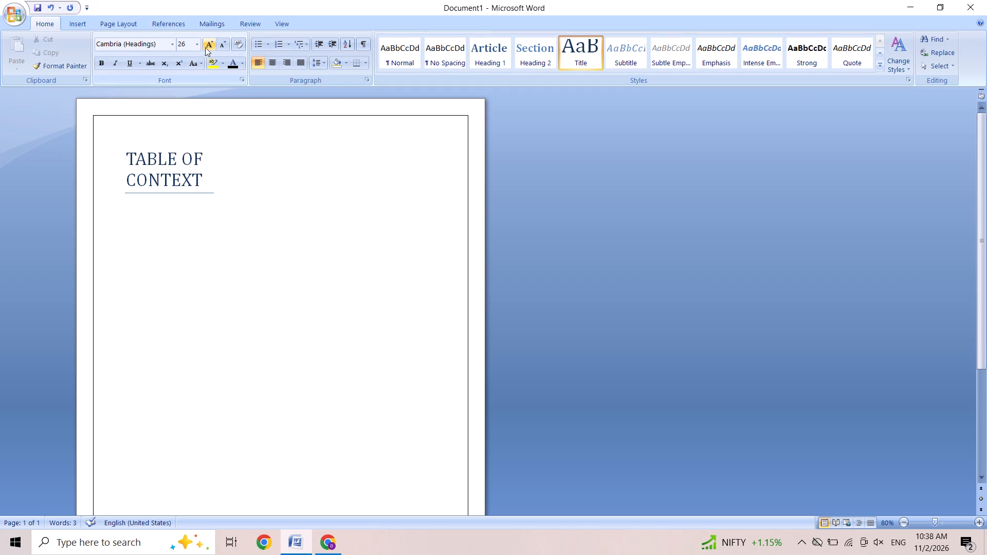
left_click(206, 46)
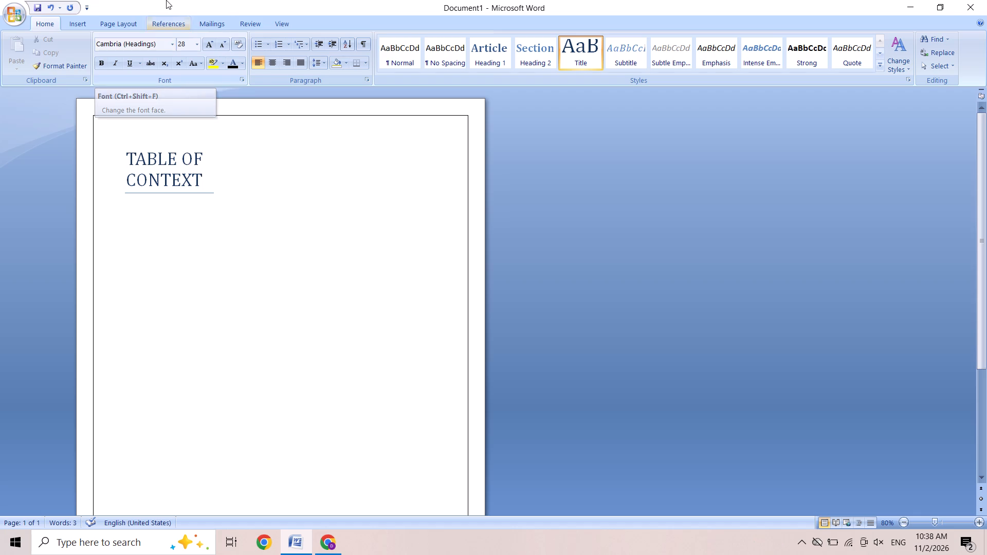
Apply the Moderate page margins, 1" top and bottom and 0.75" on the sides.
left_click(117, 23)
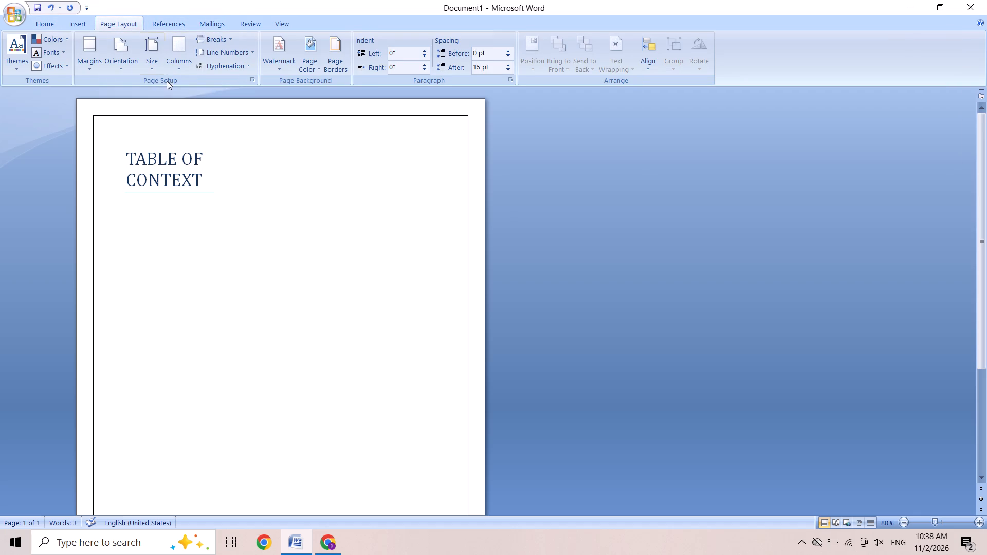
left_click(92, 34)
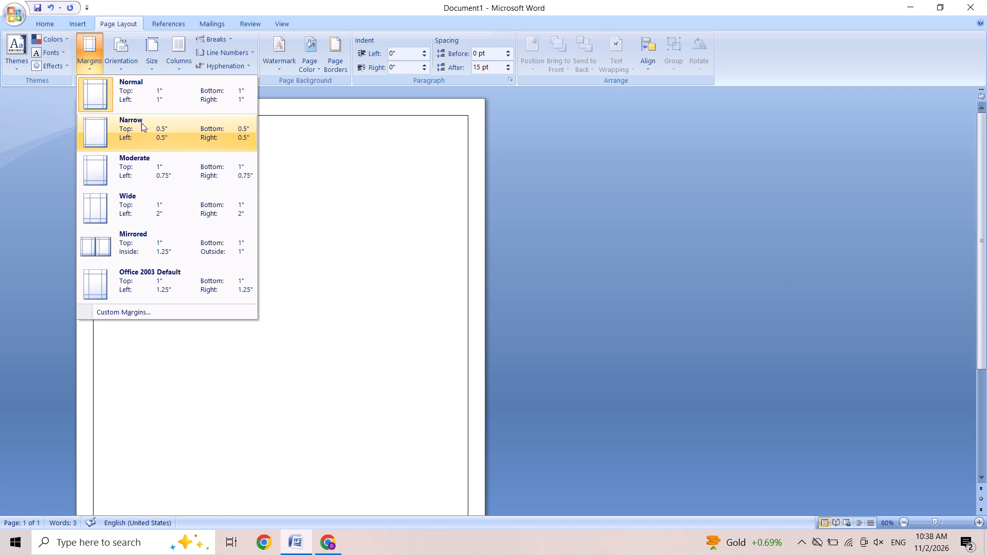
left_click(148, 176)
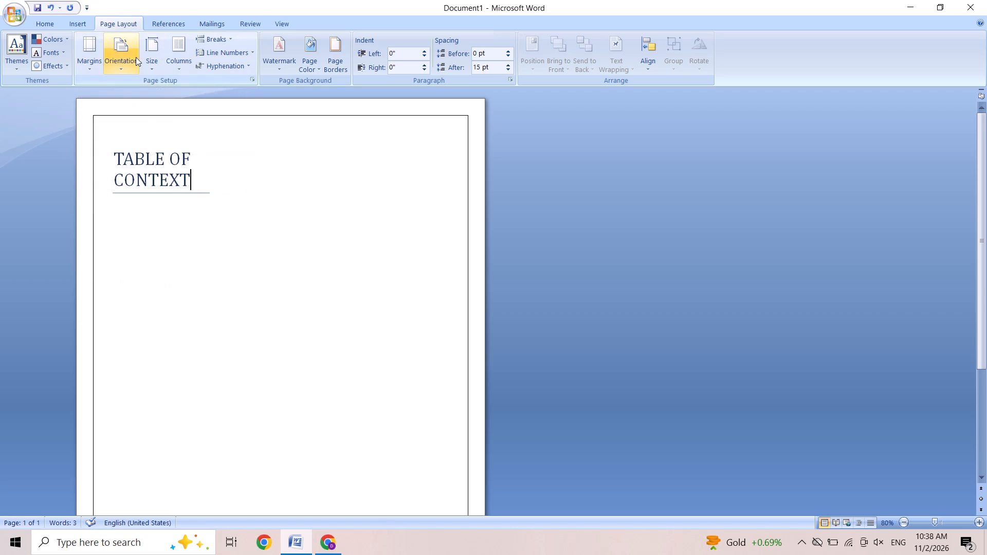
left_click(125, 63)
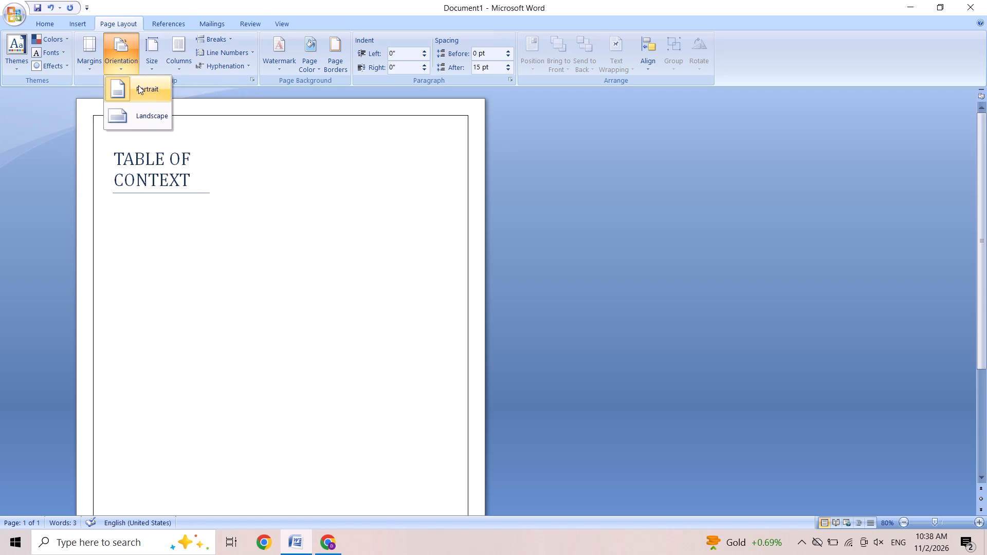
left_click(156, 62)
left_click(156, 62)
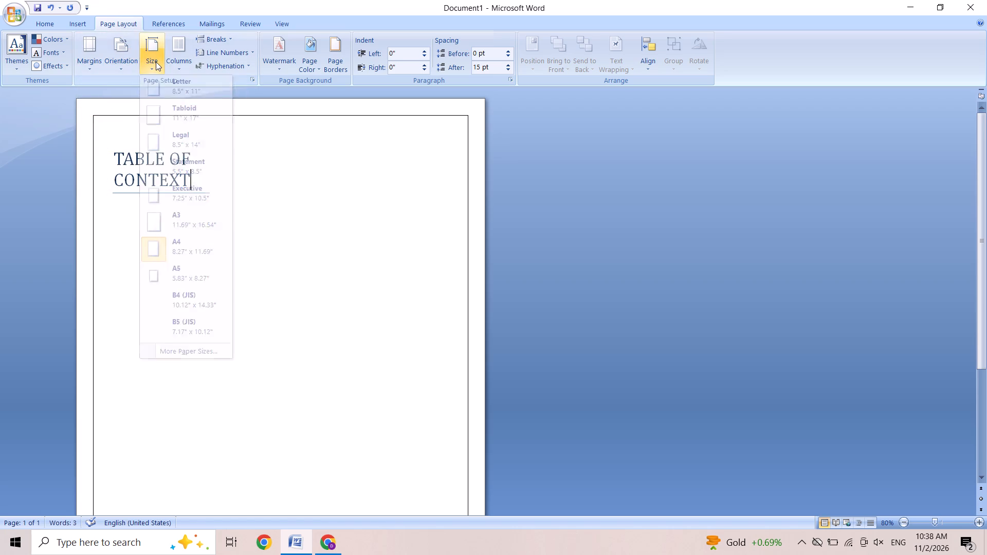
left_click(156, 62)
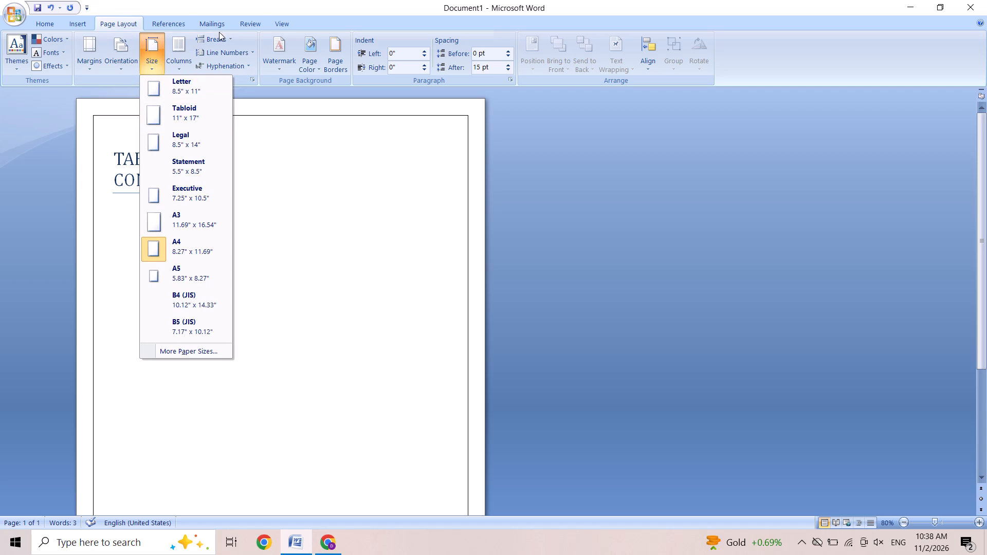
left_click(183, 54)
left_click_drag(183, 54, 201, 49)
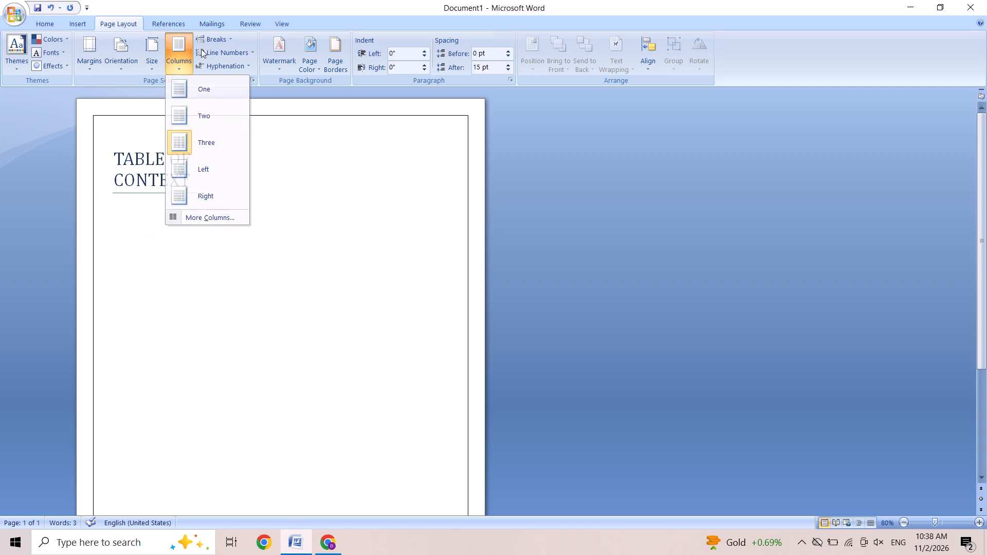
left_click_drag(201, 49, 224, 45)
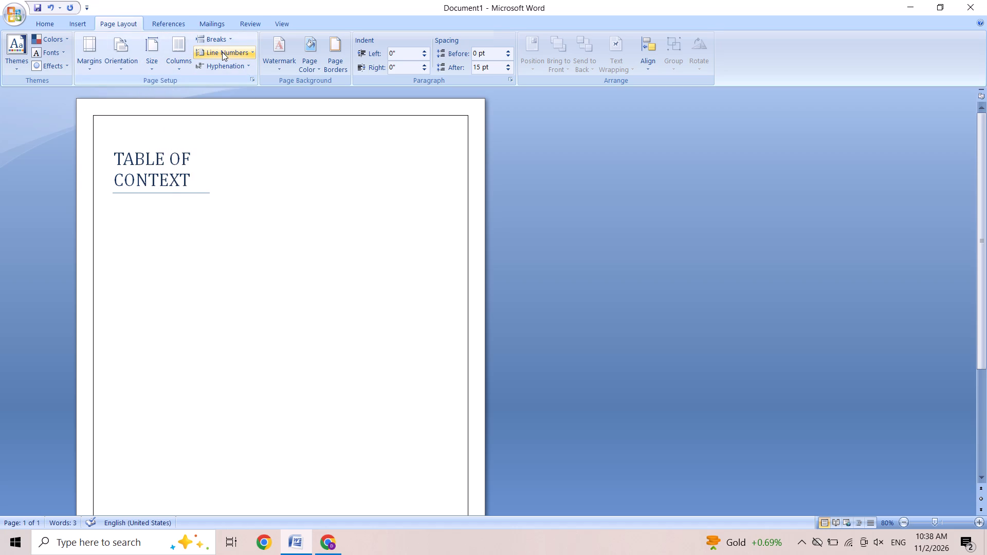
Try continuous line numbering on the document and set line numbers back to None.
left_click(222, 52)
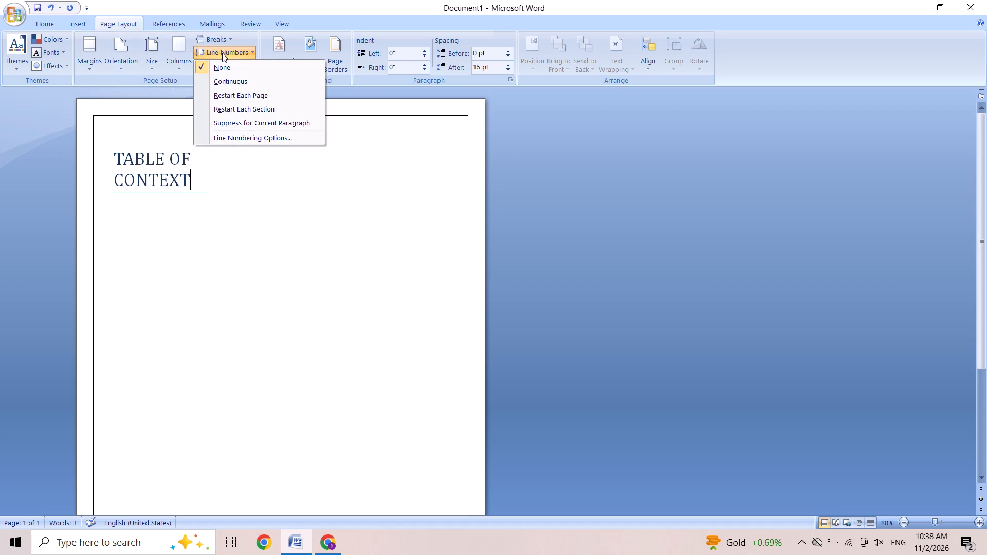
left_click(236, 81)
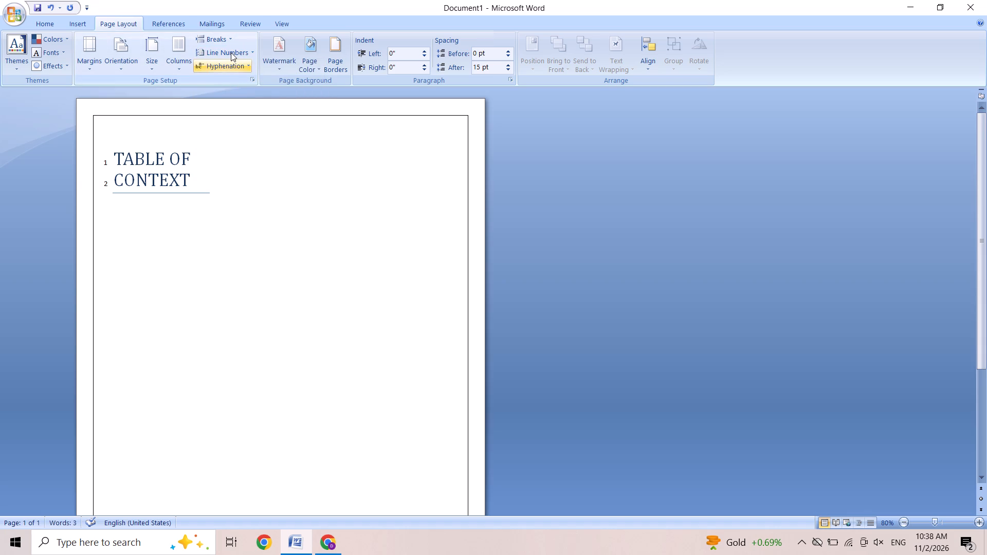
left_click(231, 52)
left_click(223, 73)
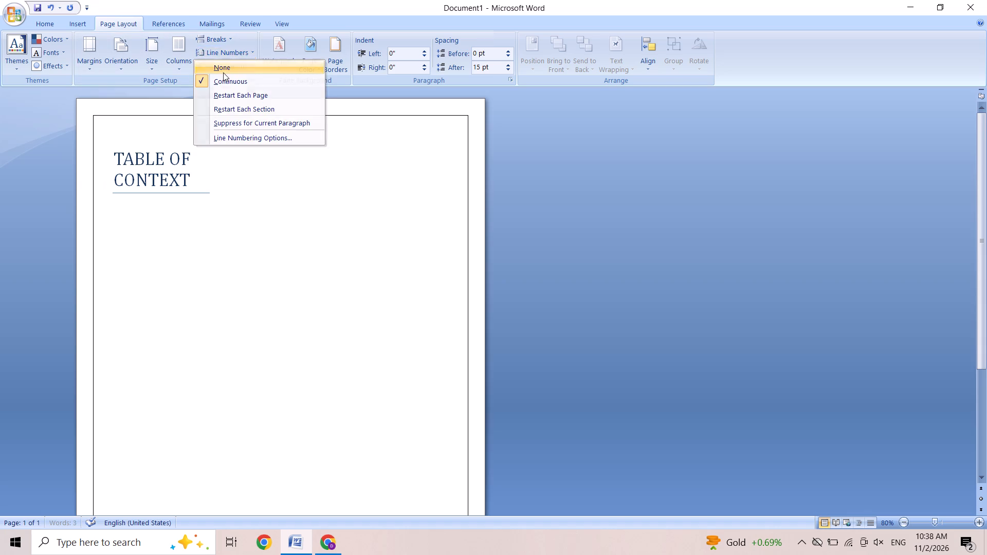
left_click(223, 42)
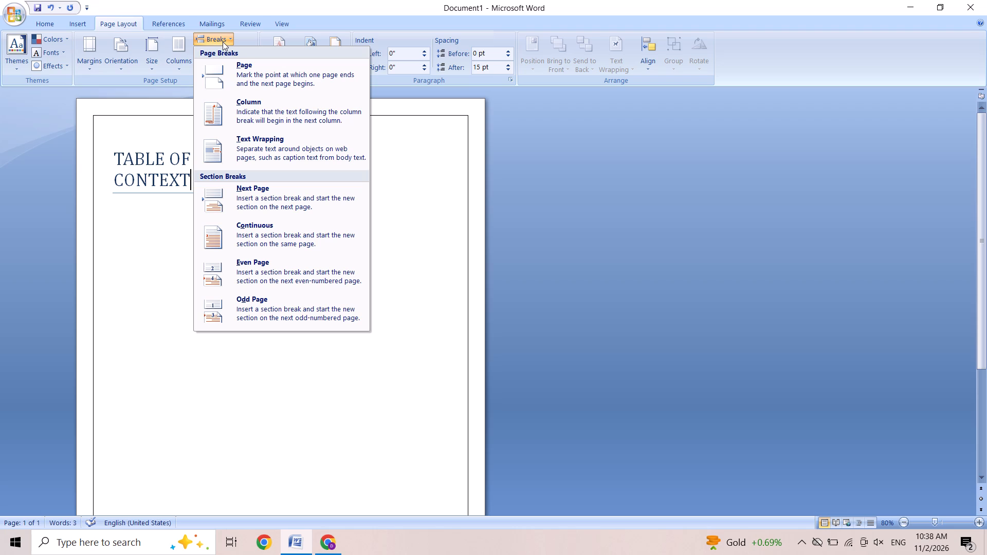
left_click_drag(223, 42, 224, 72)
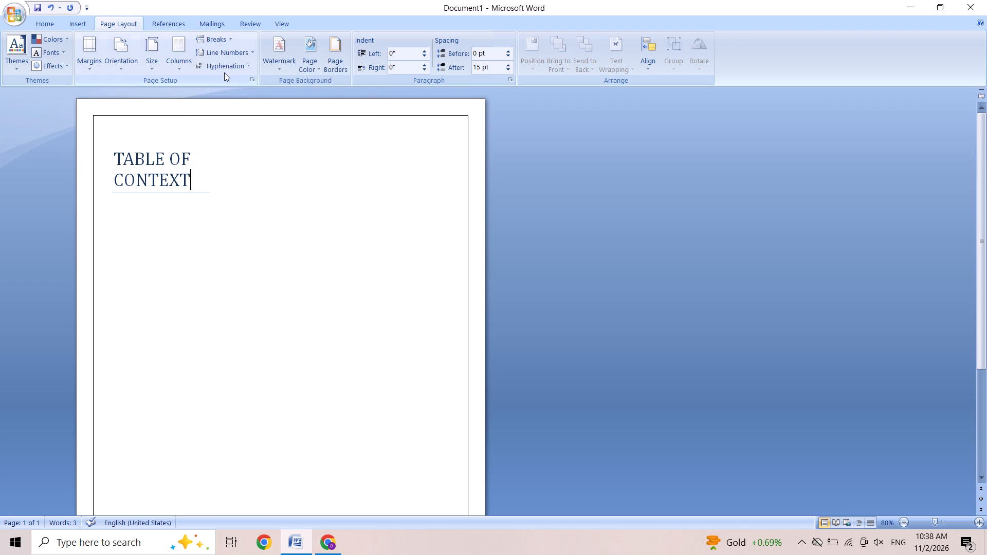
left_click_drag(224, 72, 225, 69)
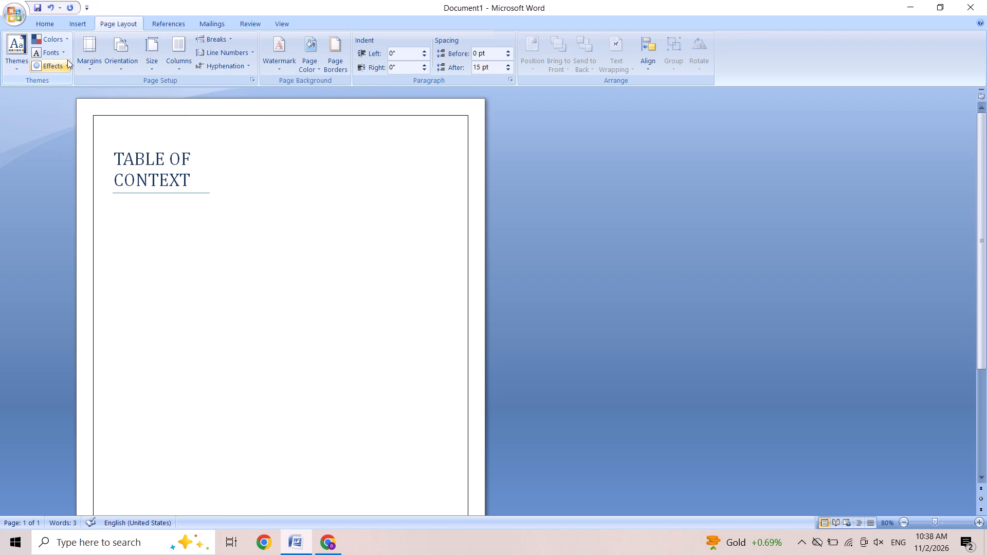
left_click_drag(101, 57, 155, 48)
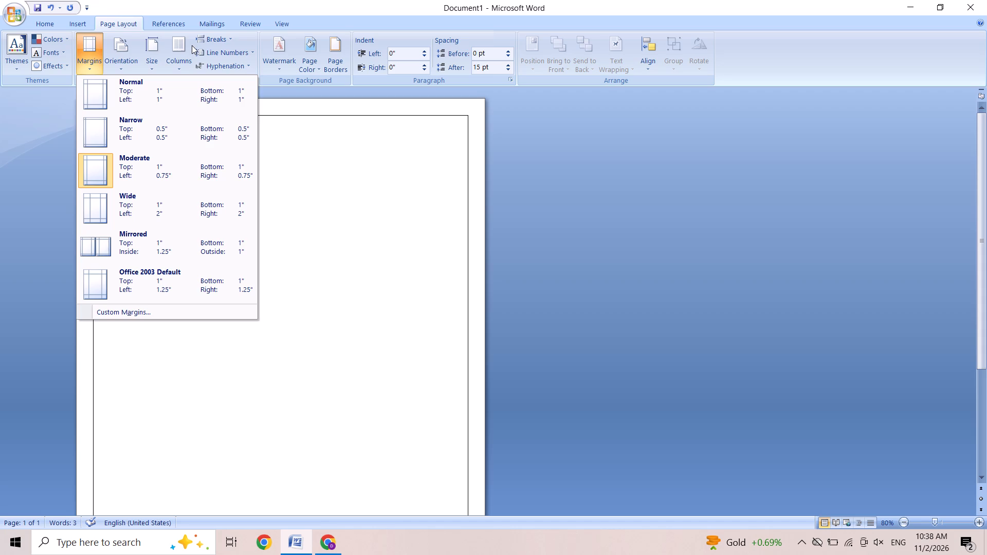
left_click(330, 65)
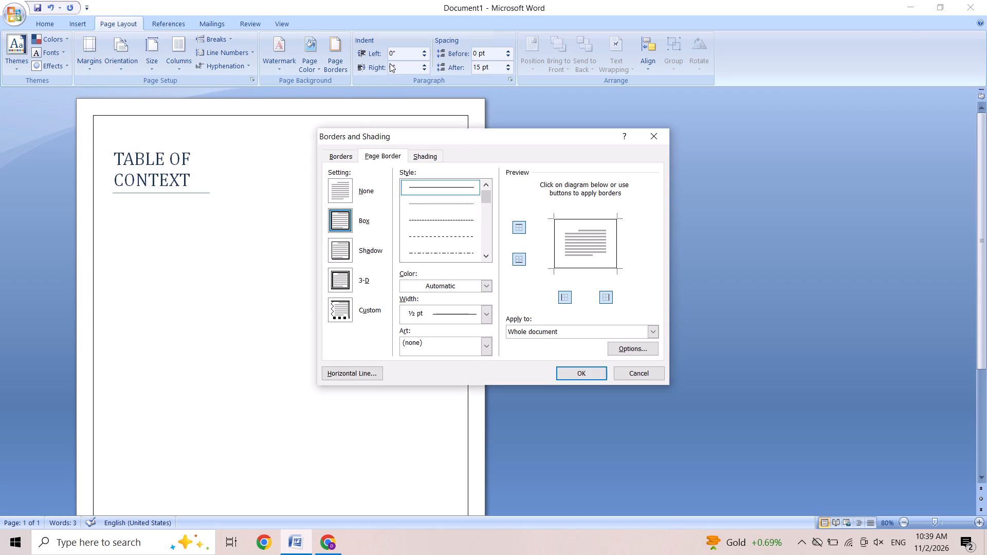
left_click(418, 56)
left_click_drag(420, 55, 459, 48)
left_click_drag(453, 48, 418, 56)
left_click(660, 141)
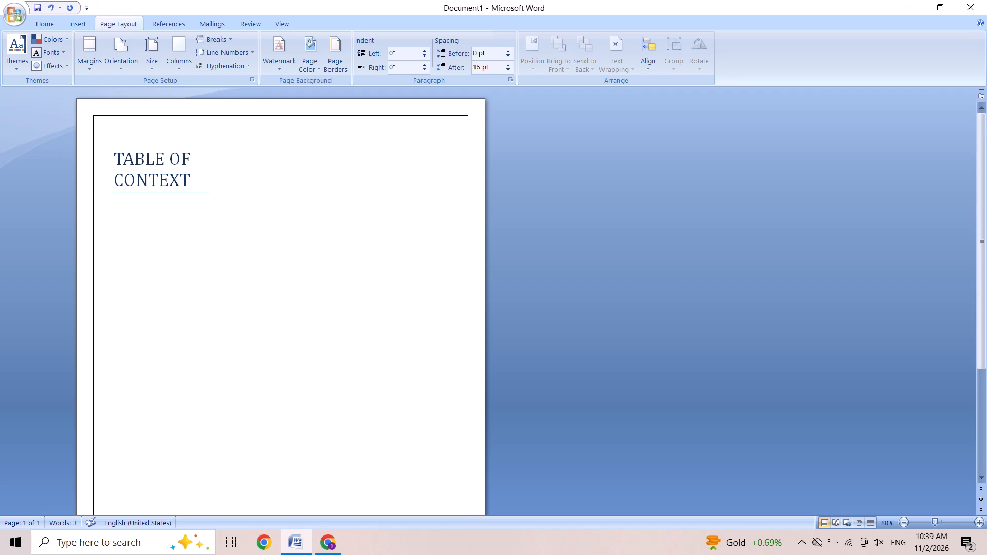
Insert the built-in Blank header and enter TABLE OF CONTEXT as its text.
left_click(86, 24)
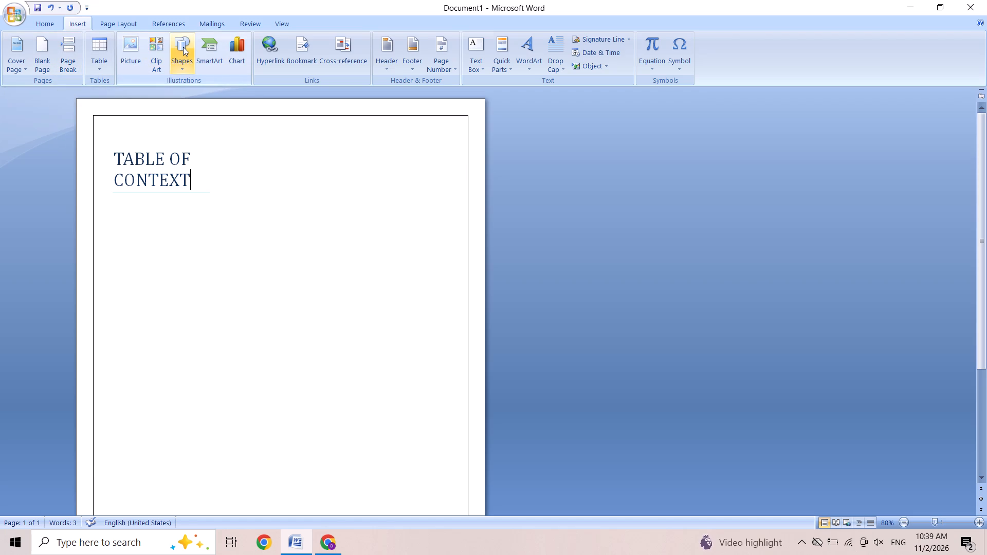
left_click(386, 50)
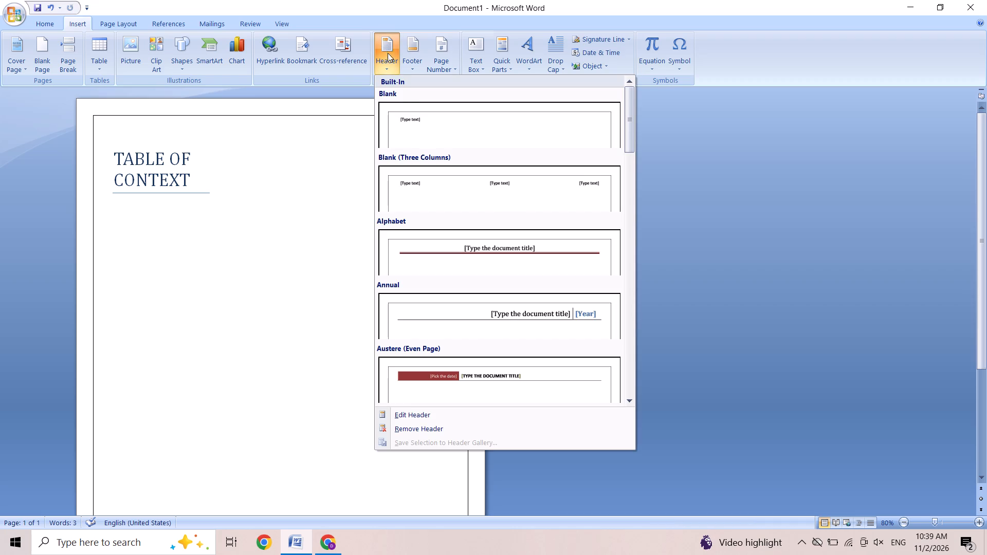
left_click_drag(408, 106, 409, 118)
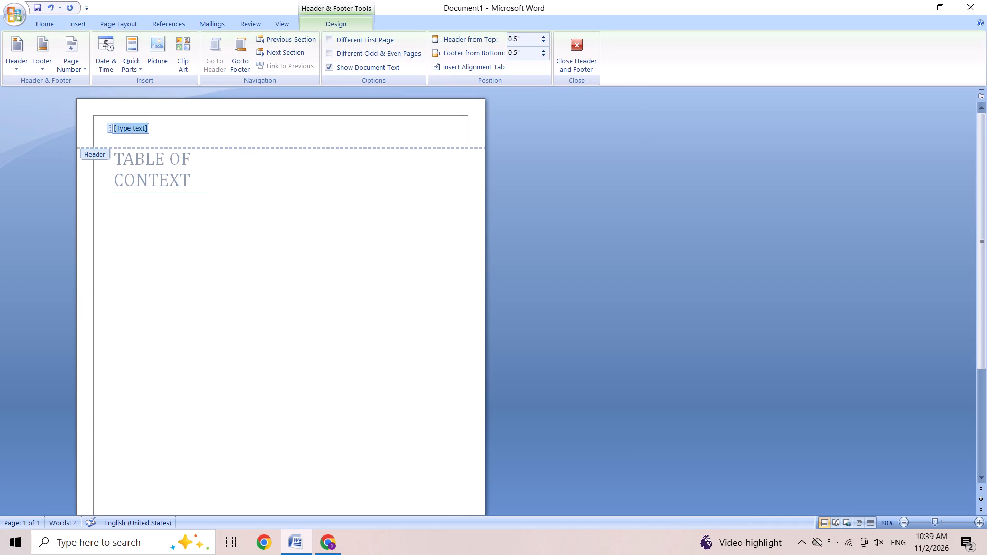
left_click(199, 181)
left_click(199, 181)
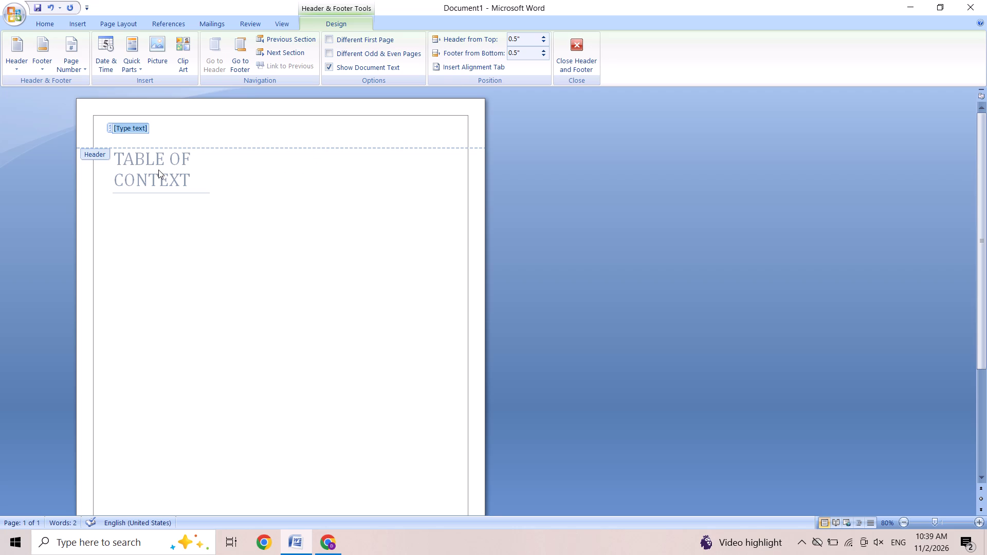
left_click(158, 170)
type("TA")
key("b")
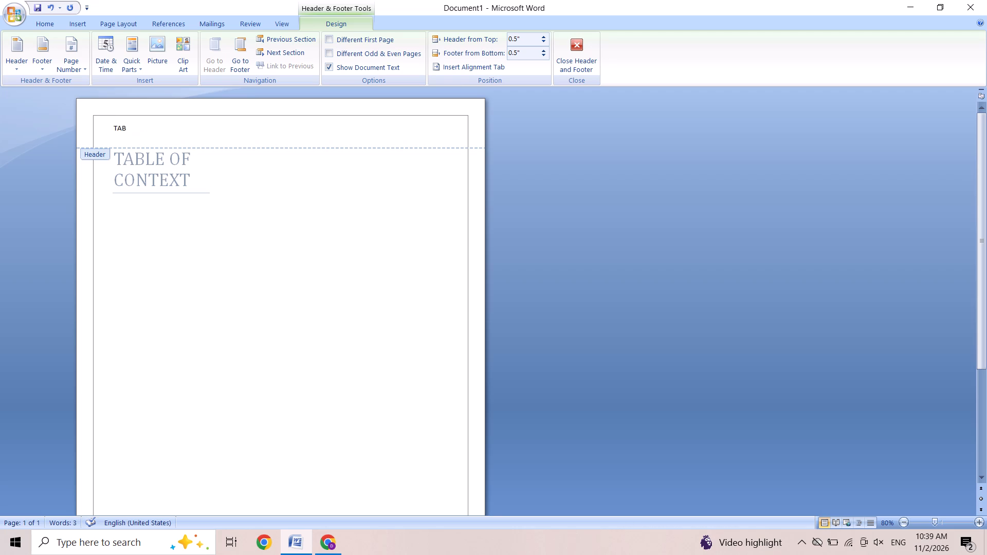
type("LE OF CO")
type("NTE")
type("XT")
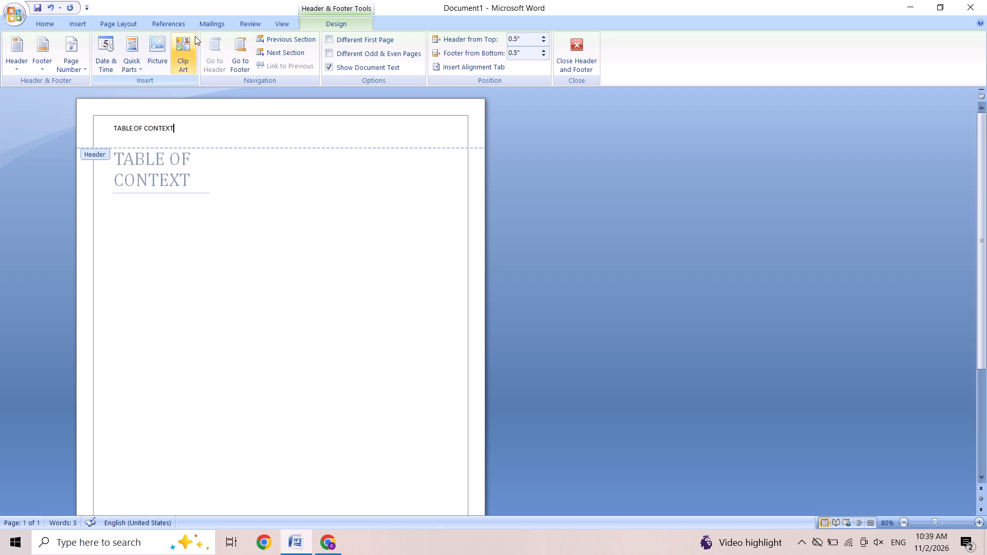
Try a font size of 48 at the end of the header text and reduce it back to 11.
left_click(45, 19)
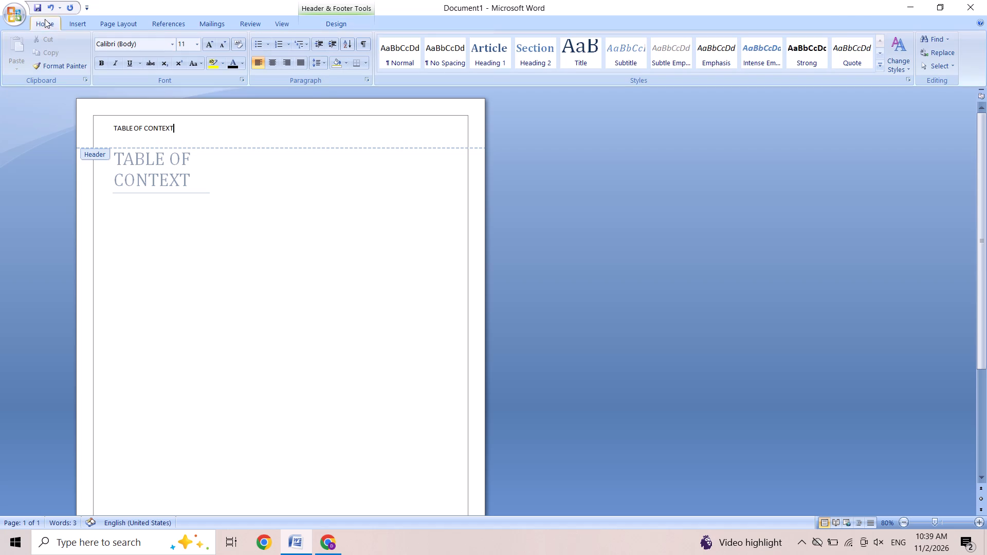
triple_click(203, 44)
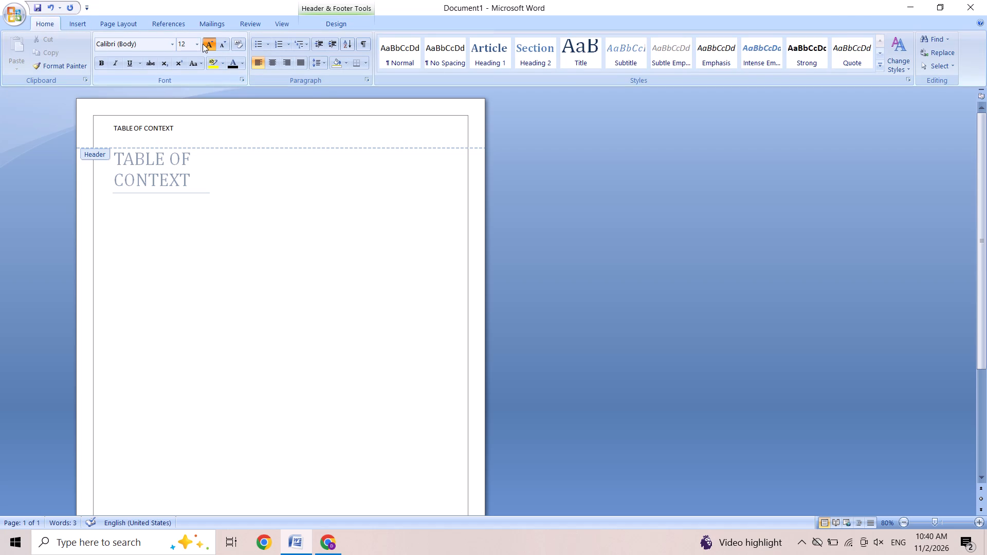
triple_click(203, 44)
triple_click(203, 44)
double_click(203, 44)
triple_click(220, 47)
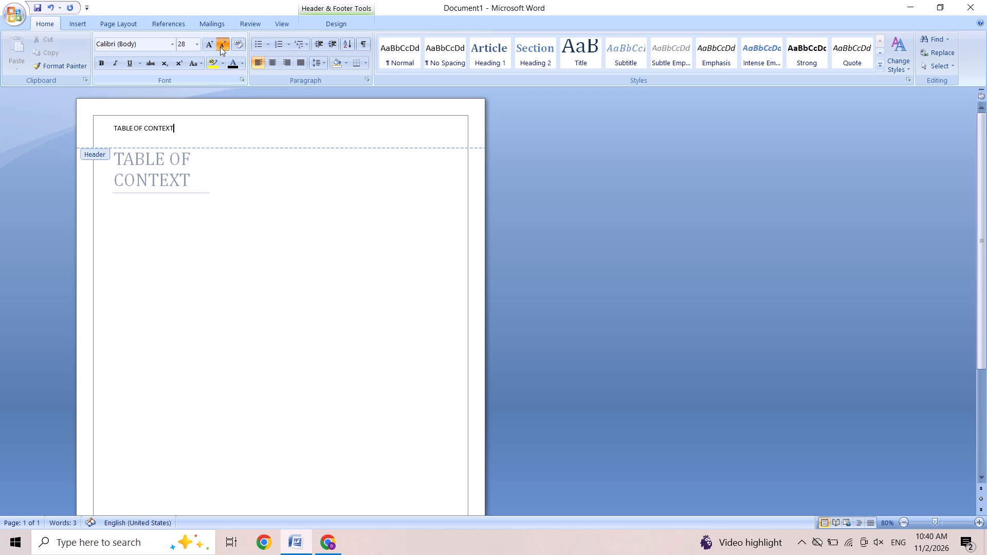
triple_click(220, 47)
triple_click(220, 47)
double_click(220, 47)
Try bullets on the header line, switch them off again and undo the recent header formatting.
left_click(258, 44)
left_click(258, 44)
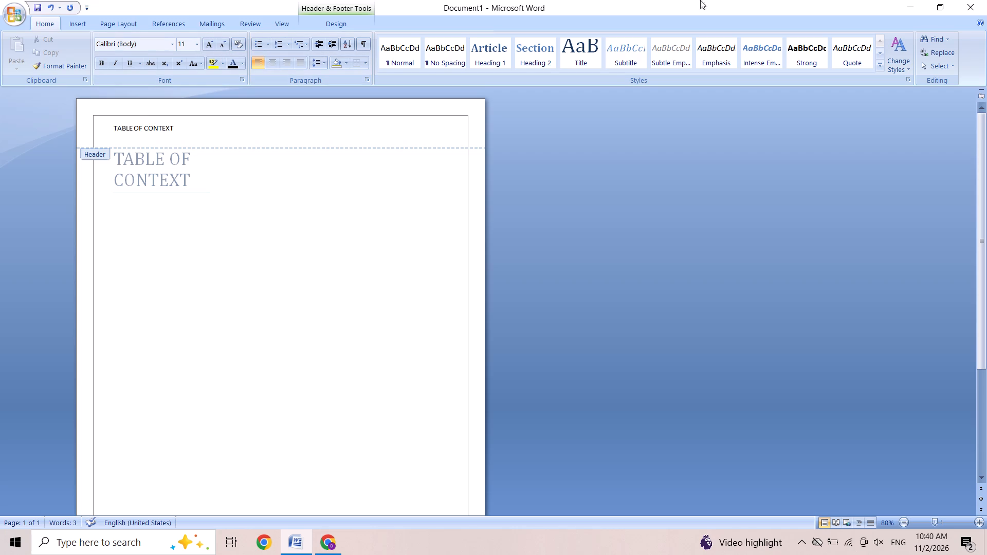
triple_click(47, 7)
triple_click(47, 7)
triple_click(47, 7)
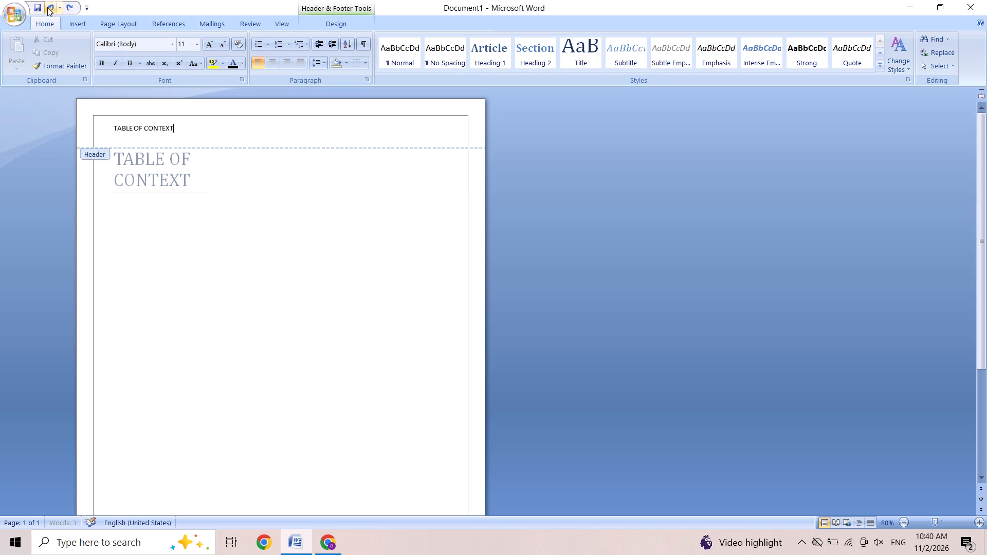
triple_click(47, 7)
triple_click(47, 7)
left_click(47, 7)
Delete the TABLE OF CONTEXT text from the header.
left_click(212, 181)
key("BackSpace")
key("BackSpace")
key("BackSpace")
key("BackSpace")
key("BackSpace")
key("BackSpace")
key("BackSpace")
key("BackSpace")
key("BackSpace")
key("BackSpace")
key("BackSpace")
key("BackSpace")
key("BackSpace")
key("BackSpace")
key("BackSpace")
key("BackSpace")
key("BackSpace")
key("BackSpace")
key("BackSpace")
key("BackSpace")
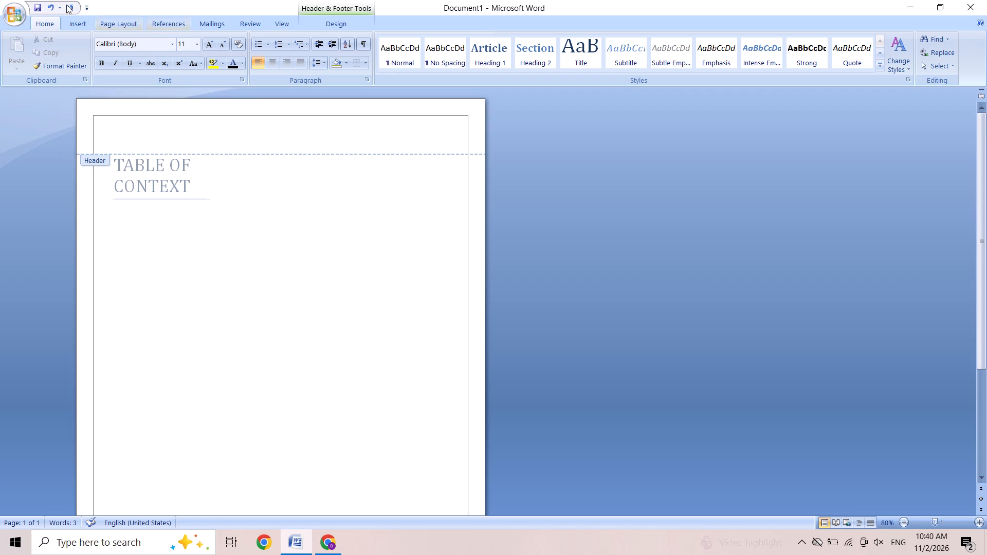
Undo the recent edits back through the header, Moderate margins and heading styles until the body text reads TABLE OF CONT.
triple_click(51, 1)
triple_click(51, 1)
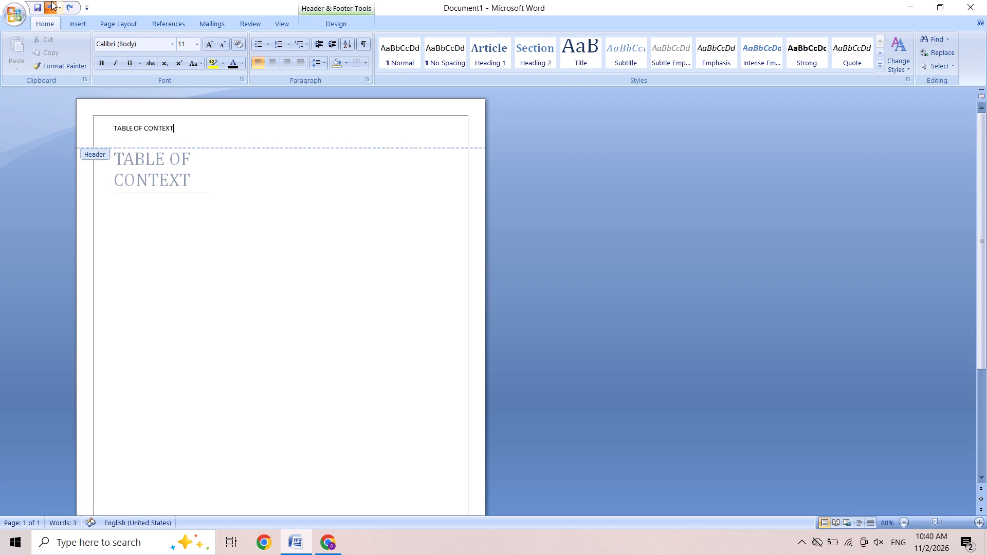
triple_click(51, 1)
triple_click(51, 1)
triple_click(51, 1)
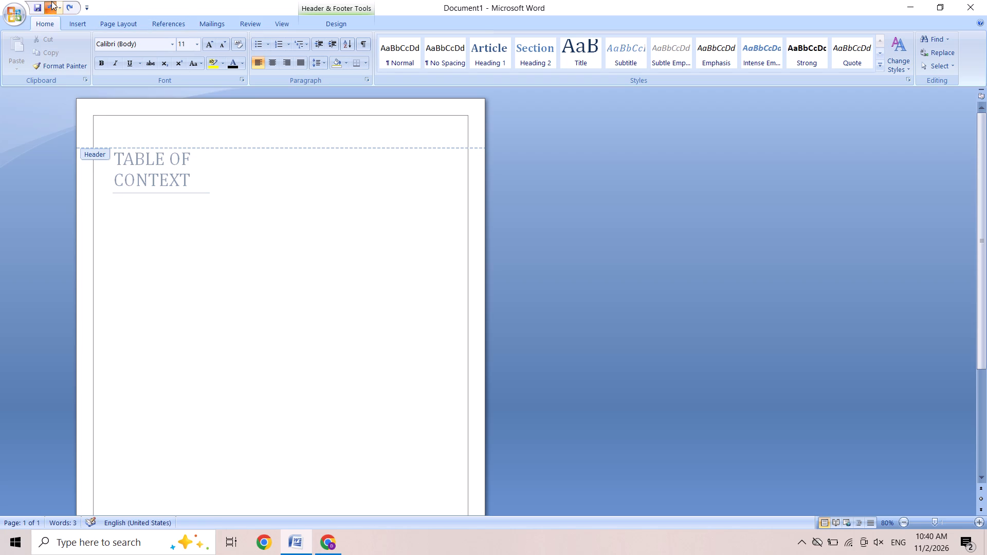
double_click(51, 1)
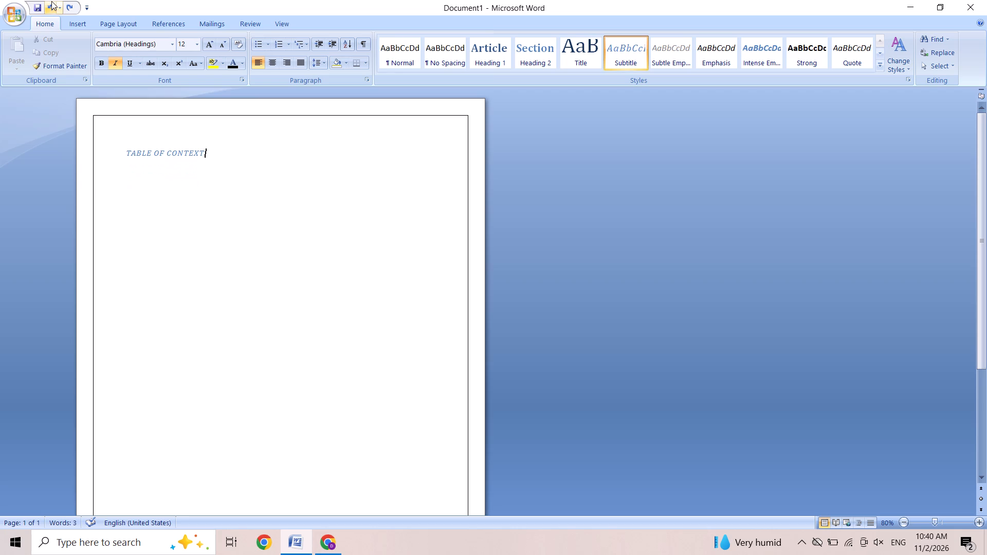
left_click(51, 1)
left_click(51, 1)
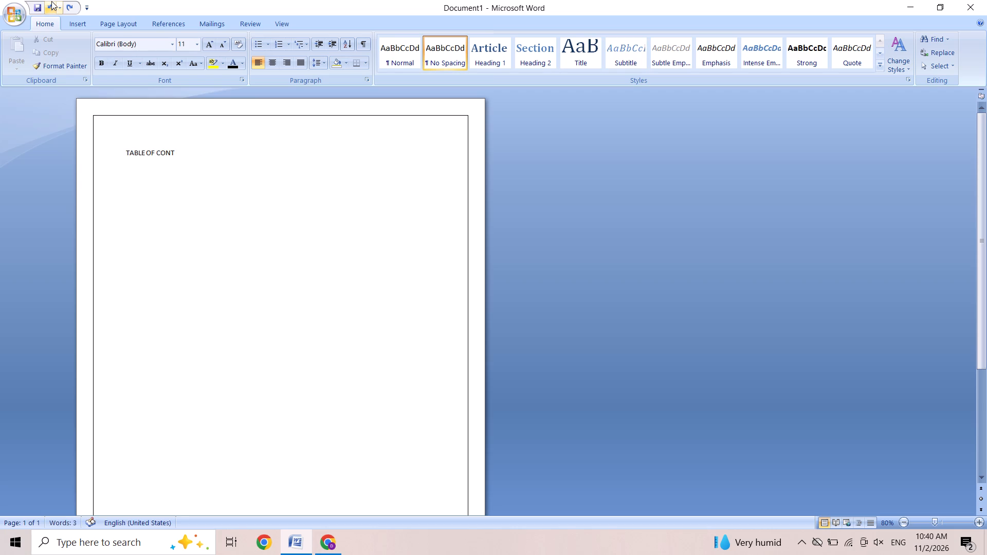
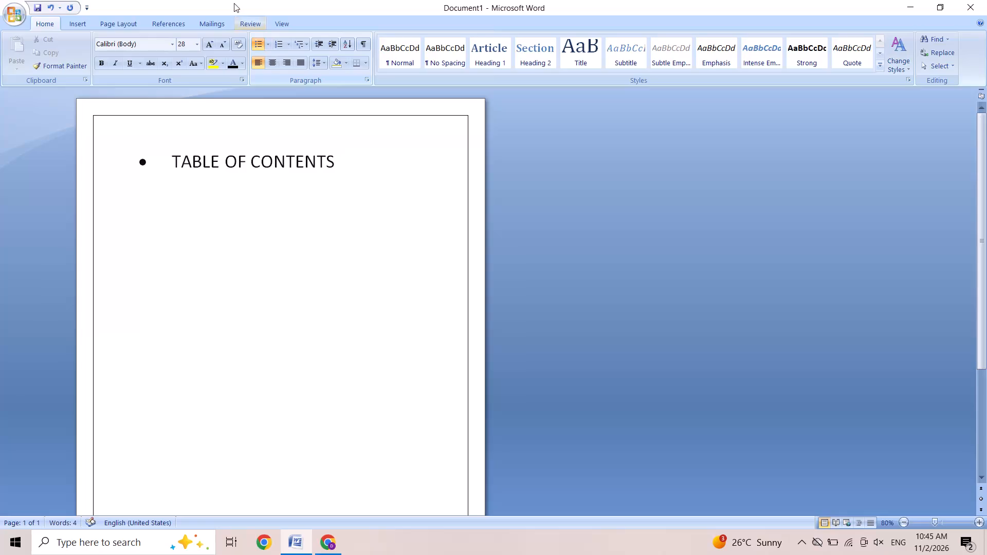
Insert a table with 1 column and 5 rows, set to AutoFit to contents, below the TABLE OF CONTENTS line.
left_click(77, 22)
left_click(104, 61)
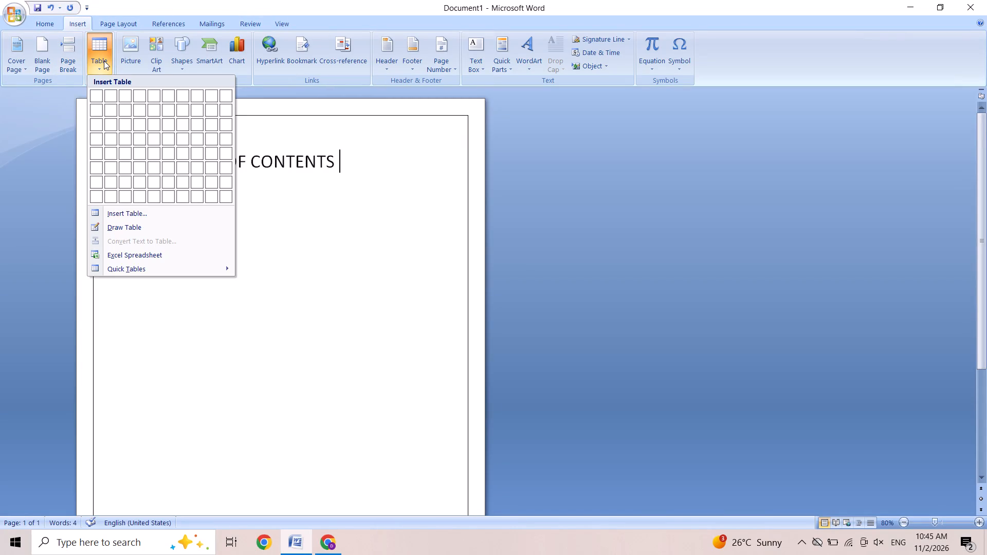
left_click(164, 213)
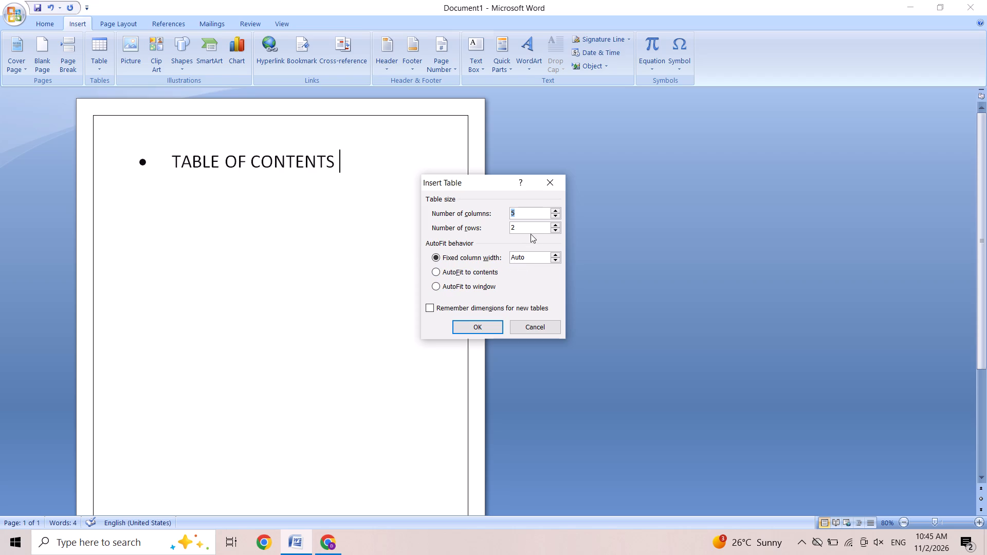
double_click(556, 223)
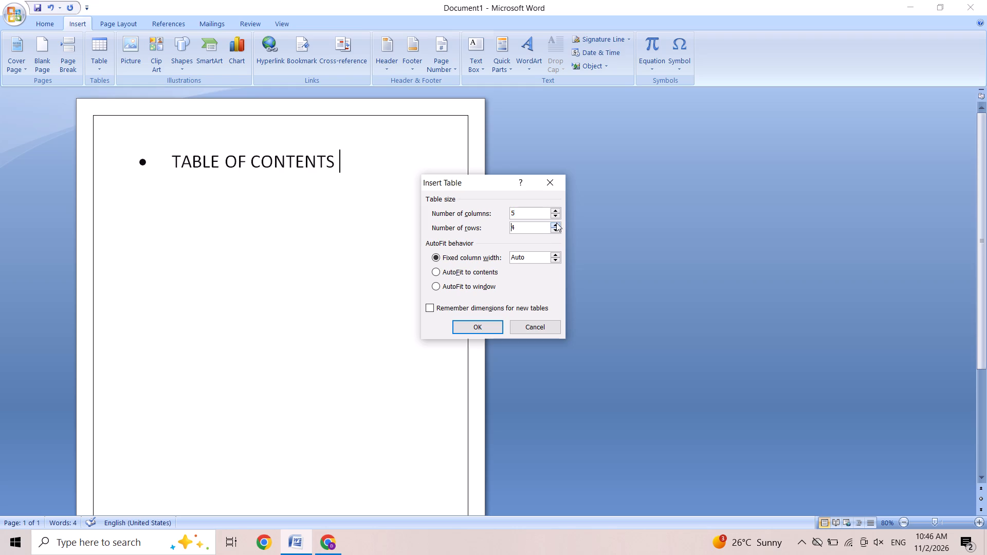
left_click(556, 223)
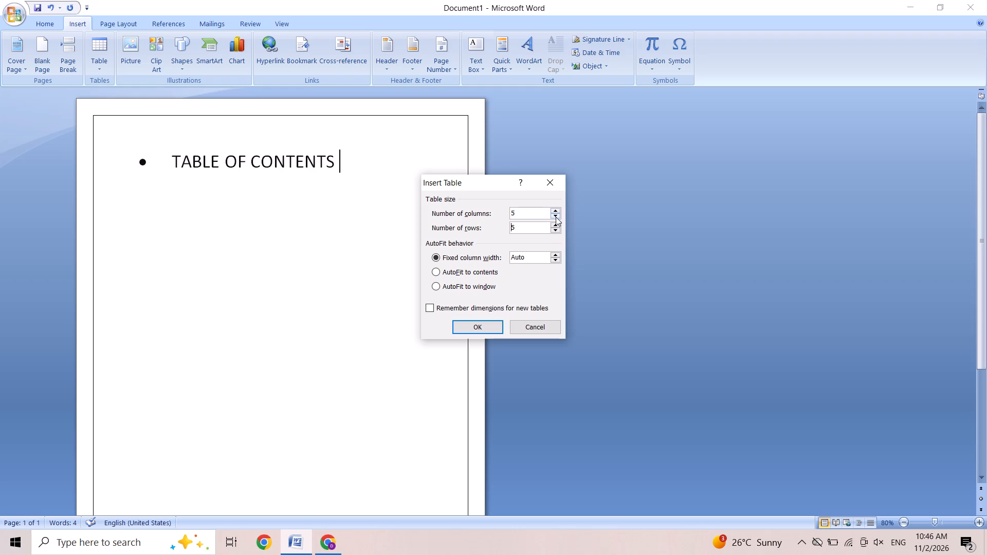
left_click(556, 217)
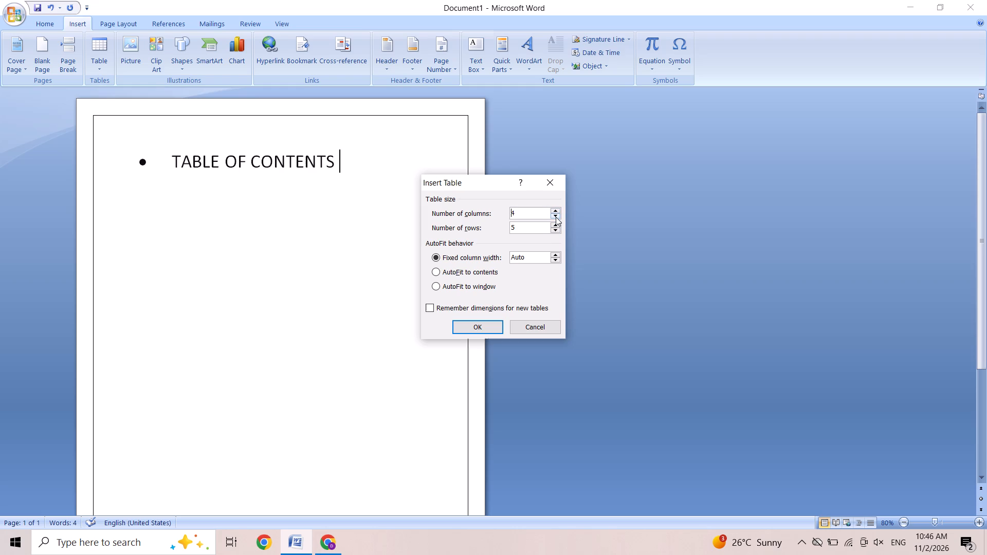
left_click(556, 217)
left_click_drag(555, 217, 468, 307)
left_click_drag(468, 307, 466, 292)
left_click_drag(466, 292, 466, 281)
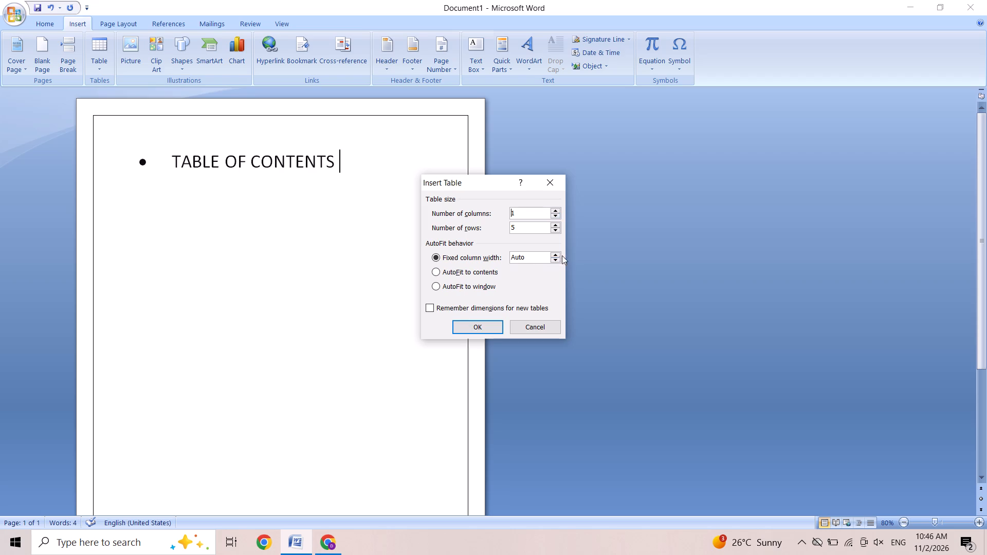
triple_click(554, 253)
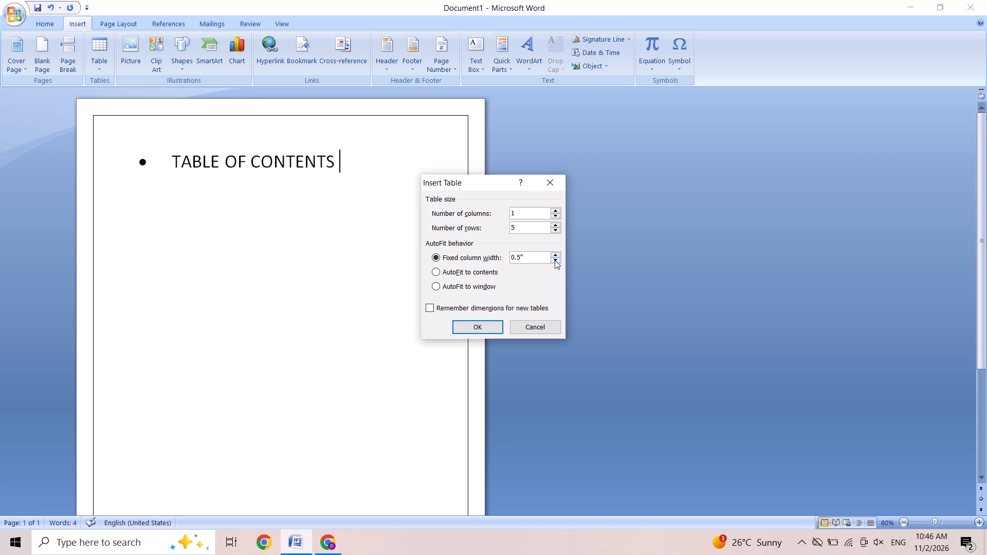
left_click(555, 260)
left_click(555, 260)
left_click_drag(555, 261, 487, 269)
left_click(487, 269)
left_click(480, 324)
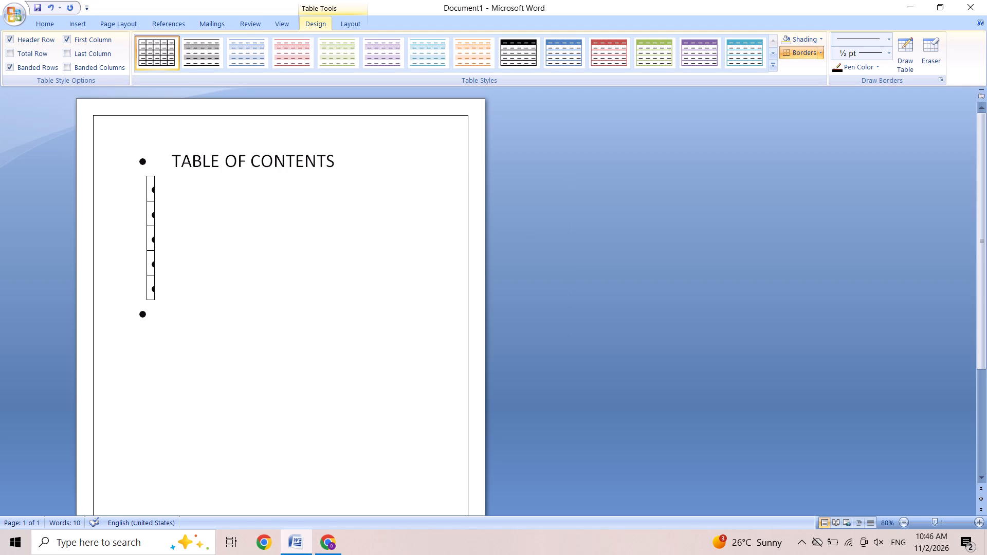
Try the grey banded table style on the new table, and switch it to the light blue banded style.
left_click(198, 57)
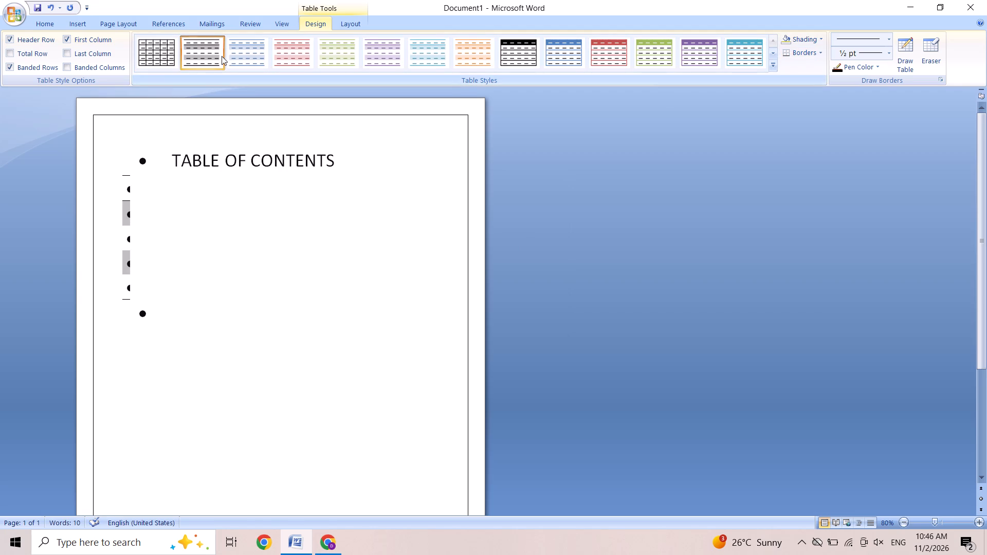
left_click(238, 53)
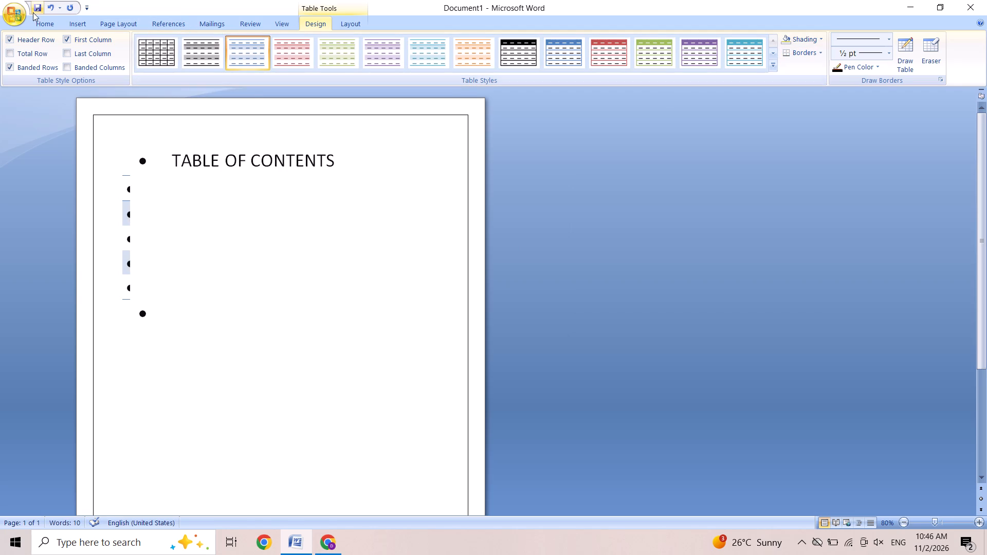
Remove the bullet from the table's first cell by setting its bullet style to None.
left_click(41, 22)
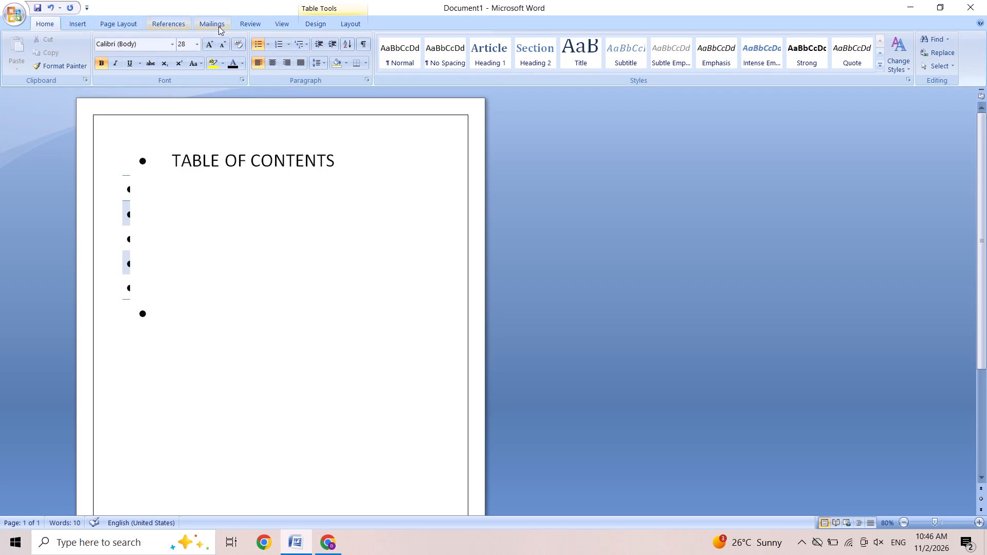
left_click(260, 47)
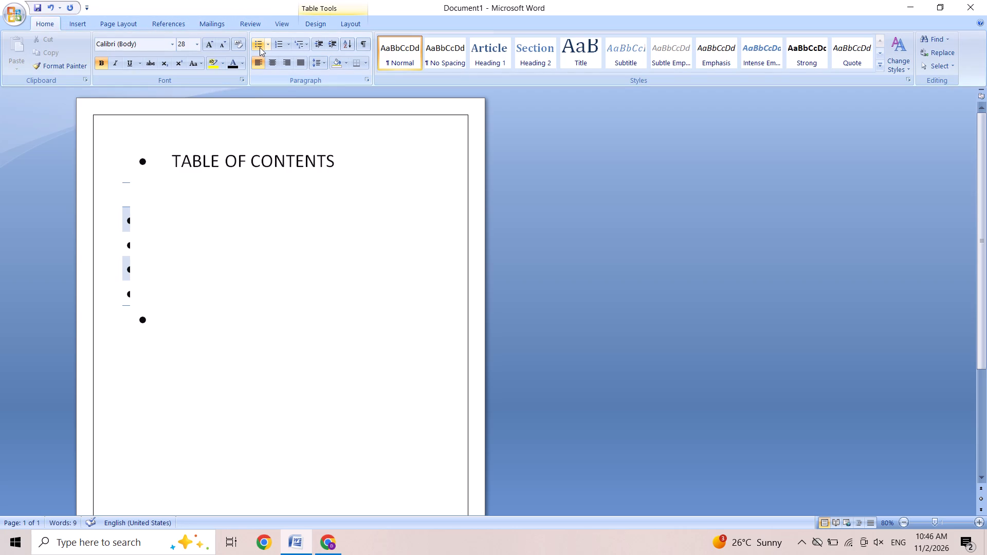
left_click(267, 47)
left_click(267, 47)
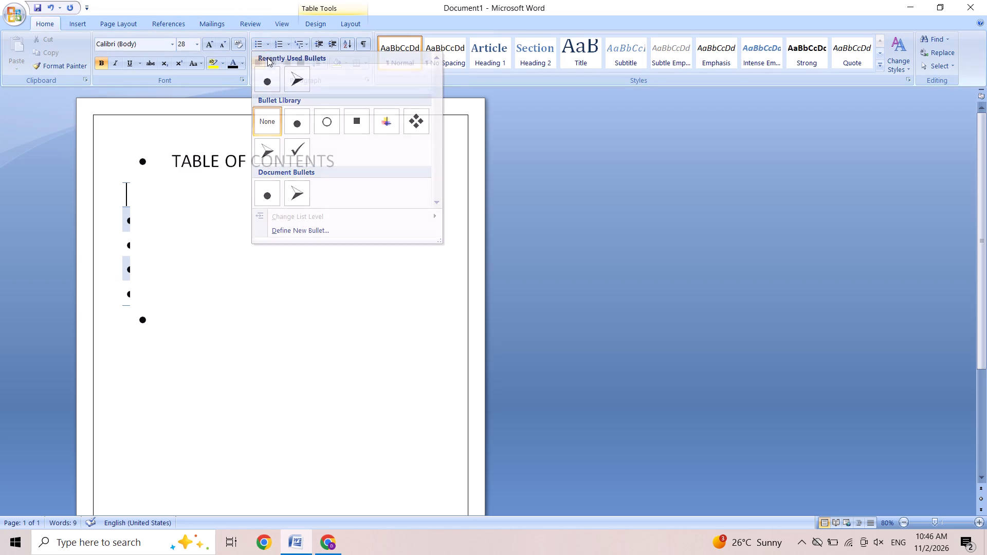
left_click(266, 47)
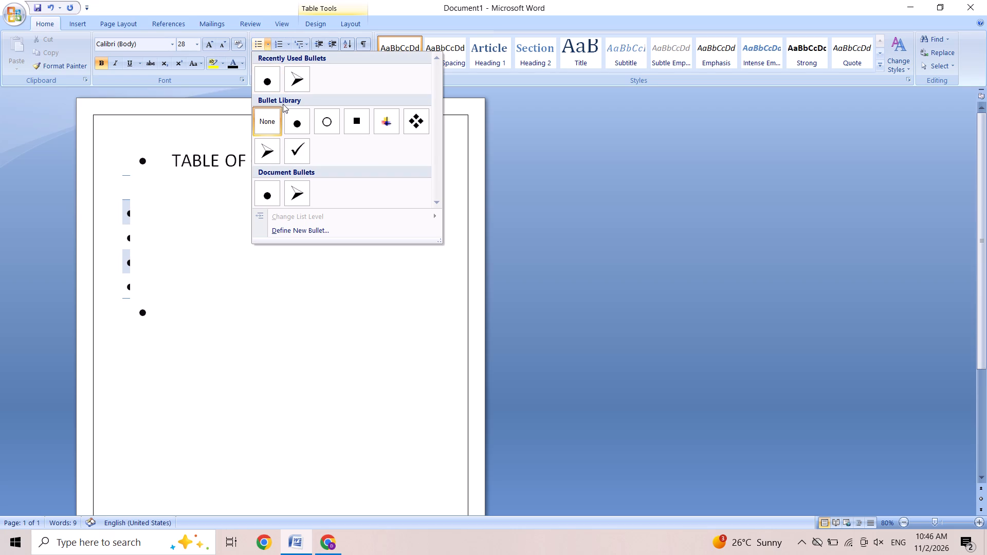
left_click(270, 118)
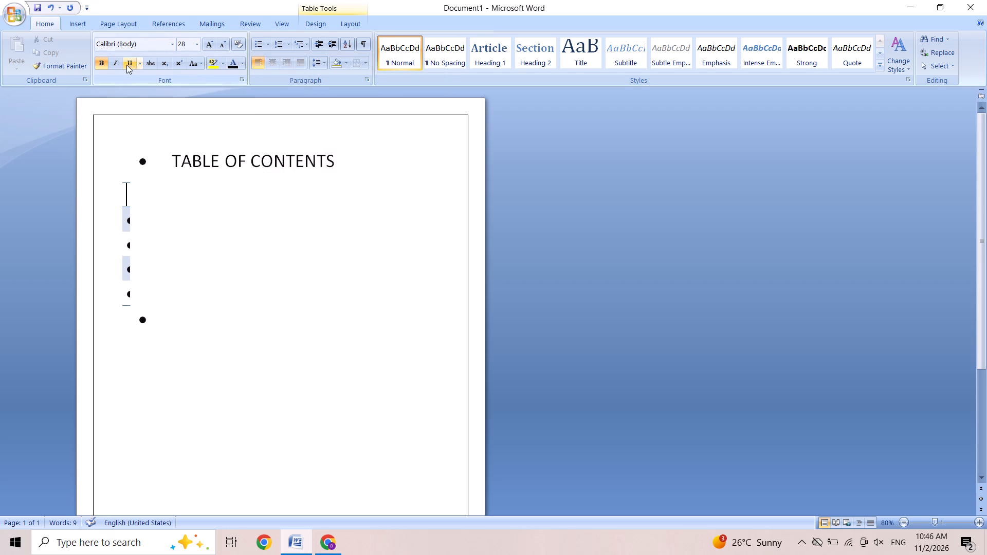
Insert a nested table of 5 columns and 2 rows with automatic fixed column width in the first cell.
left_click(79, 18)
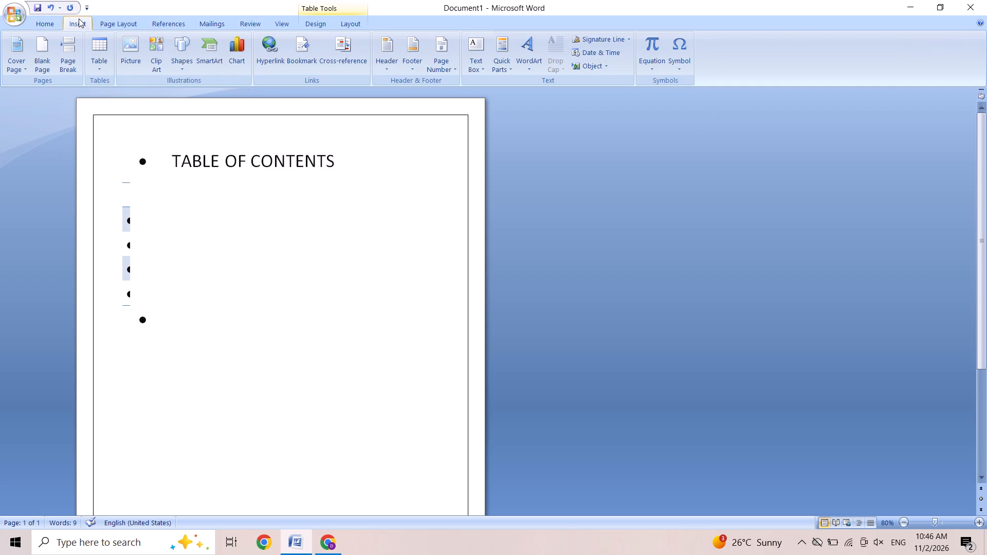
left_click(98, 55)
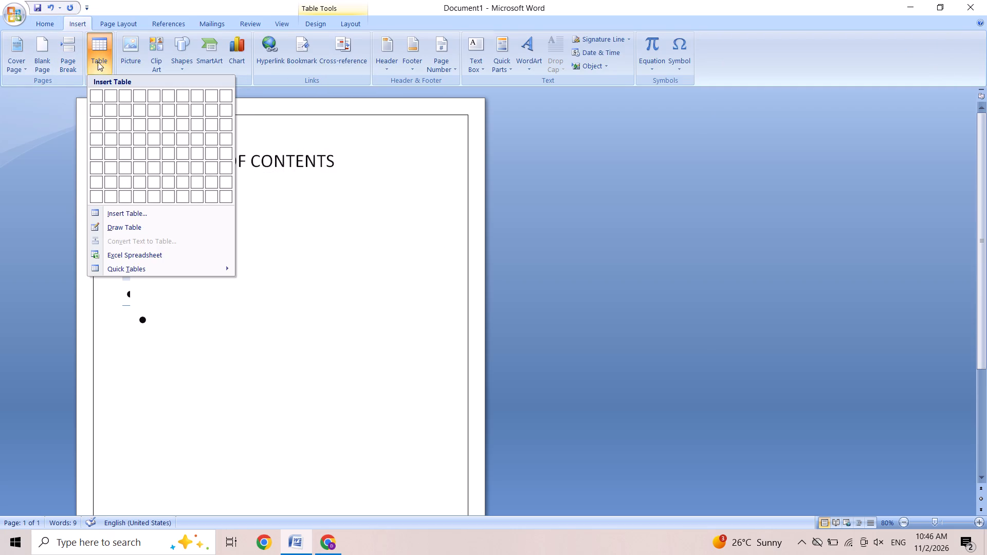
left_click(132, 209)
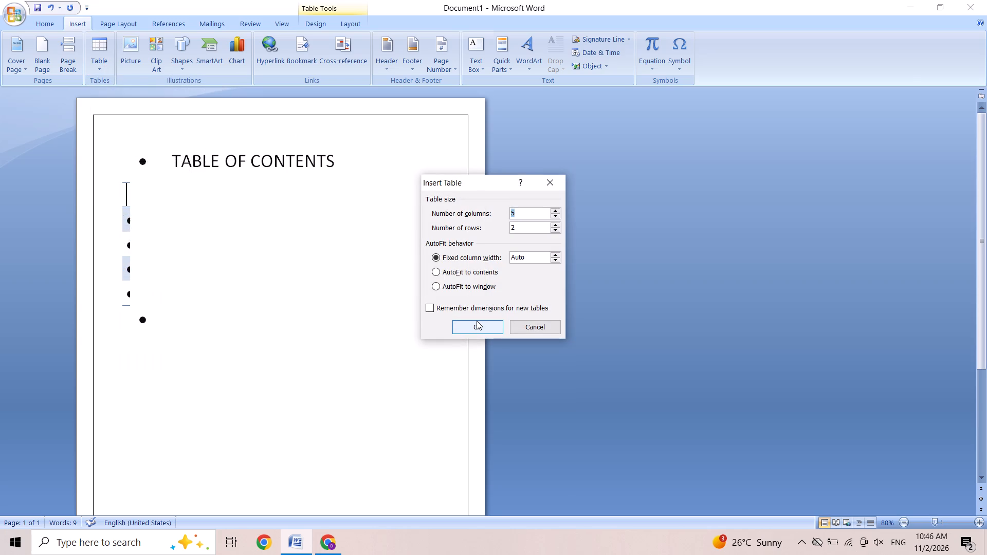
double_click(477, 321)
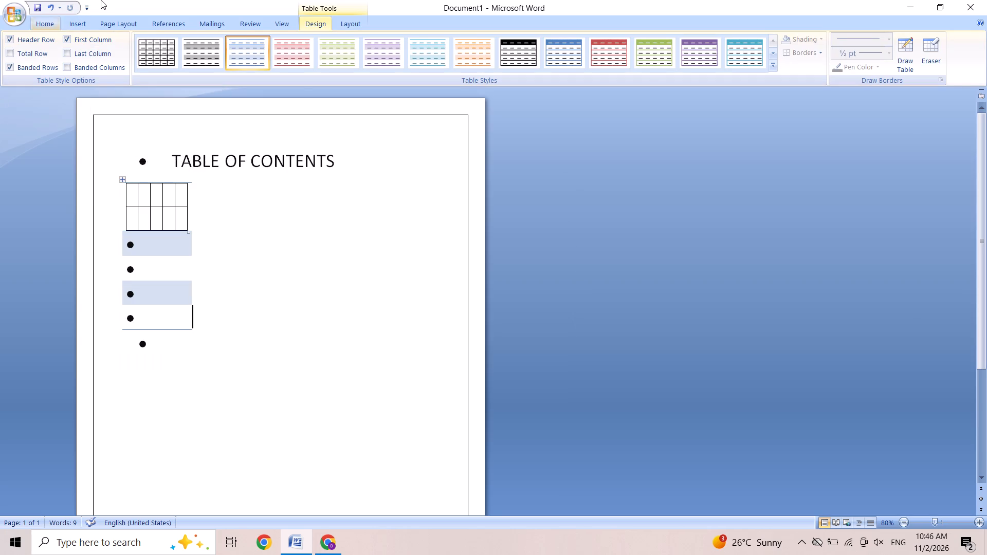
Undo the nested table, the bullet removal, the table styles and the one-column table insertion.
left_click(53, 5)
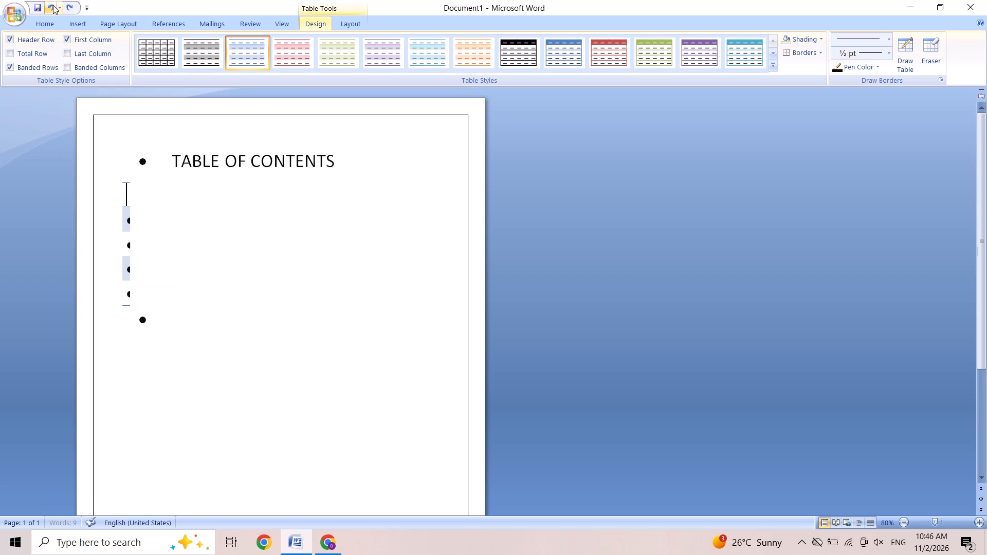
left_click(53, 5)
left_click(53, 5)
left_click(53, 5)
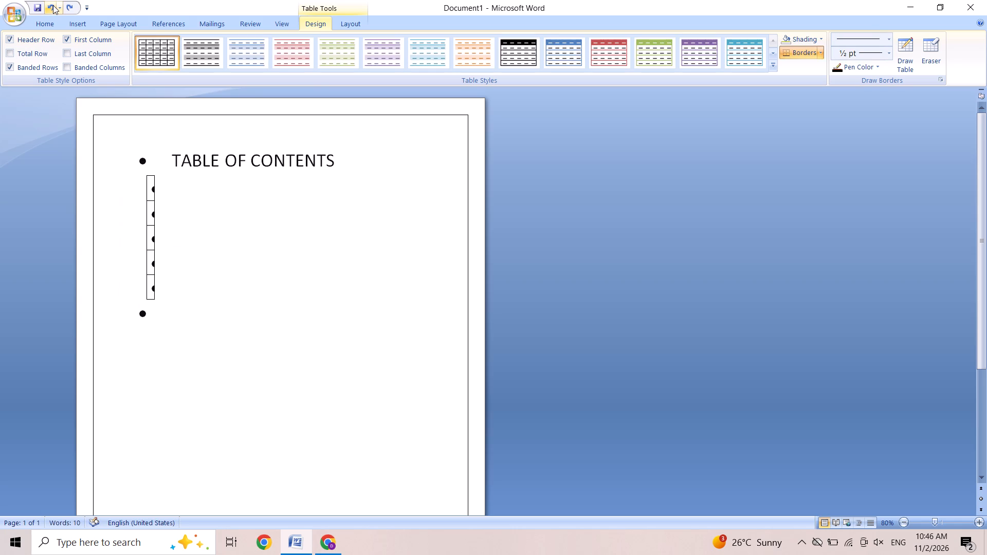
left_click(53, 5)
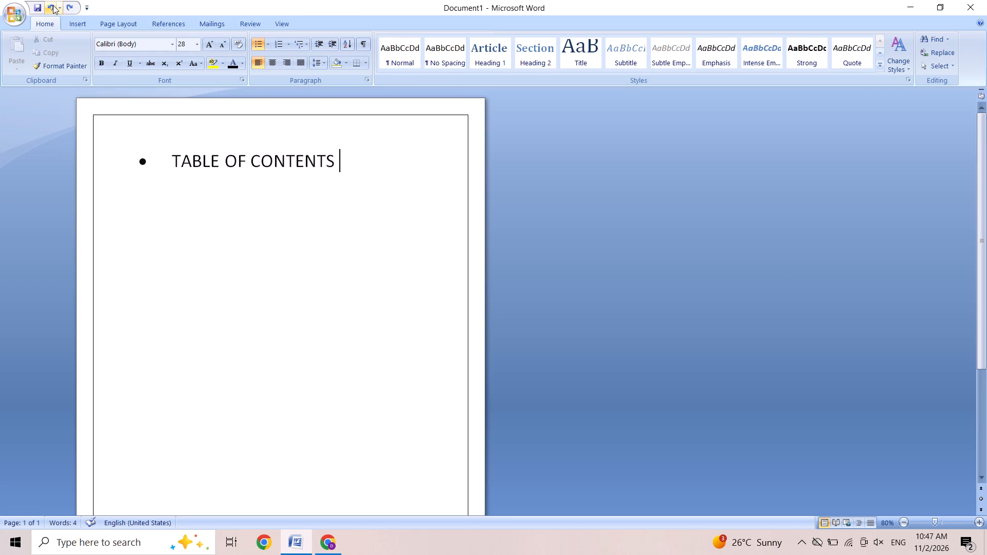
Remove the bullet from the TABLE OF CONTENTS line by setting its bullet style to None.
left_click(271, 41)
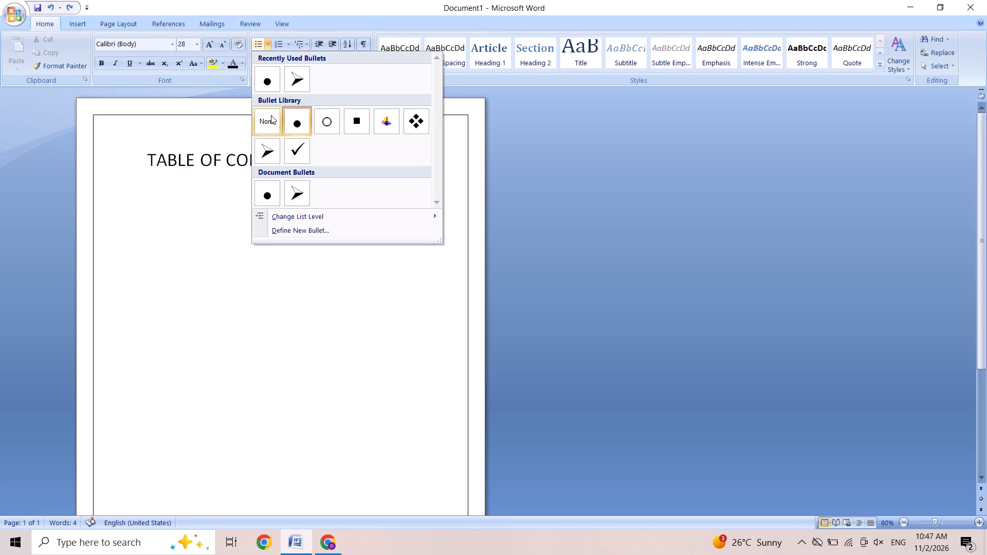
left_click(271, 115)
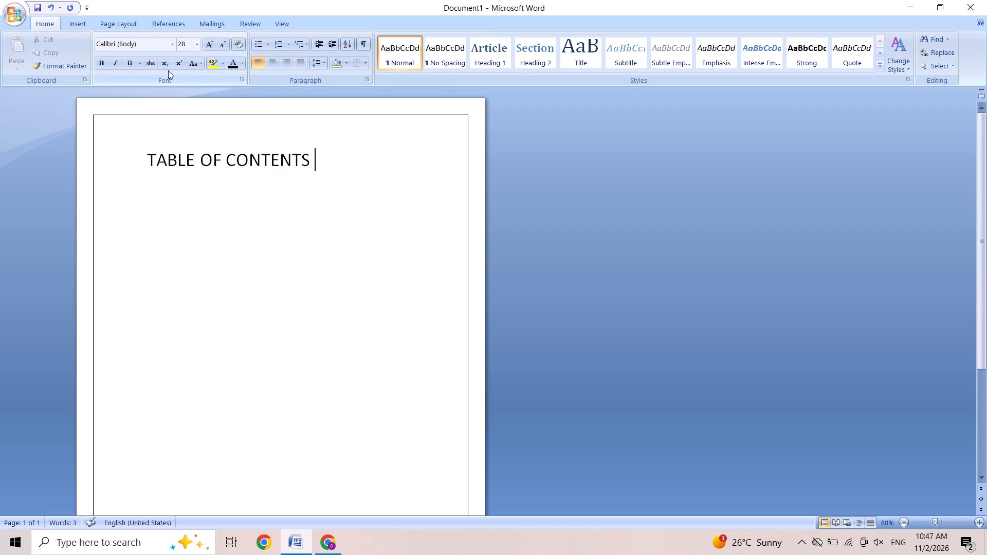
Format the whole TABLE OF CONTENTS heading as bold with the black font colour and centre it.
left_click(128, 68)
left_click_drag(151, 164, 151, 164)
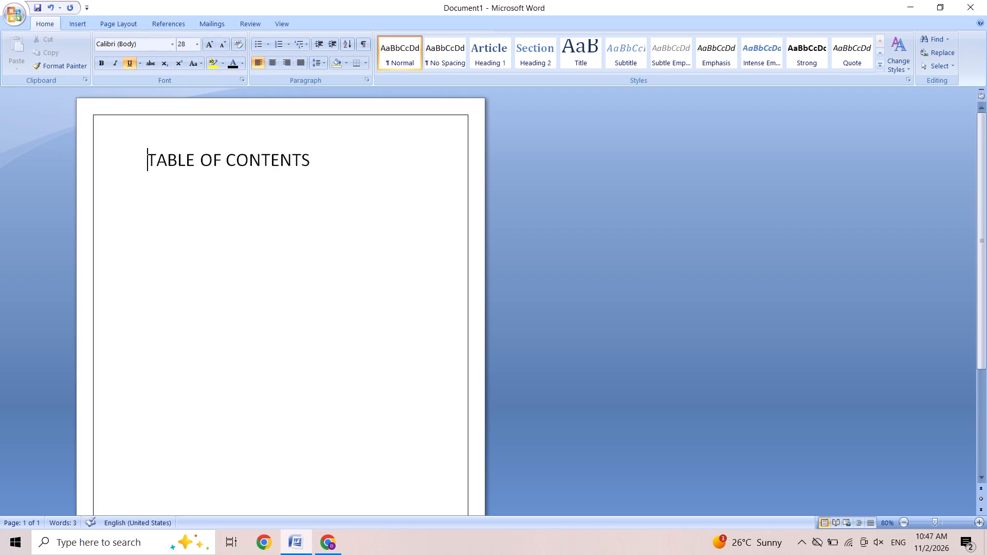
left_click_drag(151, 164, 320, 159)
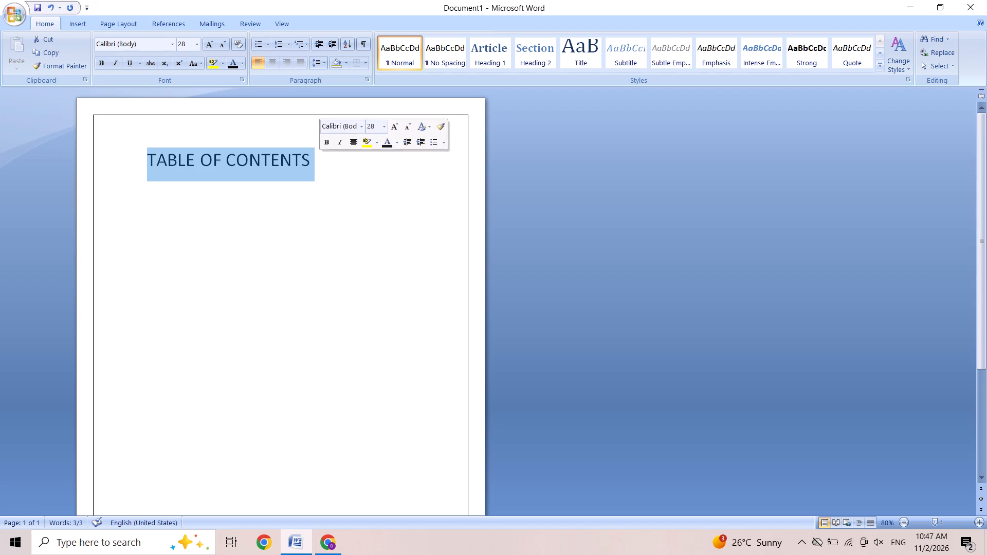
left_click(330, 145)
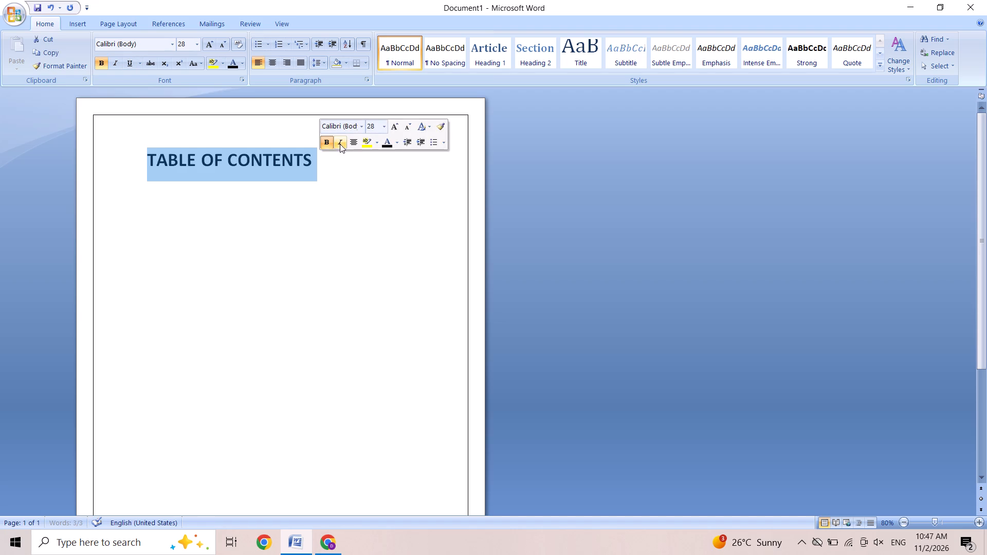
left_click(386, 147)
left_click(431, 128)
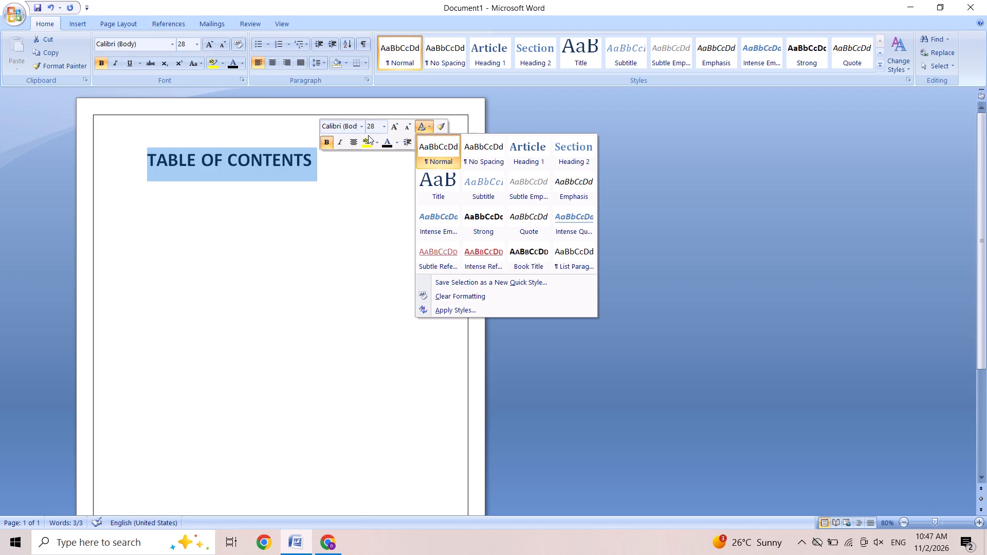
left_click(349, 146)
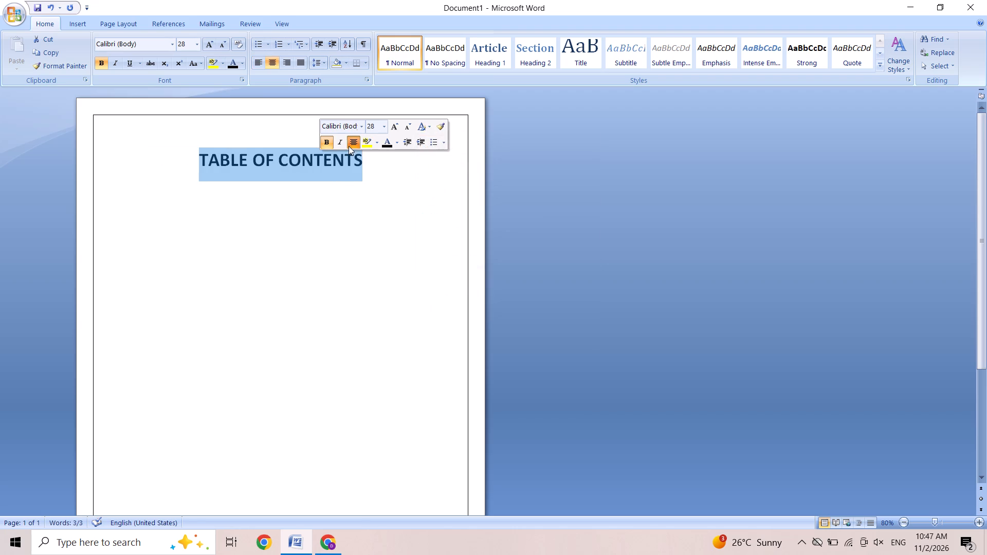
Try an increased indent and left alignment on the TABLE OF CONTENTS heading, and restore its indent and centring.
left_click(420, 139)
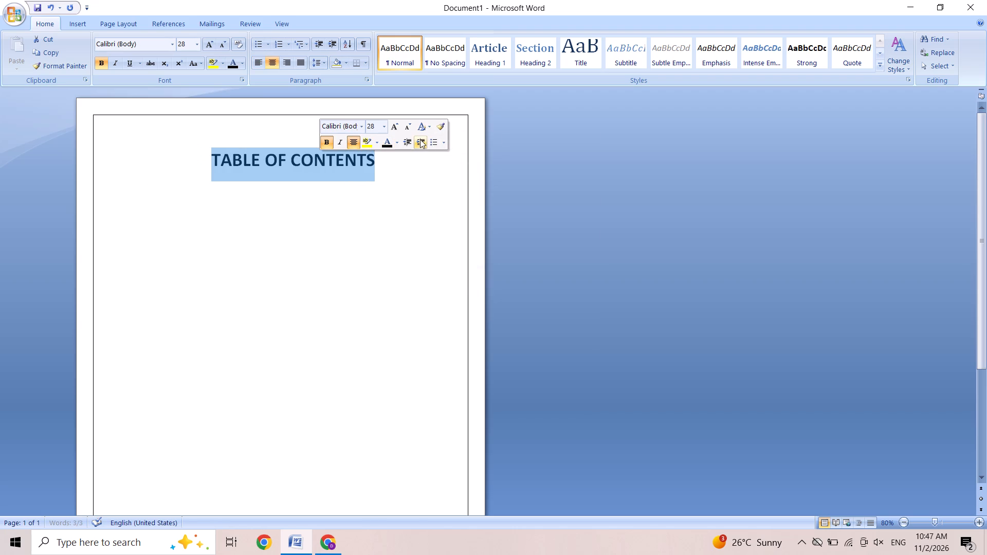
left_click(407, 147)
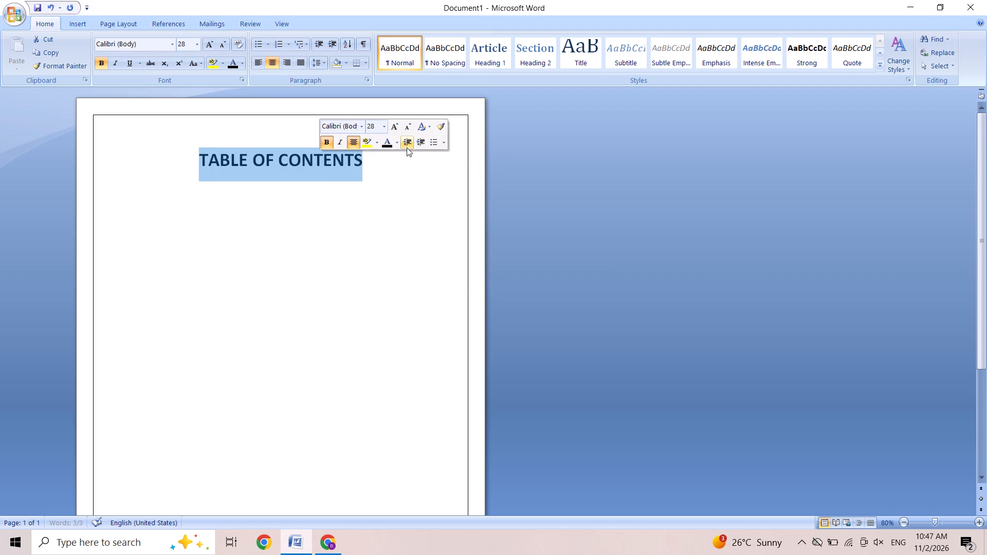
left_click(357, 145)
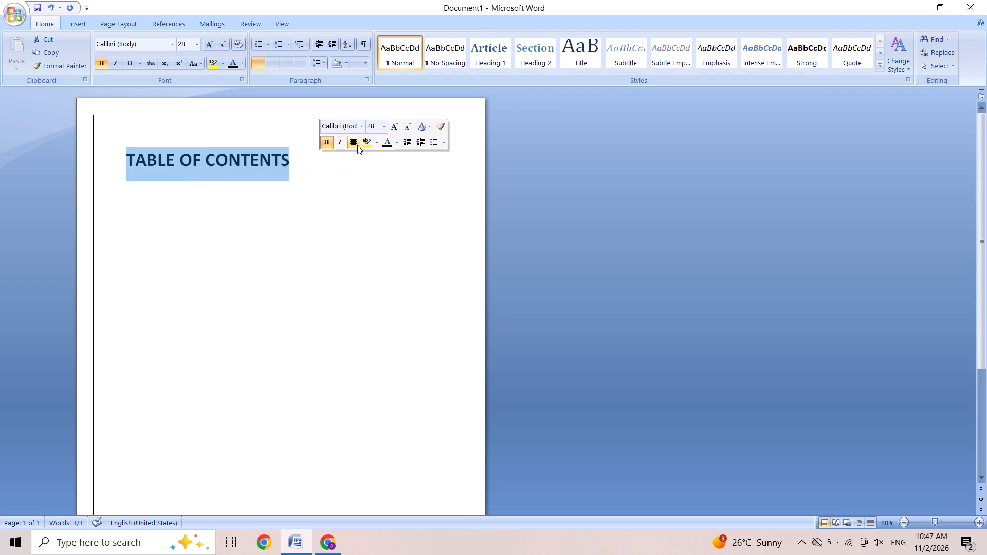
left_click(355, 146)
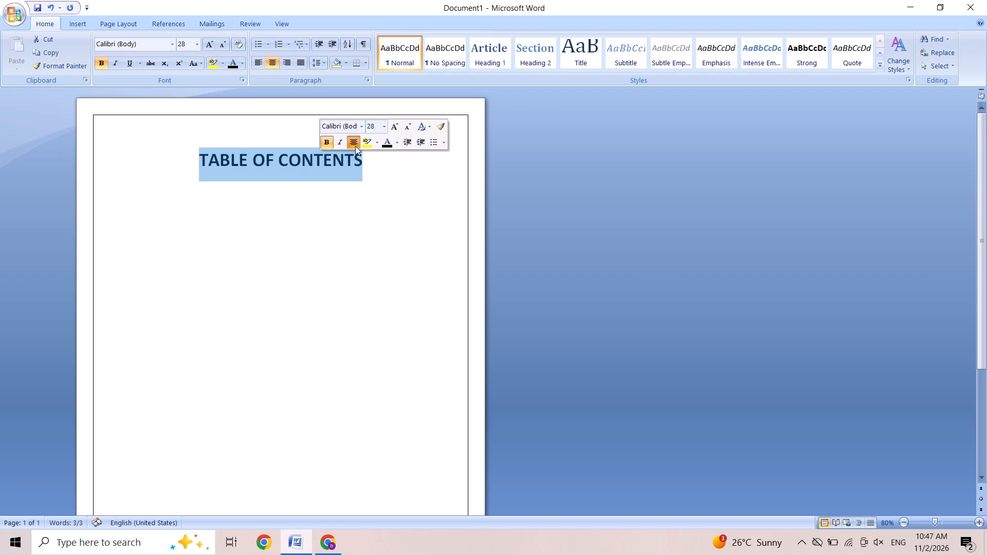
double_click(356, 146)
Insert a table of 3 columns and 8 rows on the line below the TABLE OF CONTENTS heading.
left_click(352, 210)
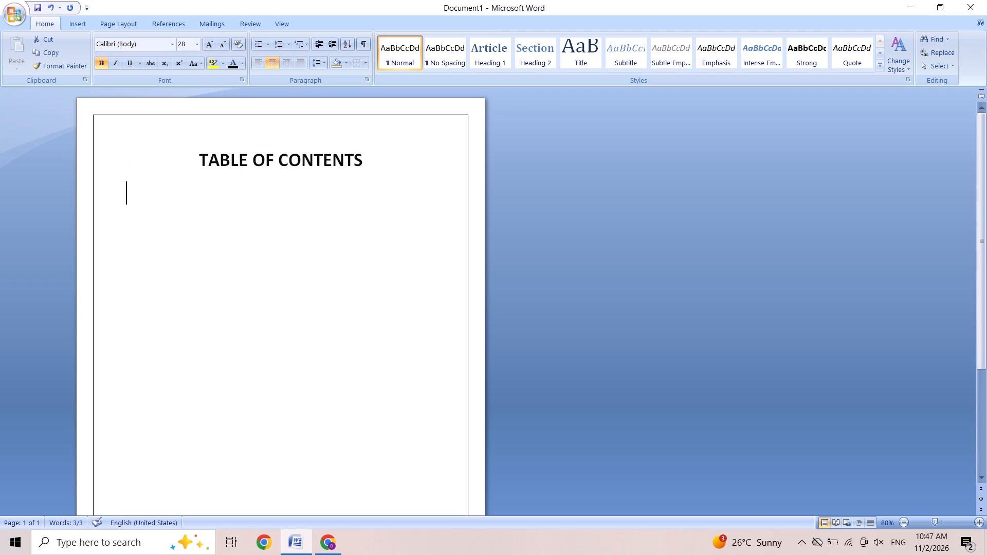
left_click(77, 25)
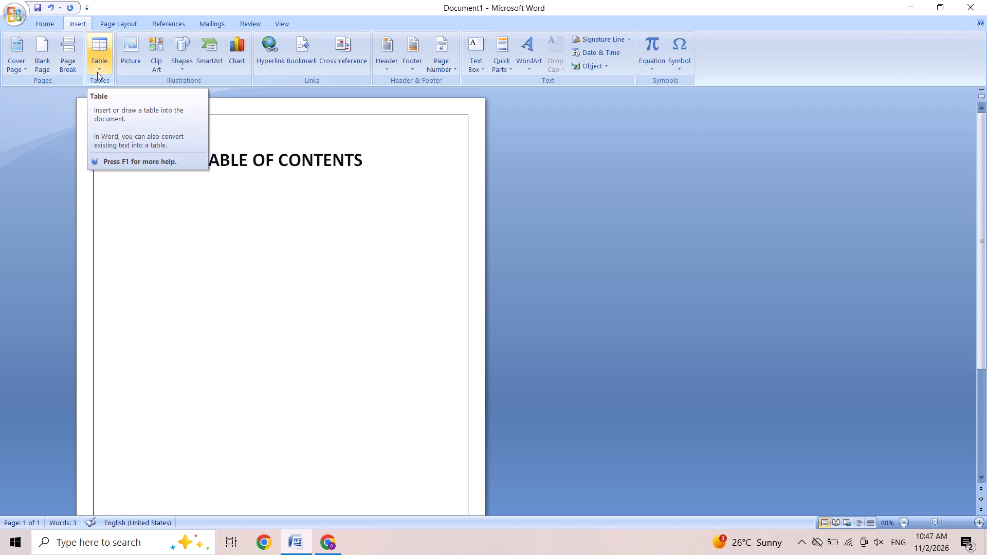
left_click(97, 72)
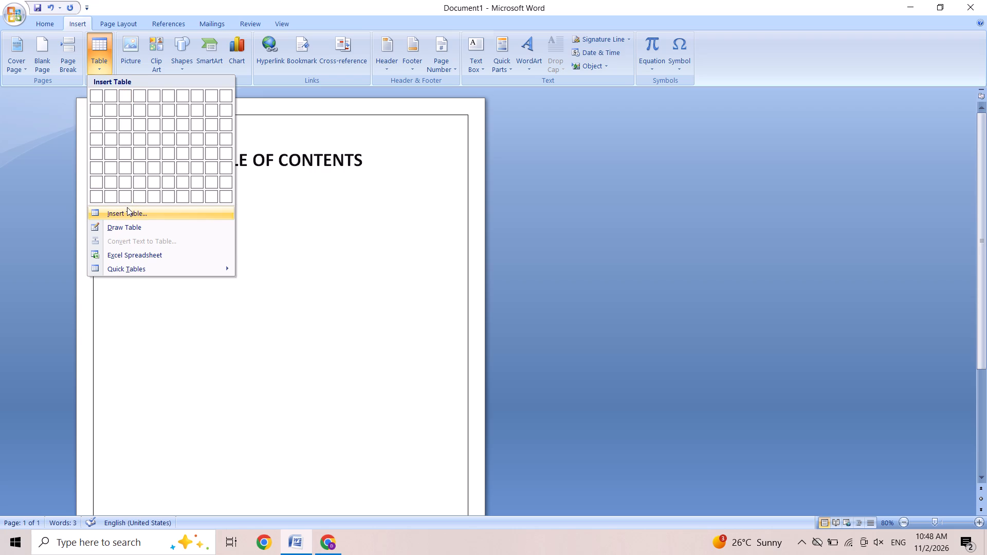
left_click(120, 192)
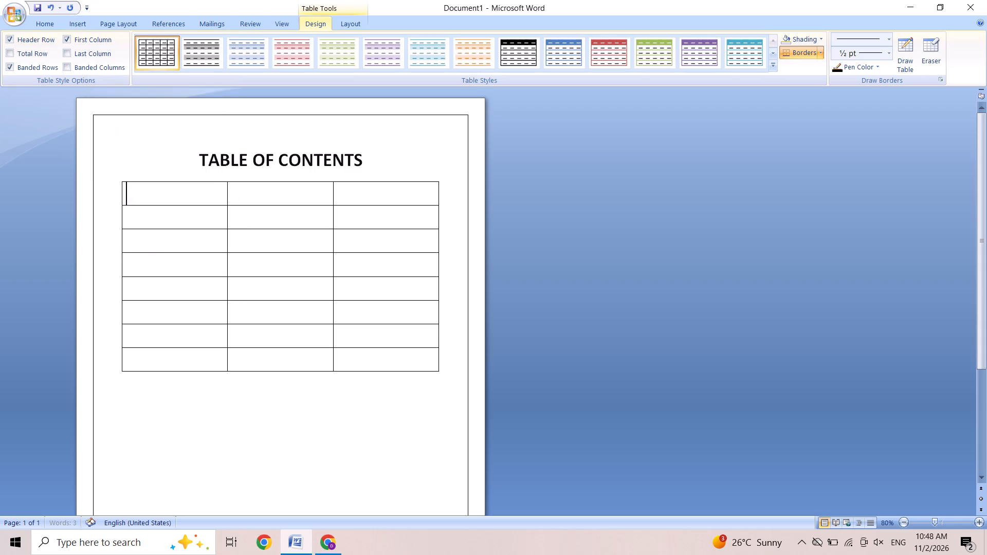
Narrow the table's first column to about 0.9 inch and its second column to about 2.7 inches.
left_click_drag(120, 192, 174, 191)
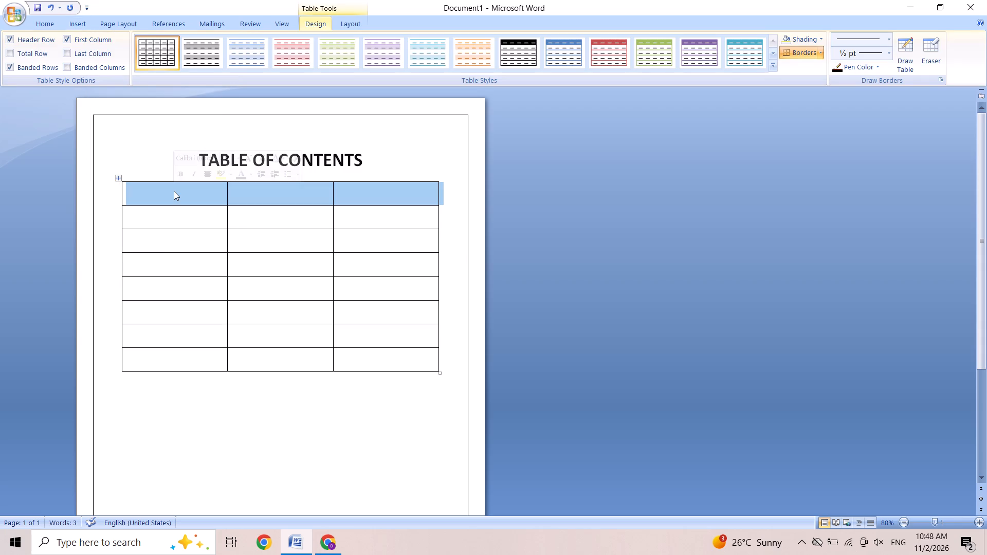
left_click(174, 191)
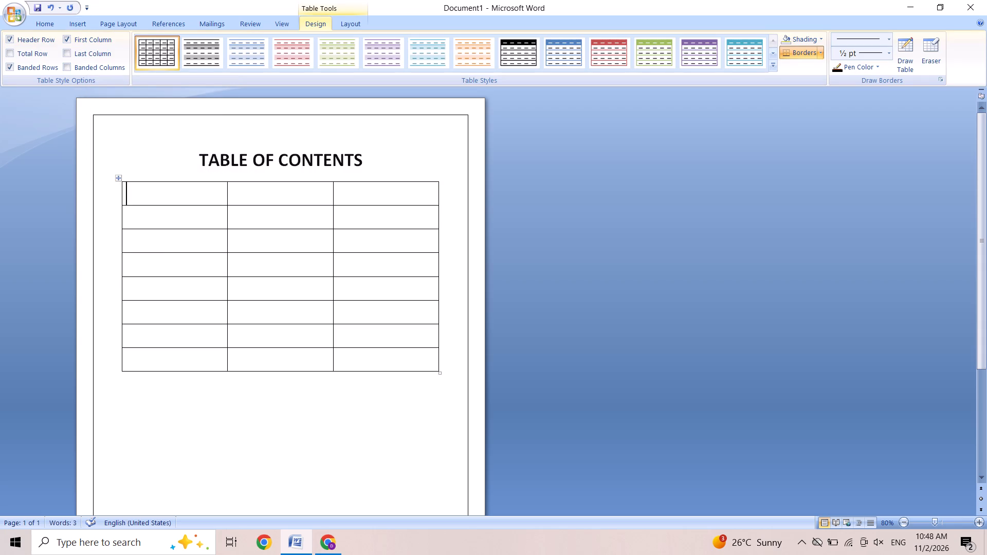
left_click(226, 186)
left_click_drag(226, 184, 169, 192)
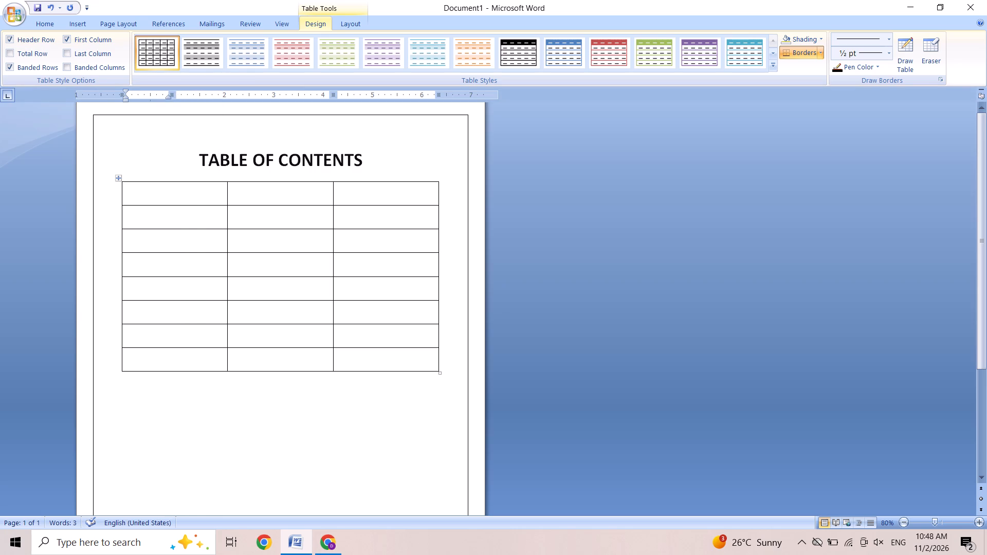
left_click_drag(169, 192, 166, 192)
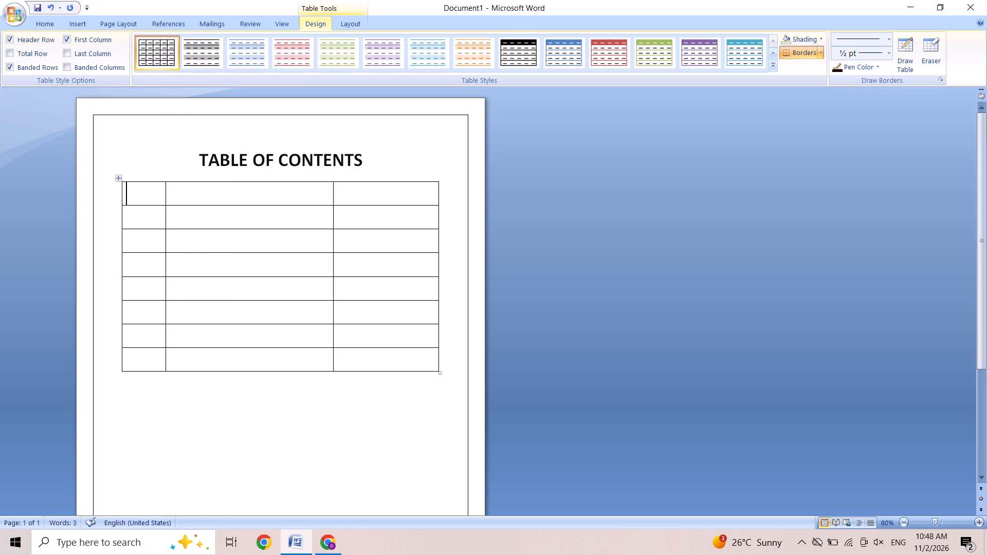
left_click_drag(332, 181, 296, 182)
left_click(296, 196)
left_click_drag(333, 188, 301, 193)
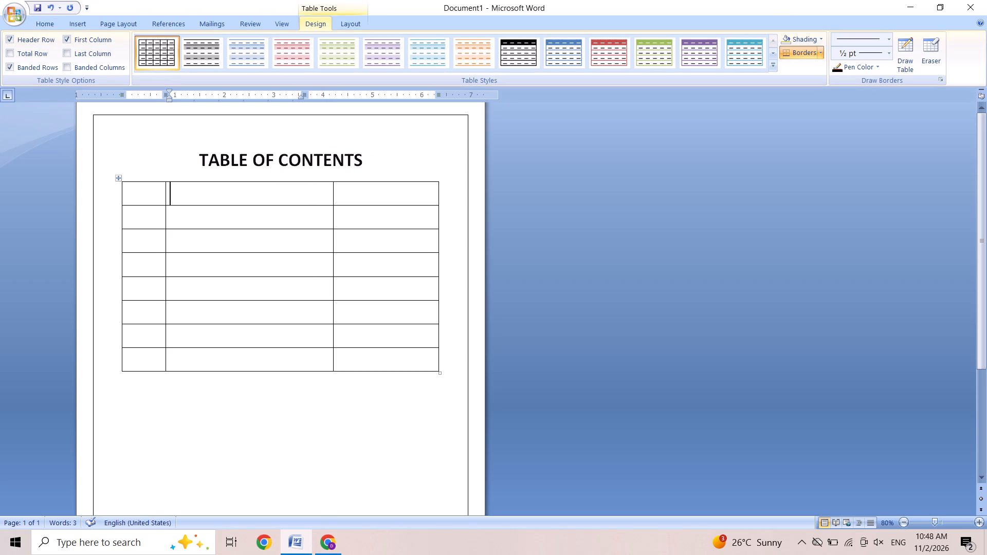
left_click_drag(301, 193, 298, 193)
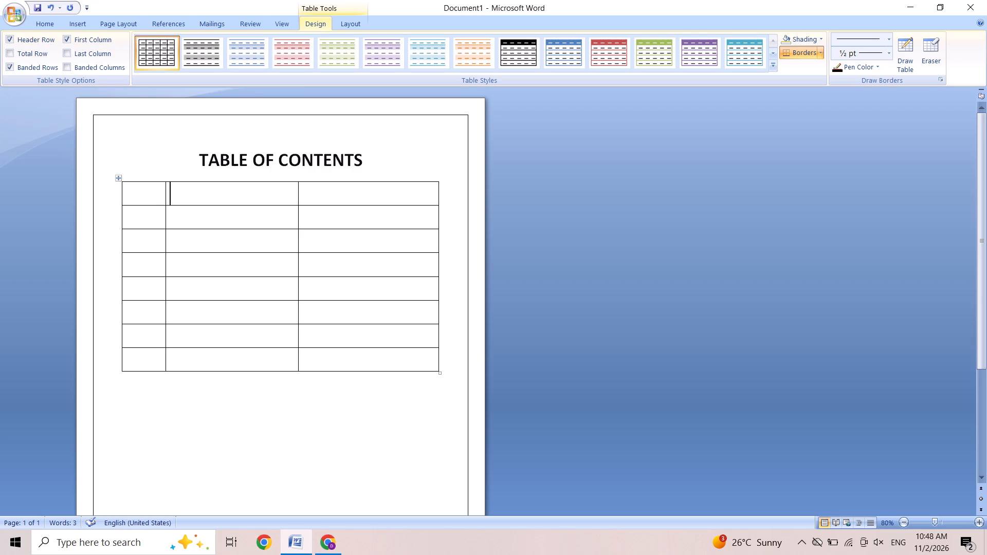
Enlarge the whole table, widening it slightly and stretching its rows down to near the foot of the visible page.
left_click_drag(439, 373, 448, 492)
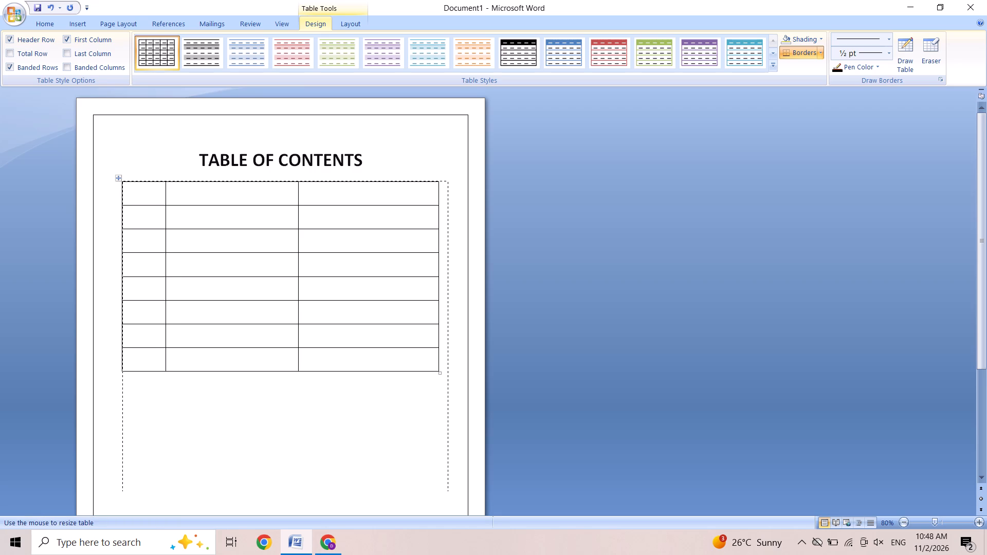
left_click_drag(448, 492, 448, 496)
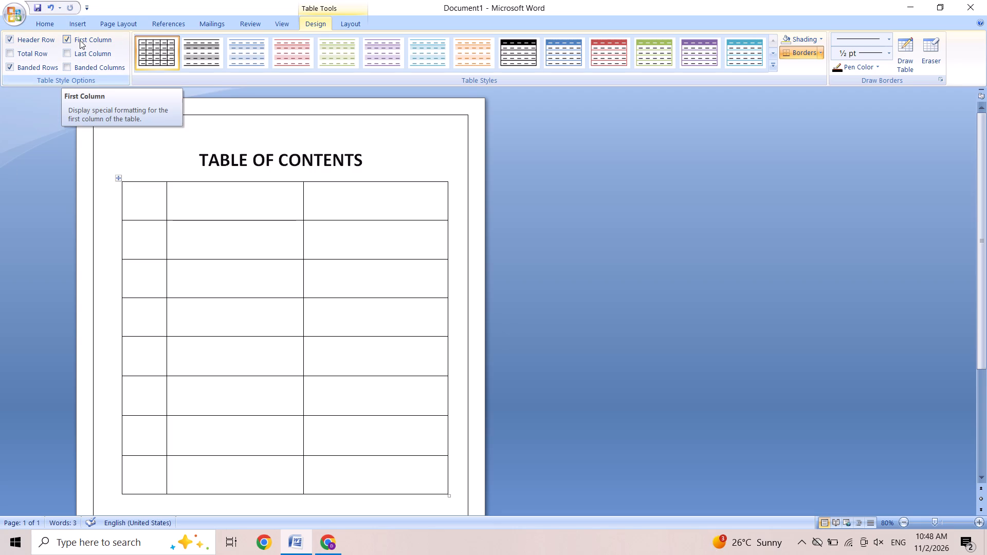
Turn on the Total Row table style option while keeping Header Row on.
left_click(15, 53)
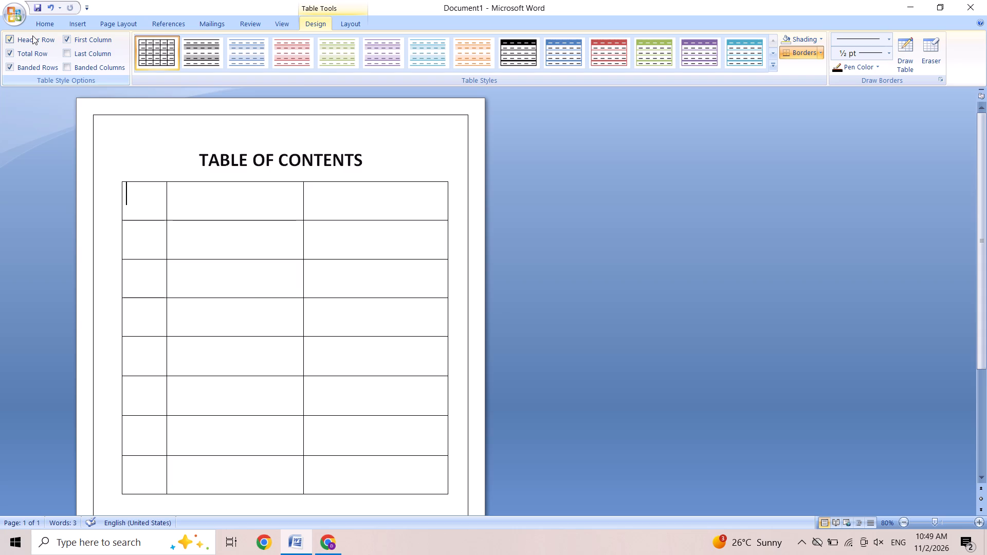
double_click(31, 39)
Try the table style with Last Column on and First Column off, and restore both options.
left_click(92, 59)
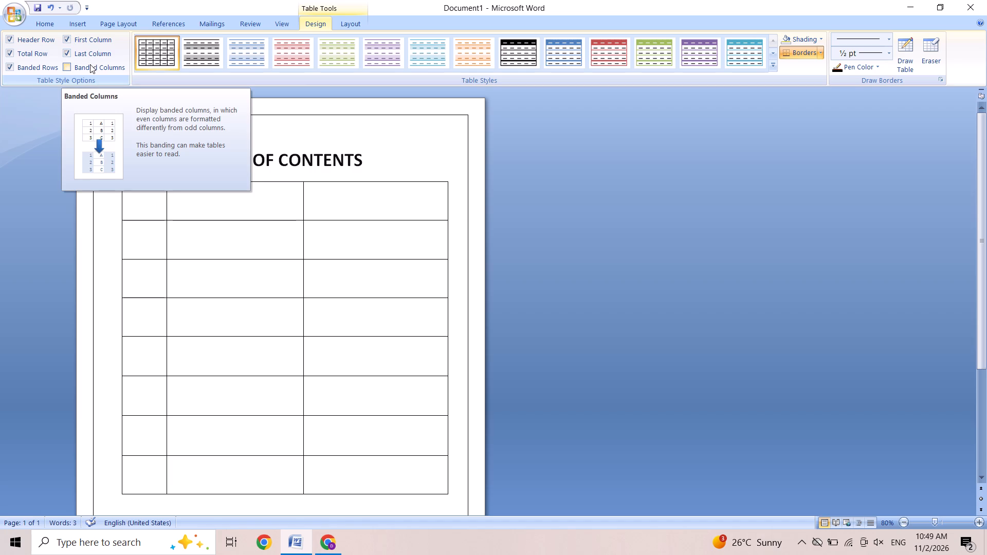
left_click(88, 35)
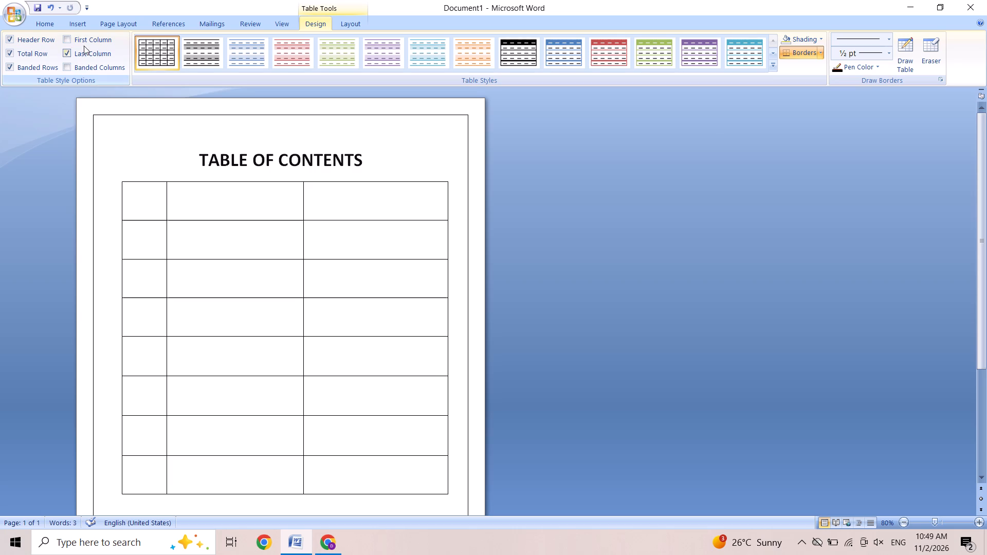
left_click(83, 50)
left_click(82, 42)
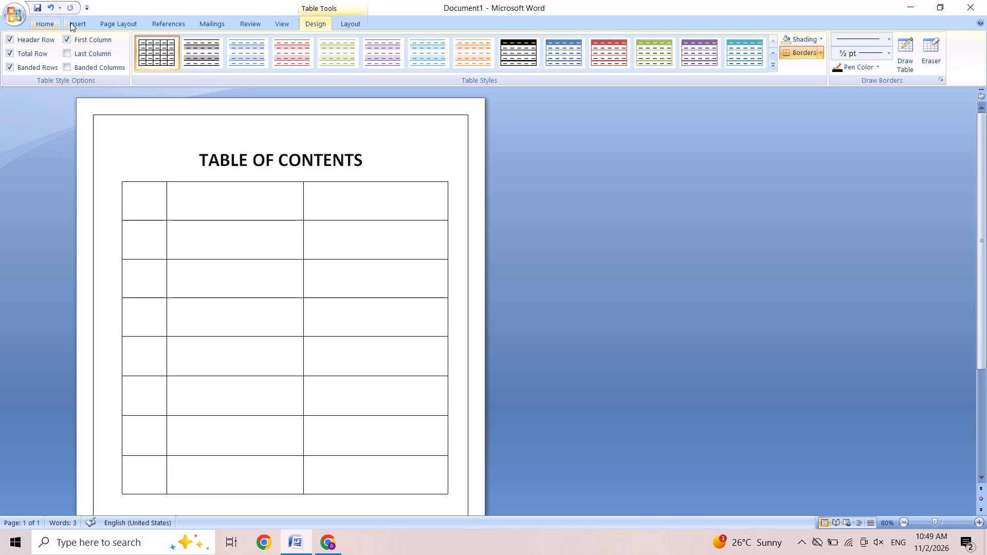
Enter SR. NO. in the table's first header cell in bold at font size 18.
left_click(44, 26)
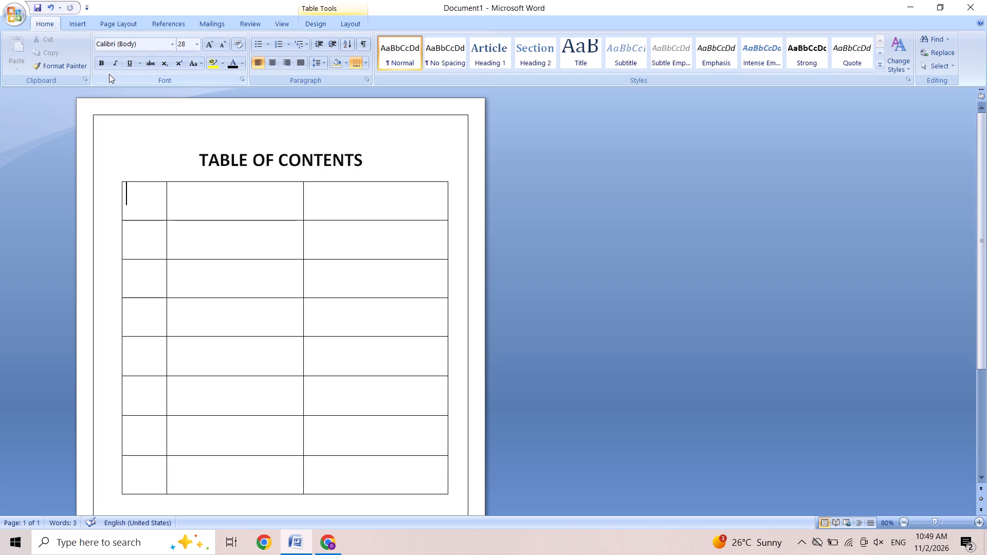
left_click(104, 62)
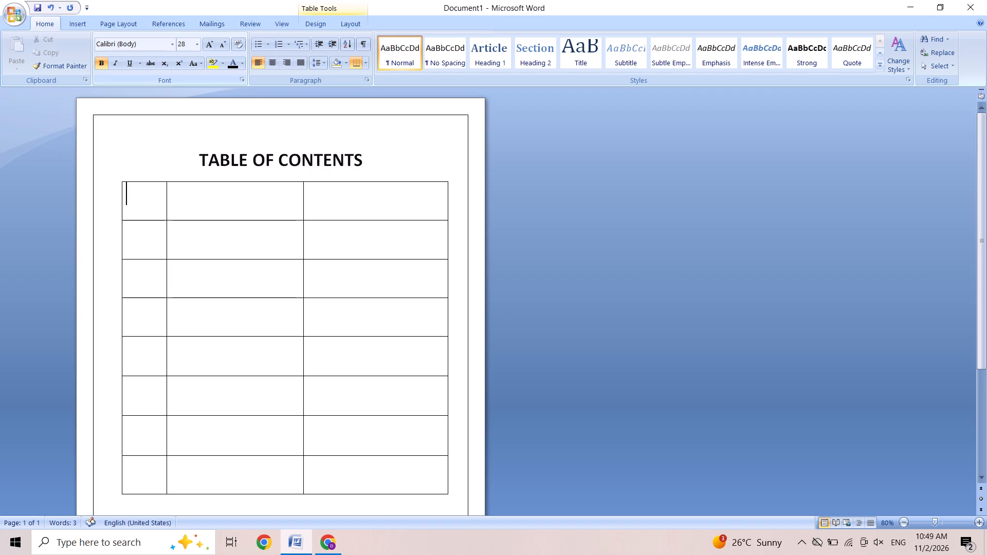
left_click(220, 41)
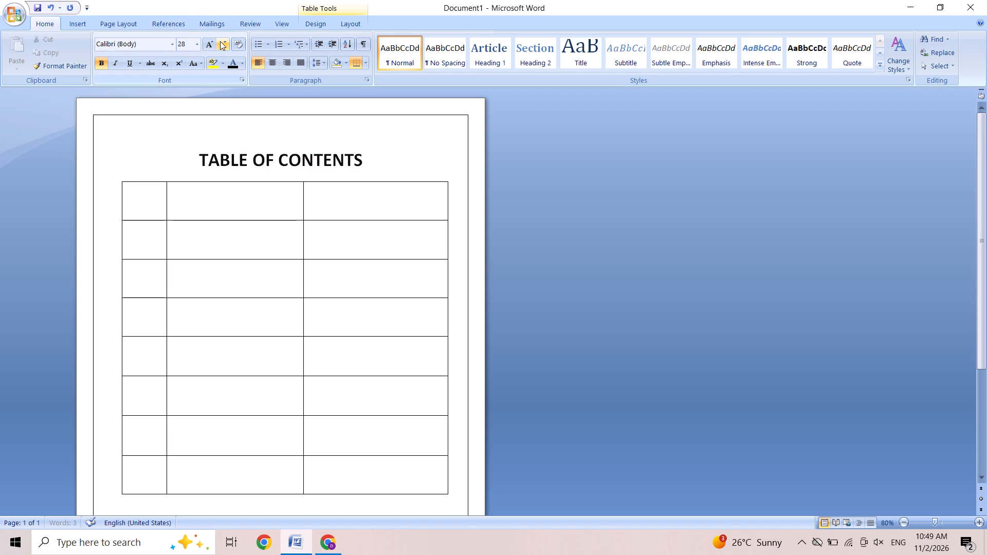
triple_click(220, 41)
left_click(220, 41)
type("SR")
key("period")
key("space")
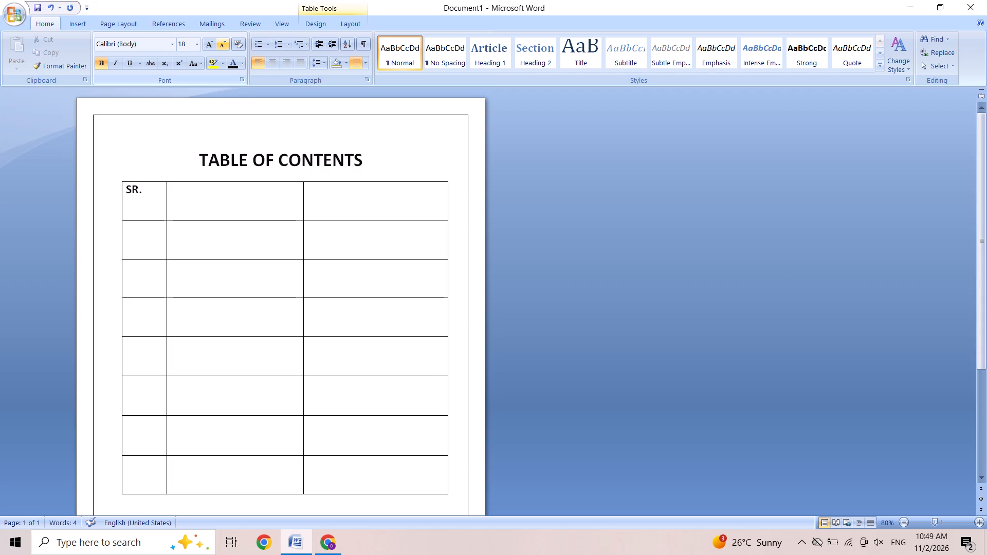
type("NO")
key("period")
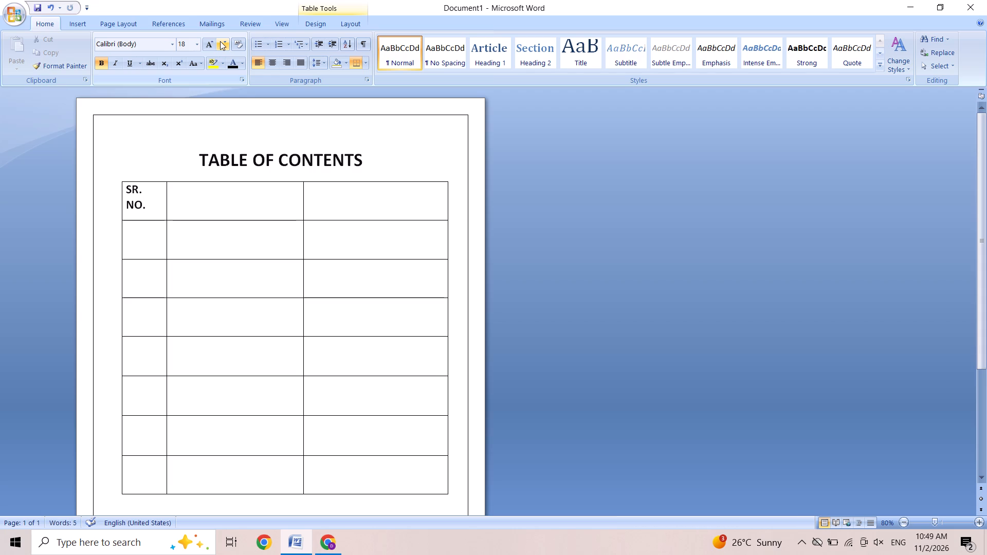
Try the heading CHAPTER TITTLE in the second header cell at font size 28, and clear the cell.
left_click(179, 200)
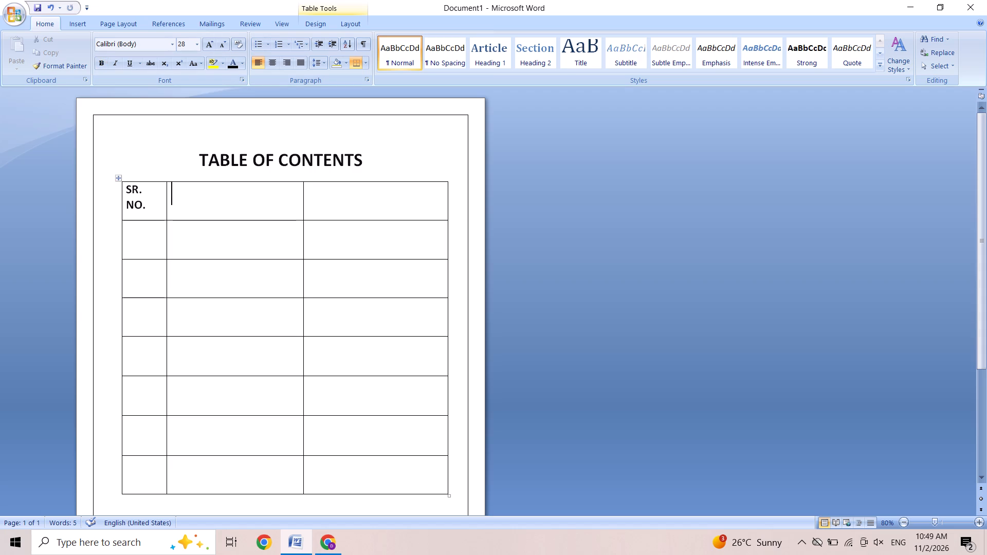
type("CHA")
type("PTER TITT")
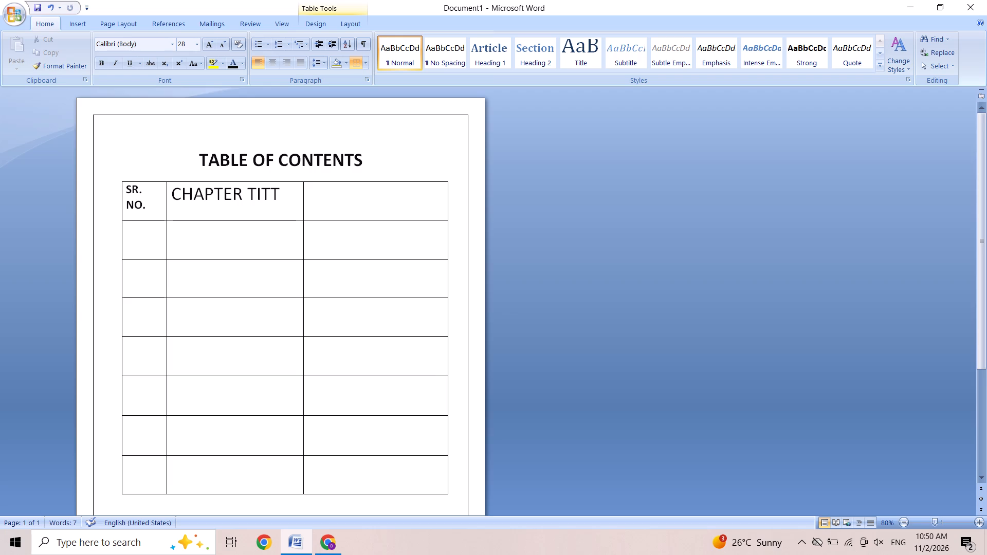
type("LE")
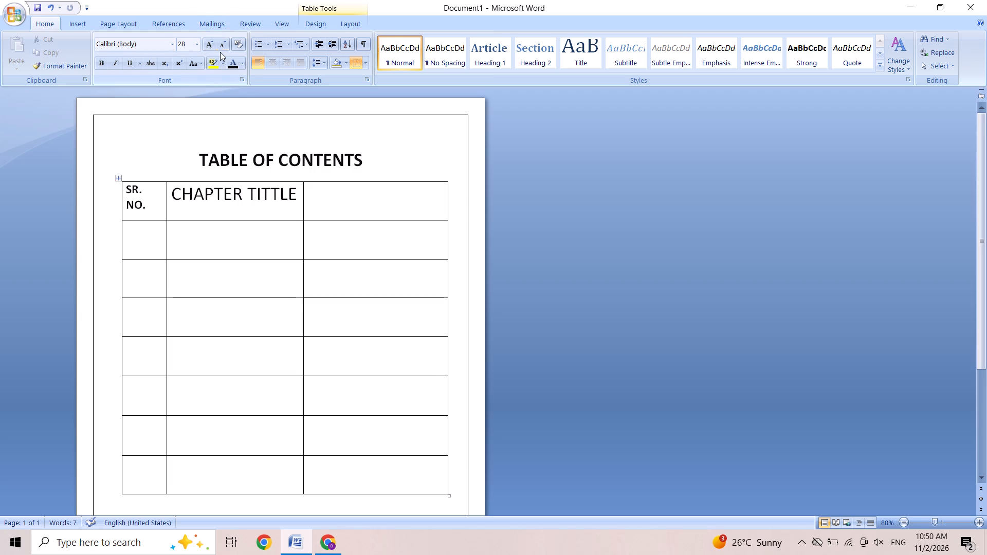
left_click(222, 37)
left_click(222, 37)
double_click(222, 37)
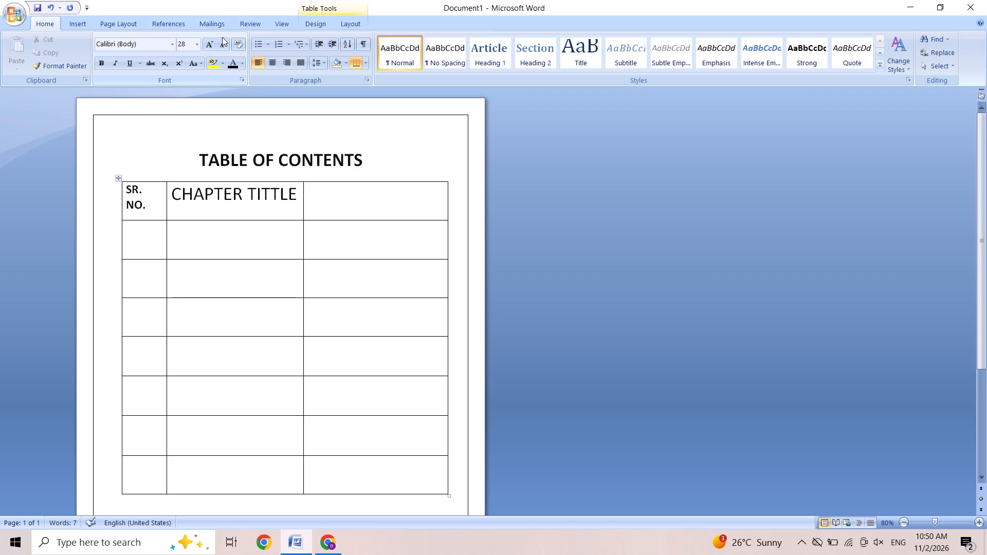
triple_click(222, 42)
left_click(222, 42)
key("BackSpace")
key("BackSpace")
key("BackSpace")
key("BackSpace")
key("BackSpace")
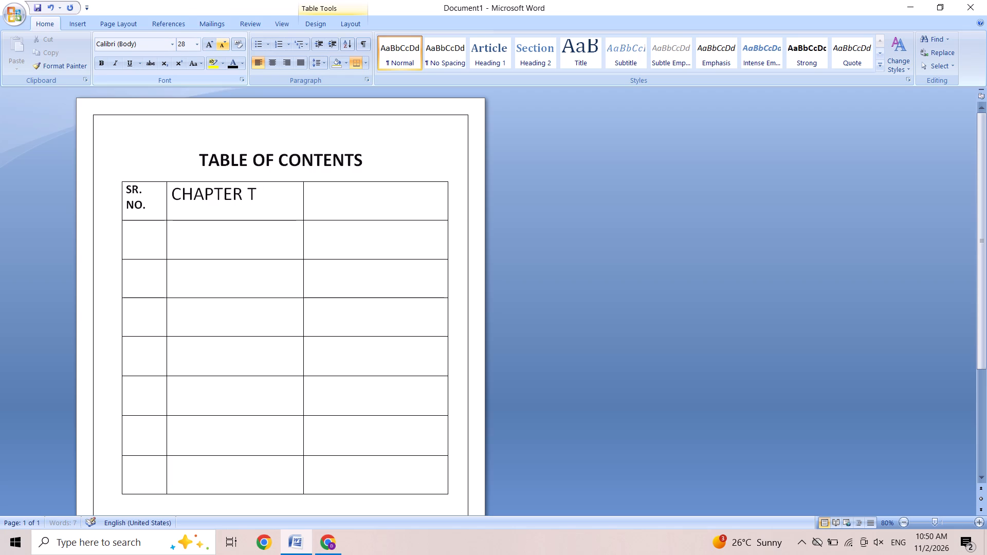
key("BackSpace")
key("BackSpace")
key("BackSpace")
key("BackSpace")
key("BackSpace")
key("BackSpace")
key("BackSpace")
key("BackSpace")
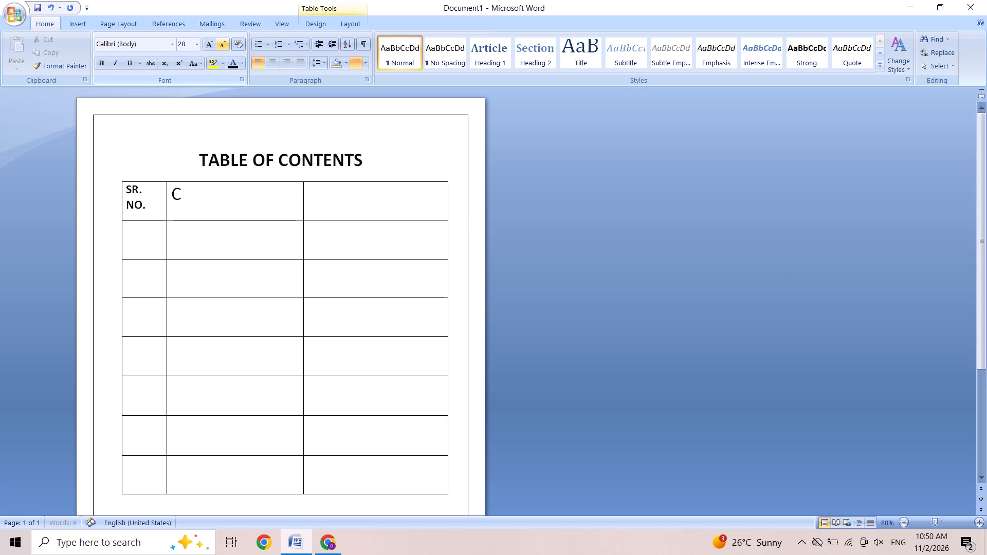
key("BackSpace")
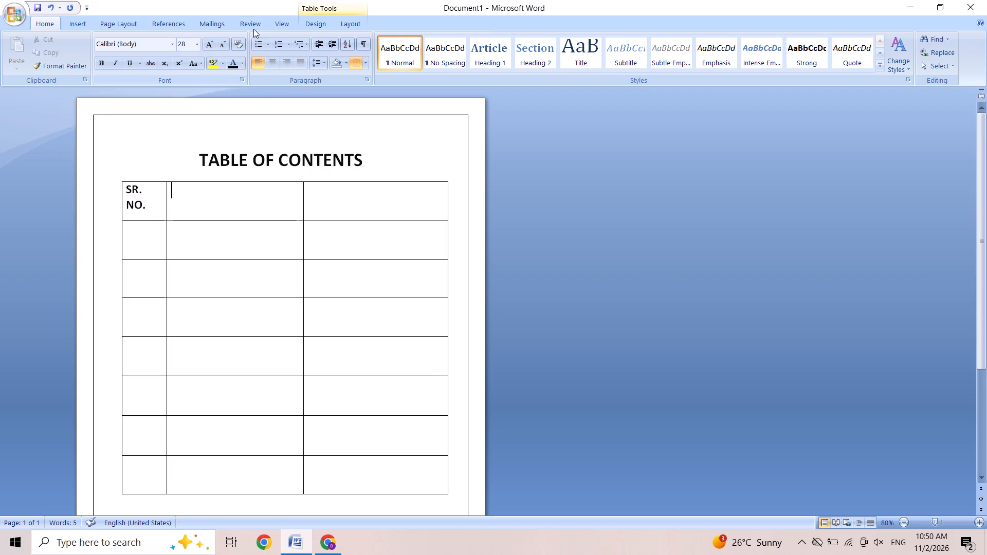
Enter CHAPTER TITTLE in the table's second header cell at font size 22.
triple_click(225, 43)
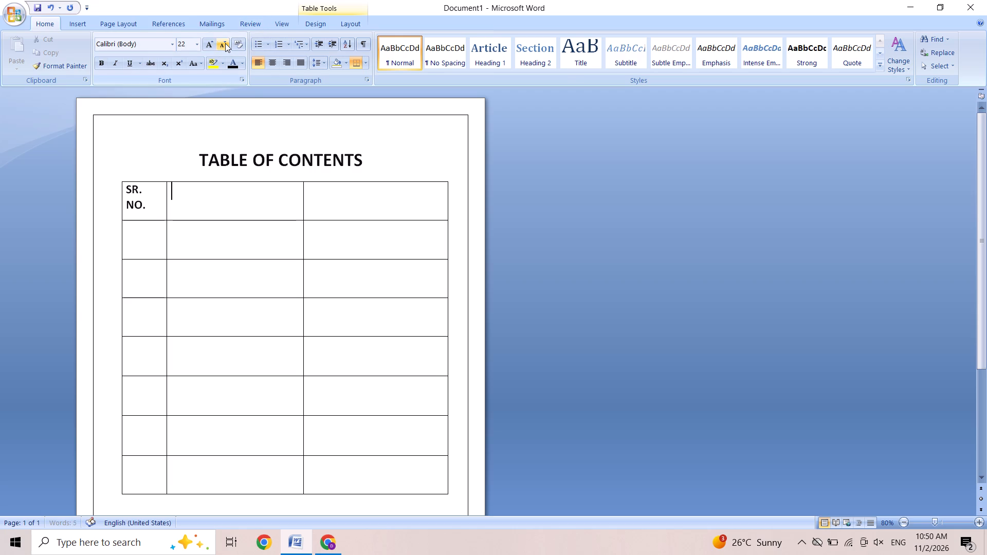
left_click(225, 43)
left_click(208, 47)
type("CH")
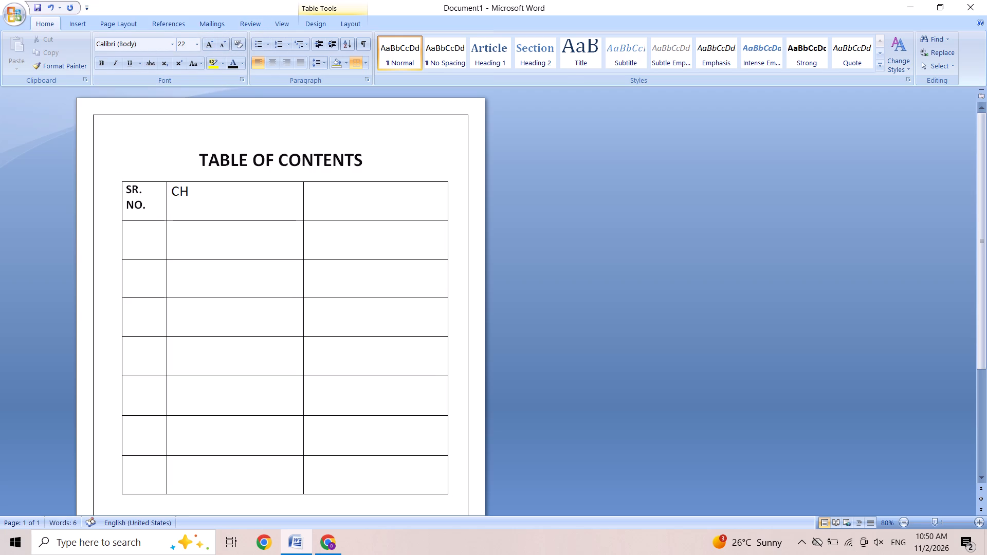
type("APTER T")
key("i")
type("TTLE")
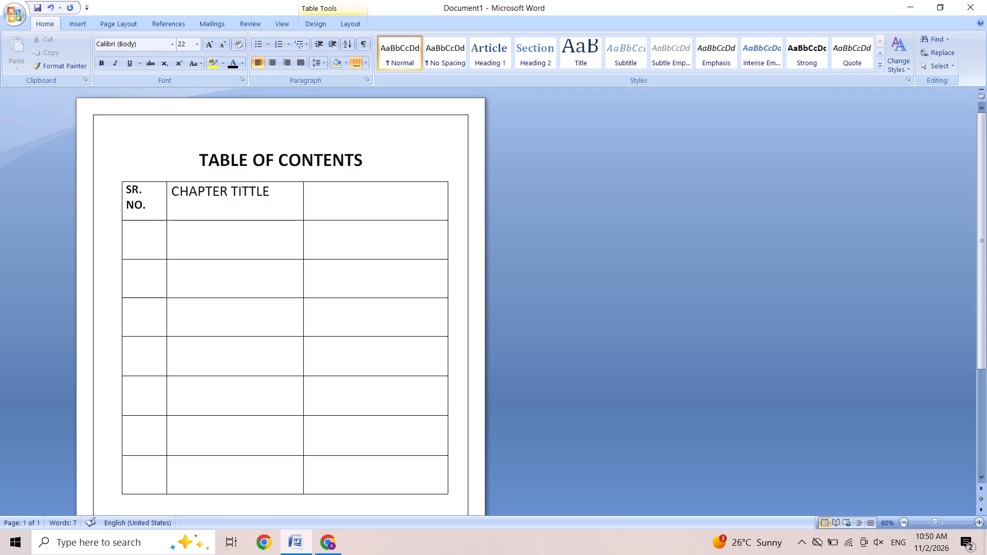
Enter SUB - SECTION in the table's third header cell at font size 22.
left_click(317, 193)
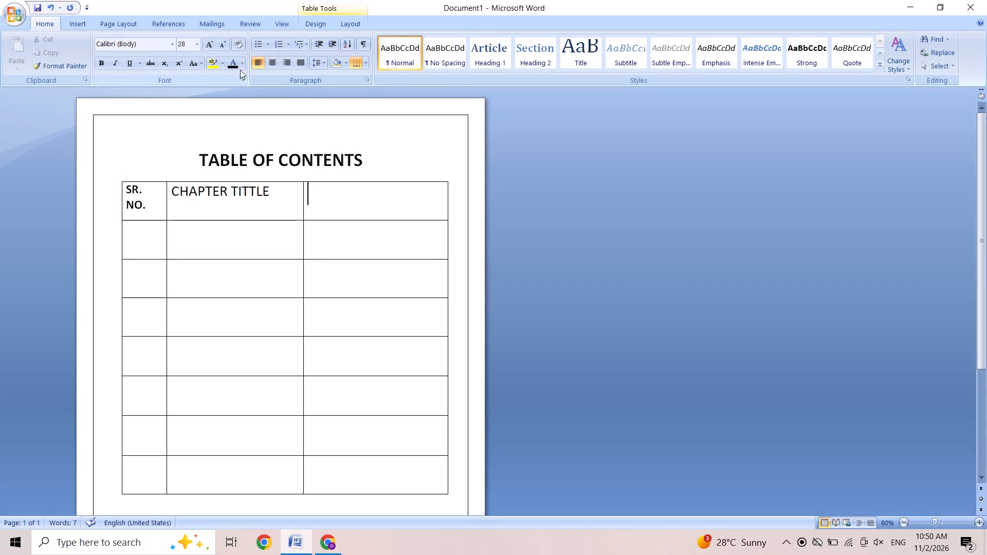
triple_click(225, 46)
left_click(225, 46)
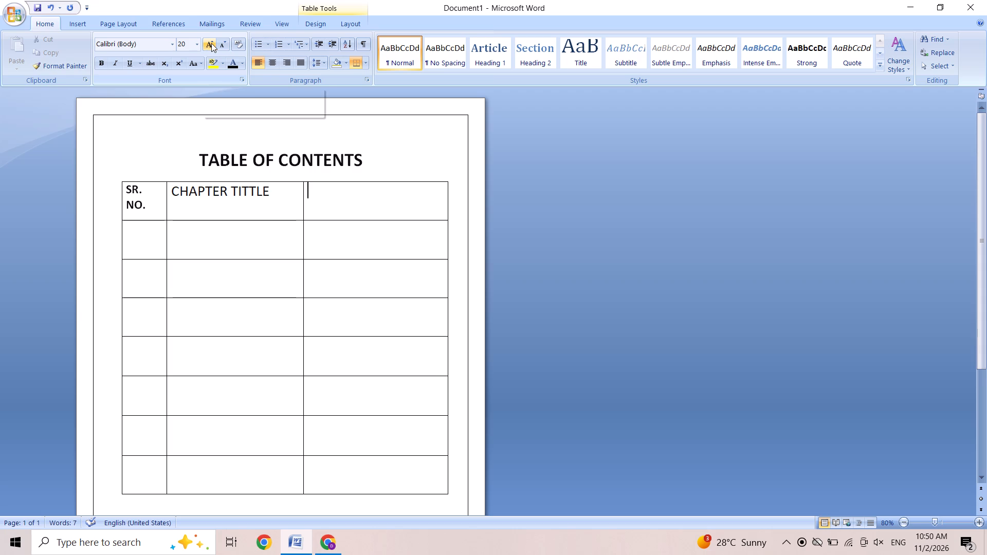
left_click(211, 43)
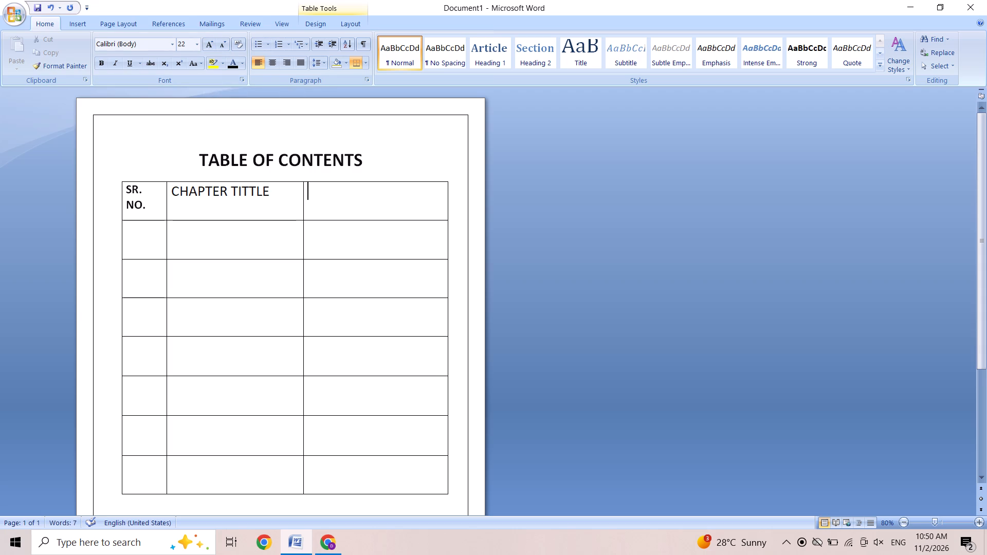
key("s")
key("u")
type("B")
key("space")
key("minus")
key("space")
type("SECTIO")
key("n")
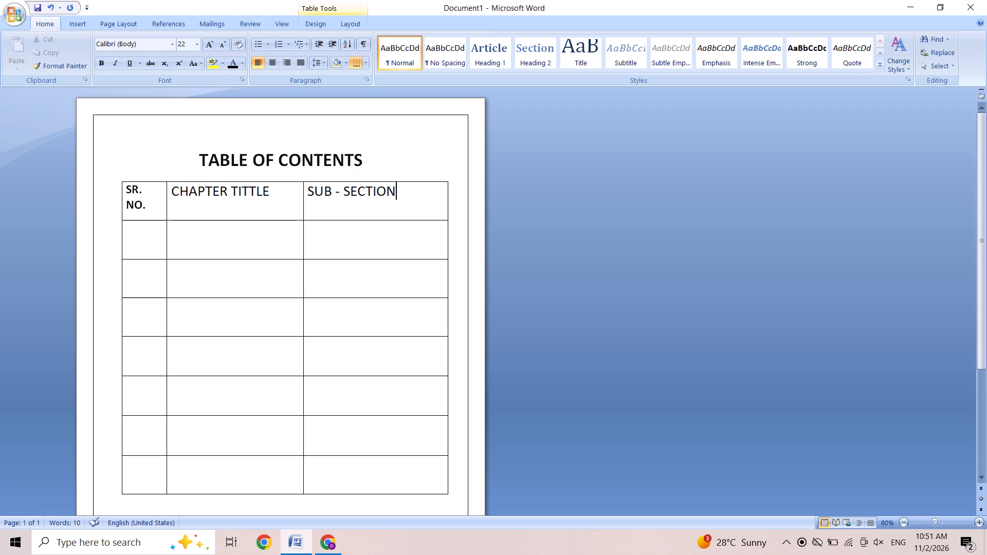
Enter the serial number 1. in the SR. NO. column of the first row below the header.
left_click(127, 236)
key("1")
key("comma")
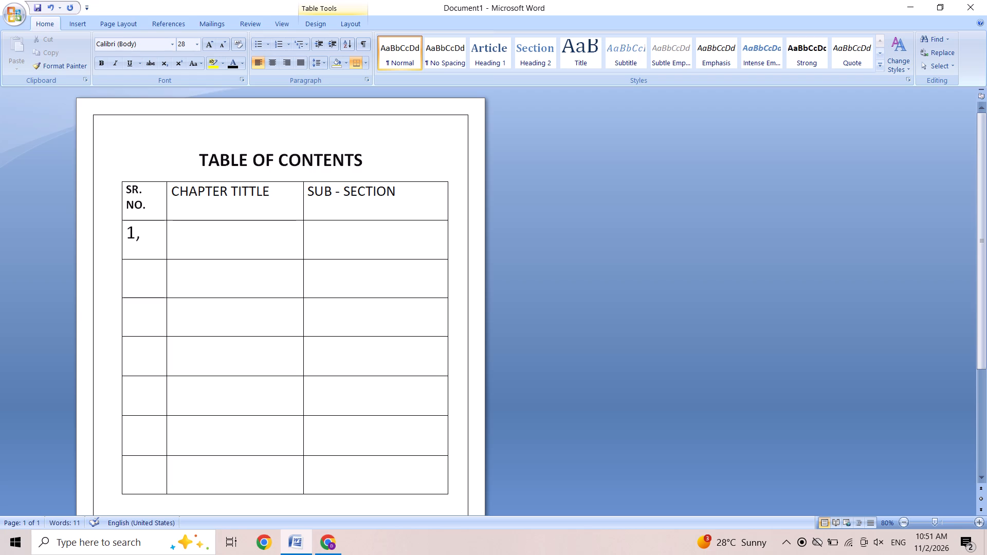
key("BackSpace")
key("period")
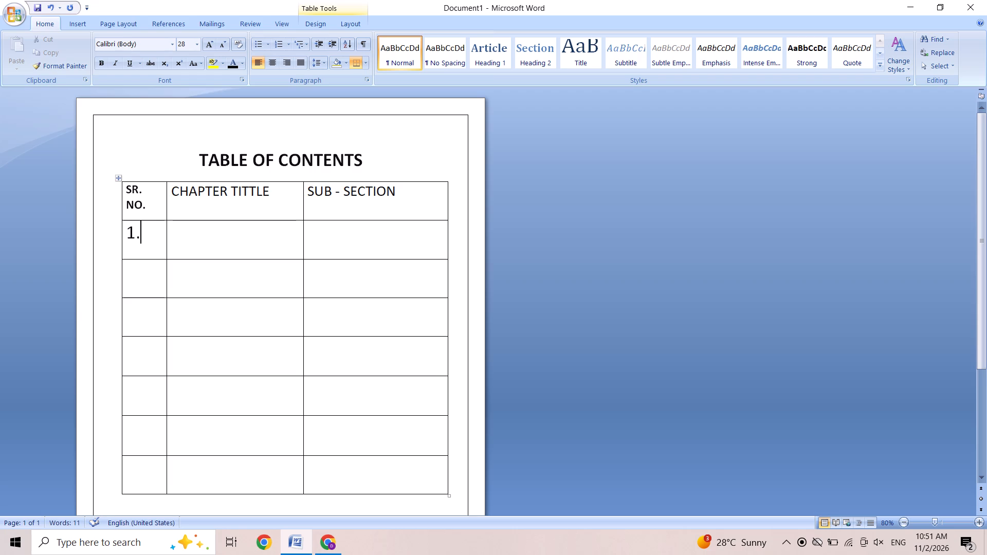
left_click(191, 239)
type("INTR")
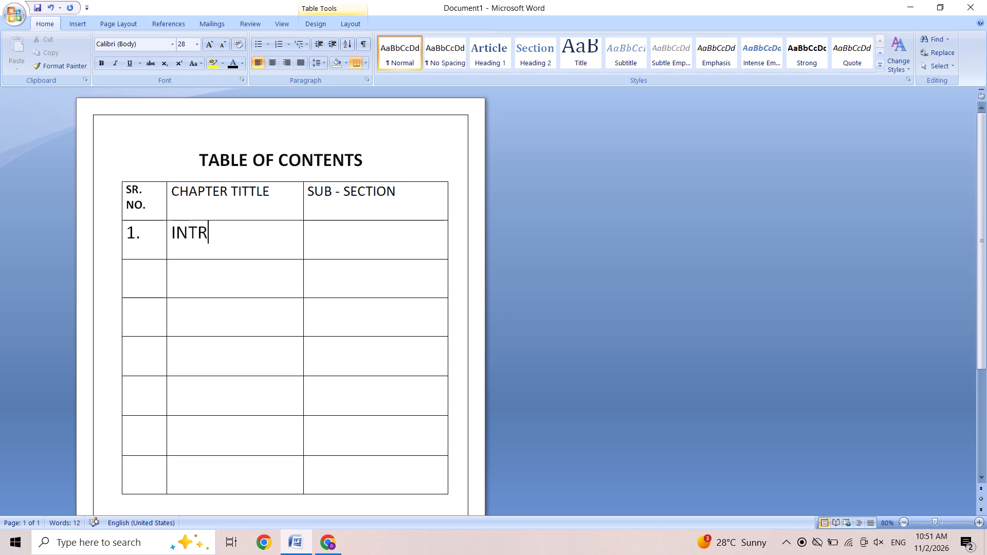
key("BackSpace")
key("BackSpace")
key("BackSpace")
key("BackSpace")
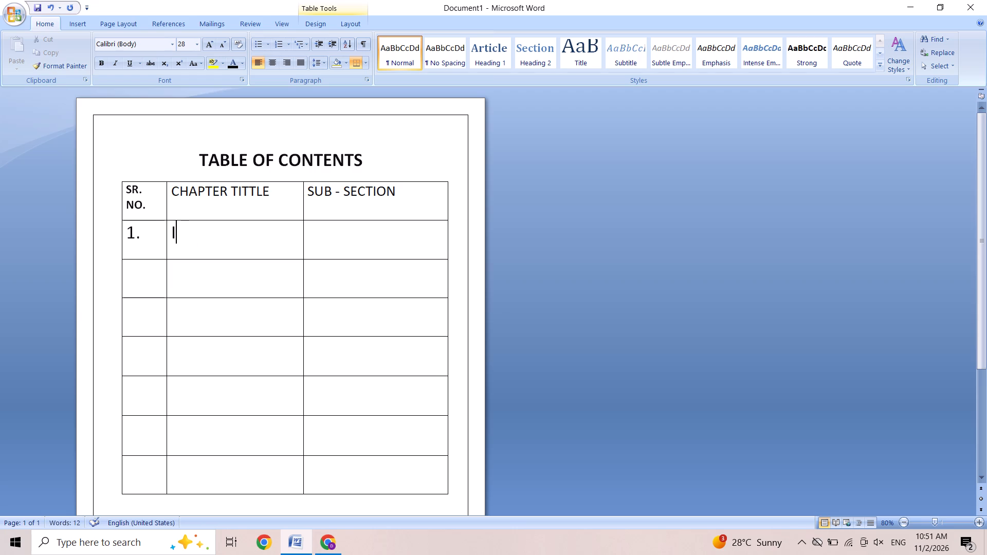
Enter INTRODUCTION at font size 16 as the chapter title in row 1.
triple_click(226, 46)
left_click(226, 46)
left_click(226, 46)
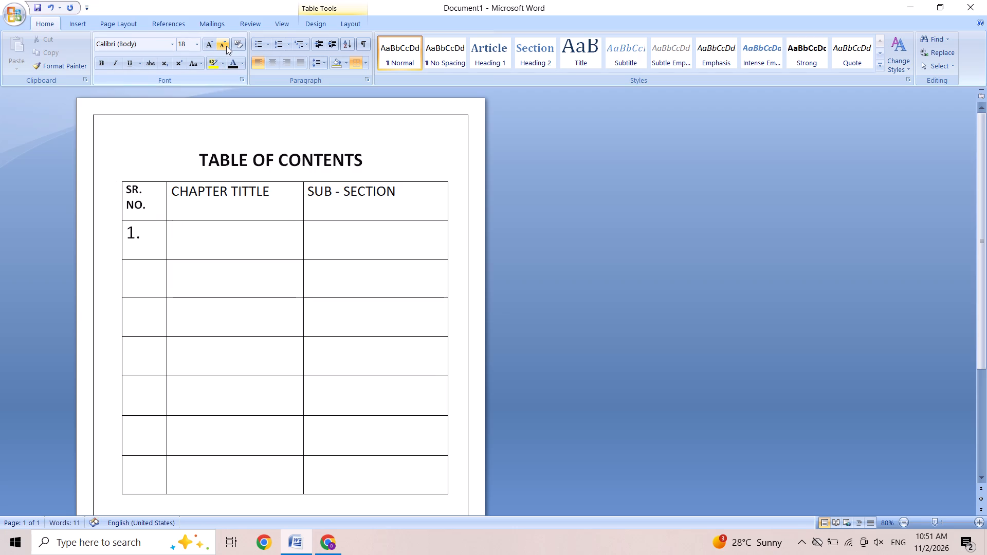
left_click(226, 46)
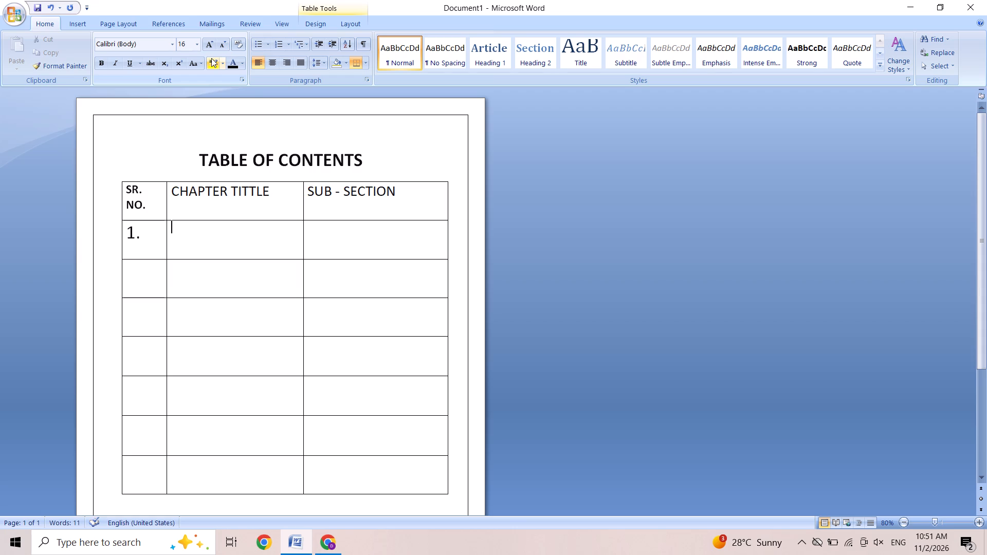
key("i")
type("NTRO")
type("DU")
type("CTIO")
key("n")
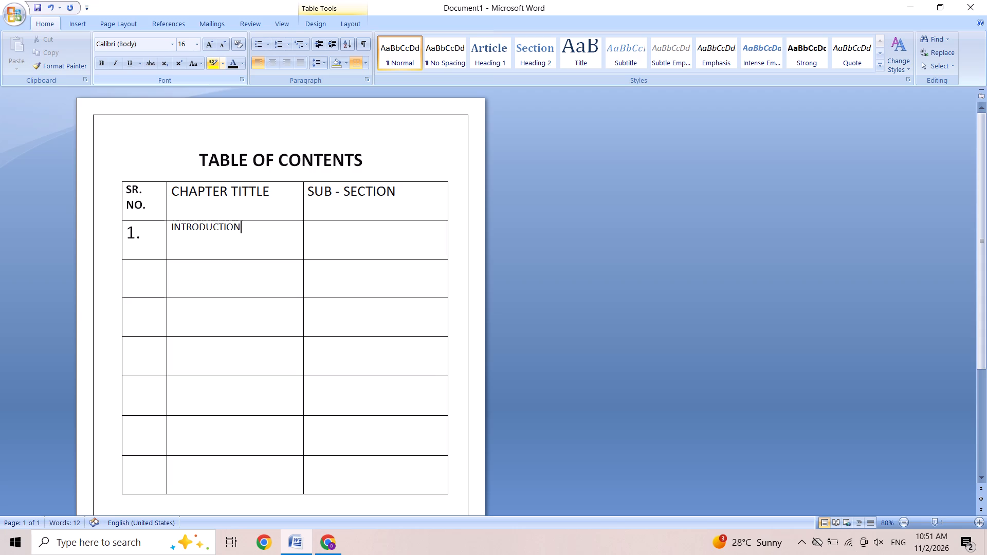
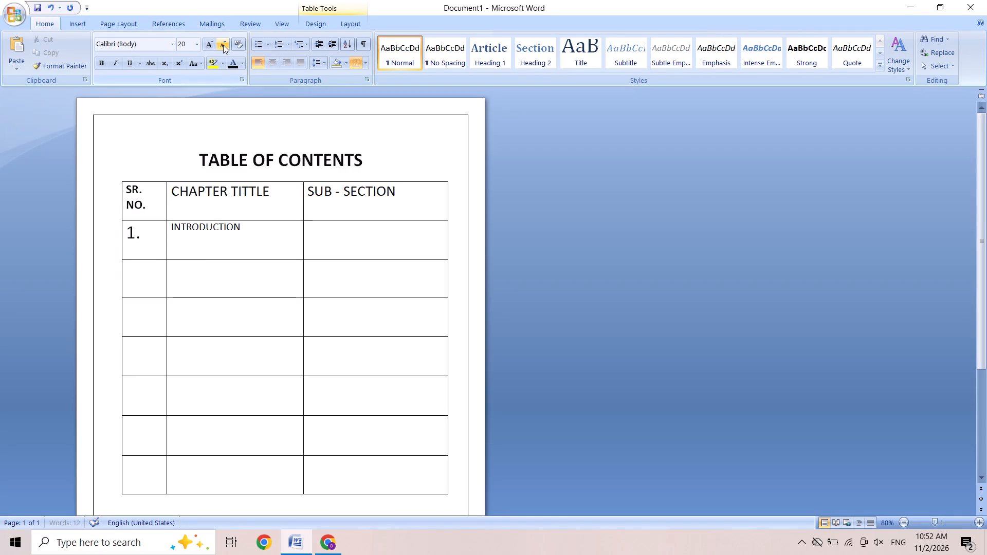
Paste the copied sub-sections 1.1 Overview of Ethical Branding through 1.4 Structure of the Report into row 1's SUB - SECTION cell at font size 16.
left_click(223, 45)
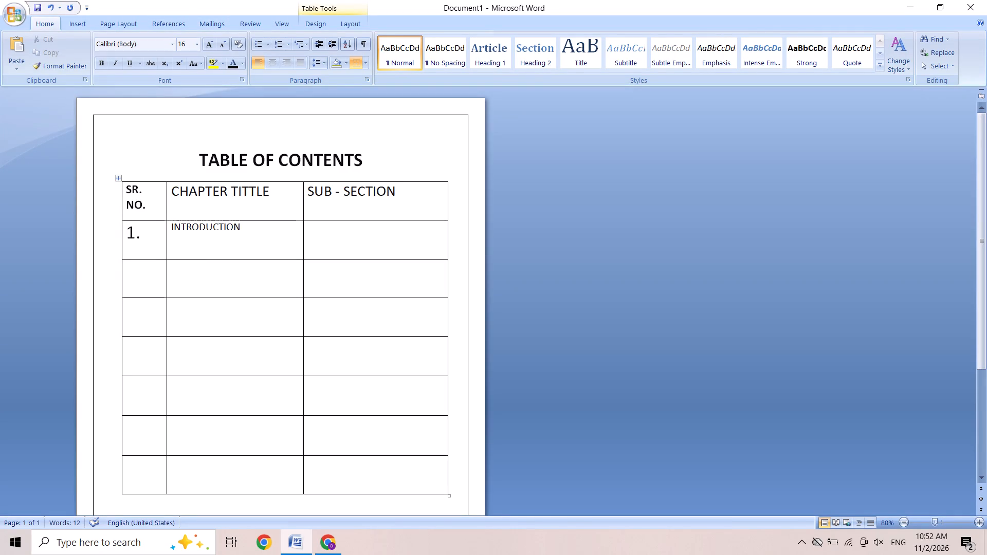
right_click(326, 239)
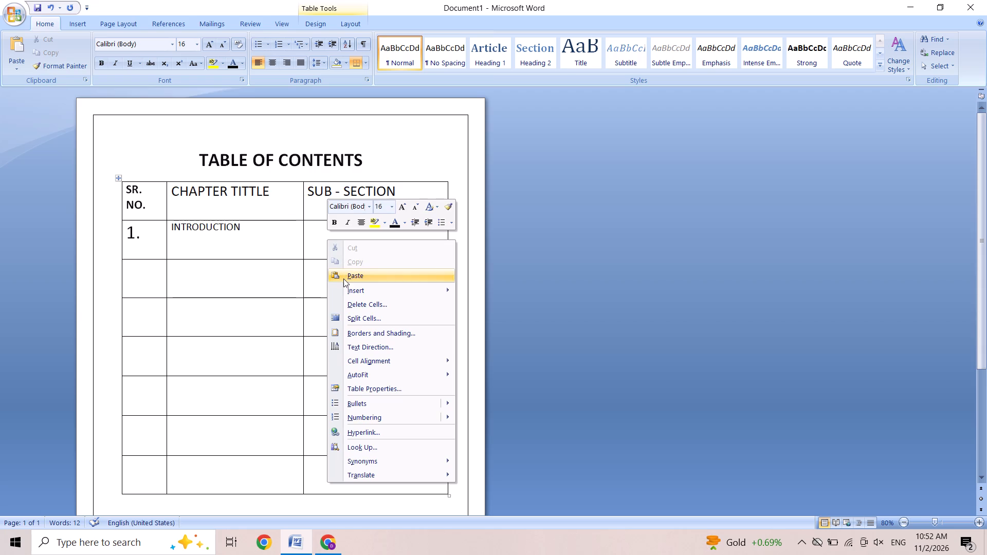
left_click(343, 279)
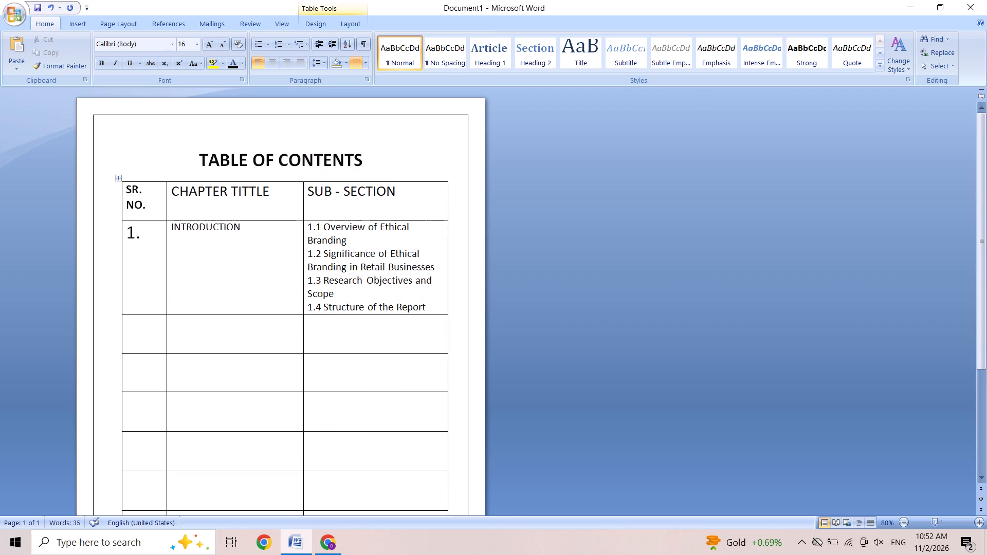
Enter the serial number 2. in the SR. NO. column of the row below INTRODUCTION.
left_click(133, 326)
key("2")
key("period")
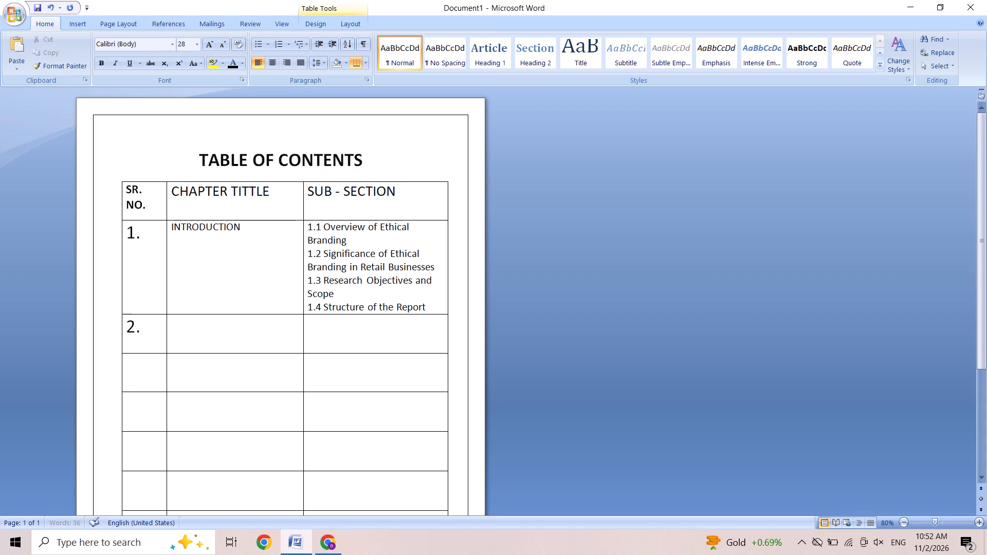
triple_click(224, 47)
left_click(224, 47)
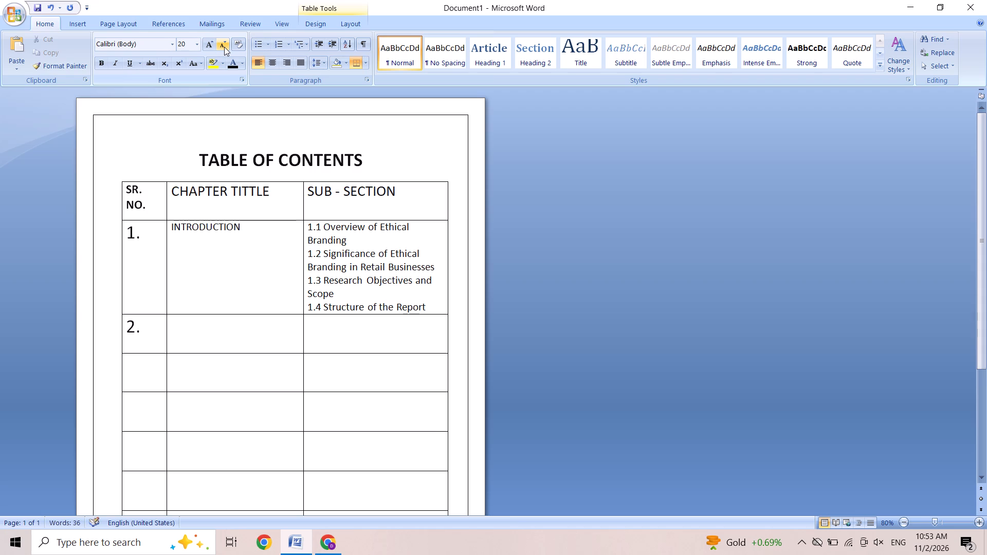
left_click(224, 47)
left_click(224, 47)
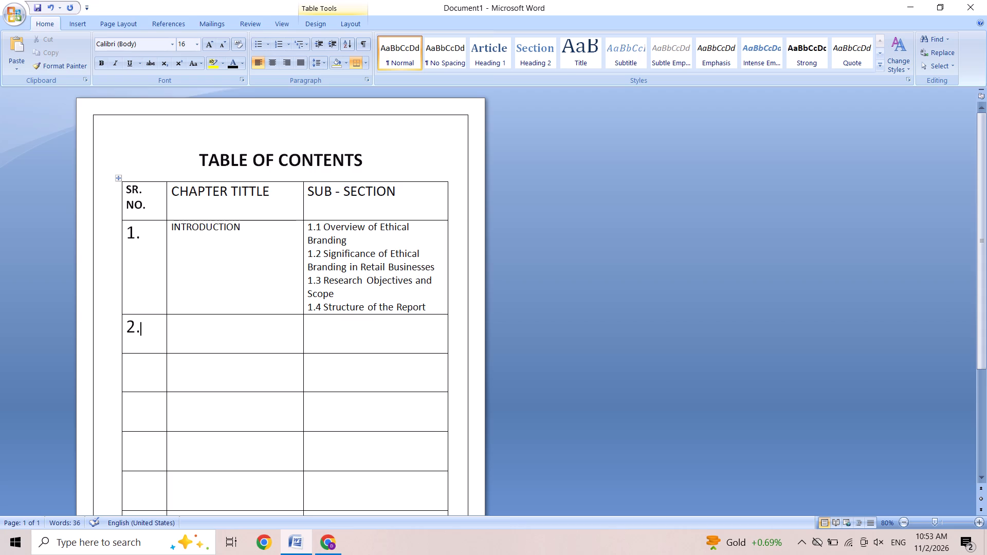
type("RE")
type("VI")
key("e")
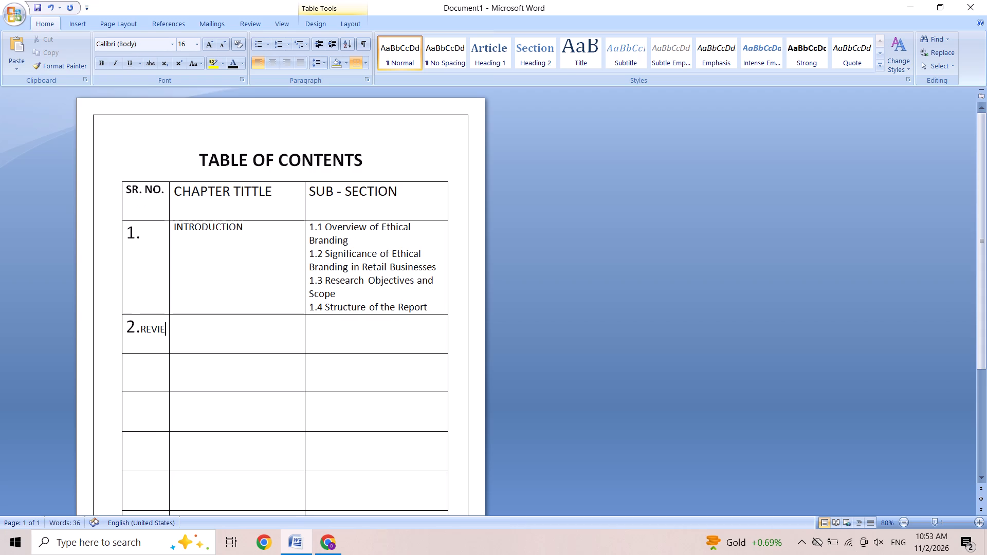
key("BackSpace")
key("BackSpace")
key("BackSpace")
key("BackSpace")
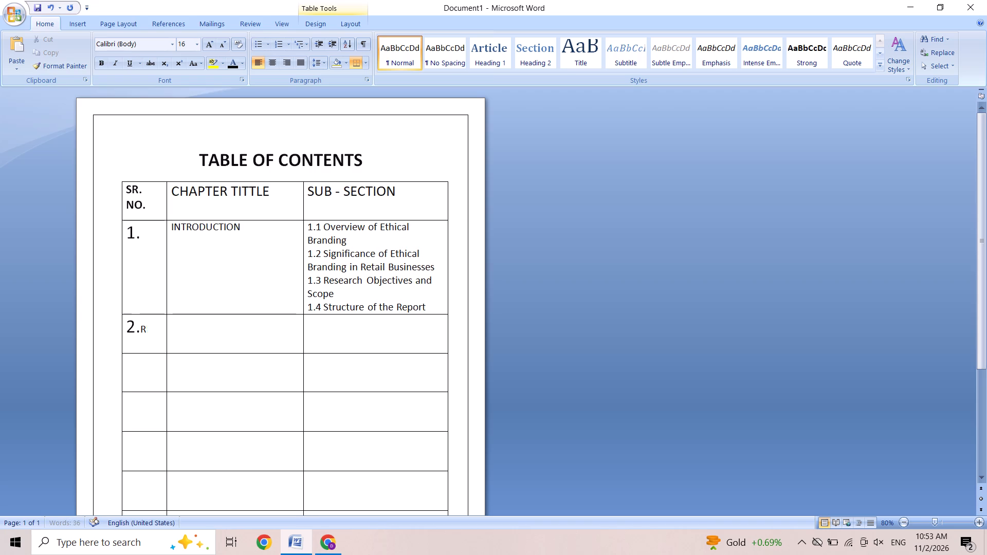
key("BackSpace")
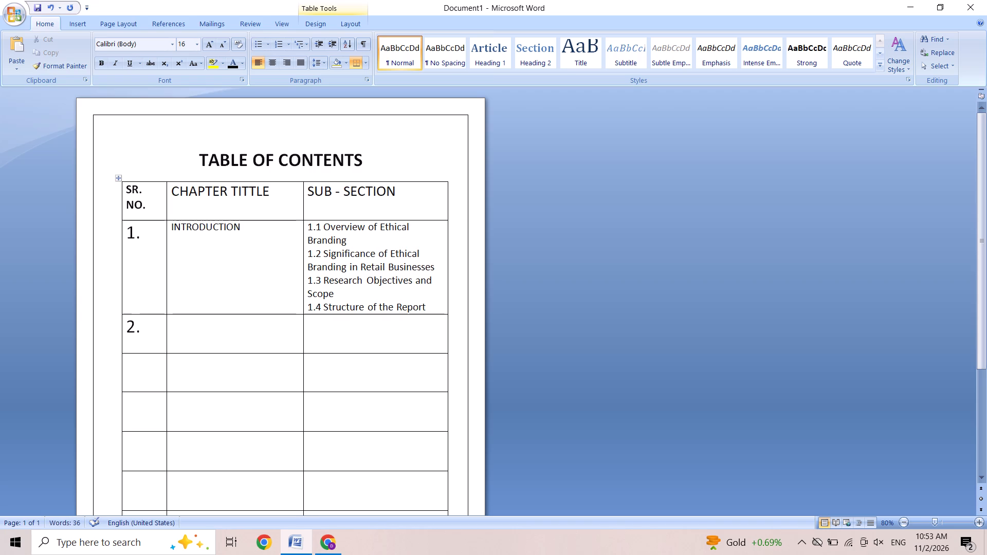
Enter REVIEW OF LITRA at font size 16 as the beginning of the chapter title in row 2.
left_click(172, 328)
triple_click(225, 44)
double_click(225, 44)
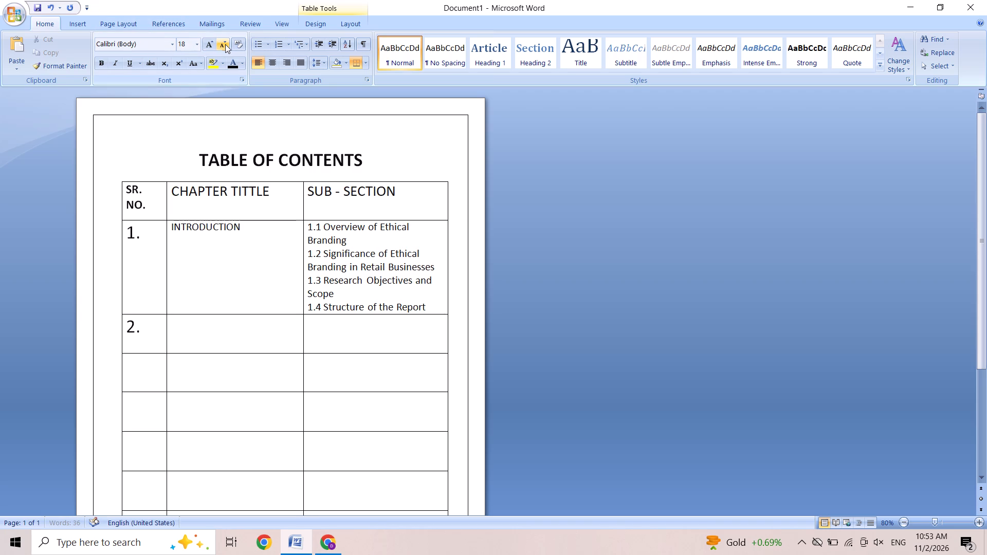
left_click(225, 44)
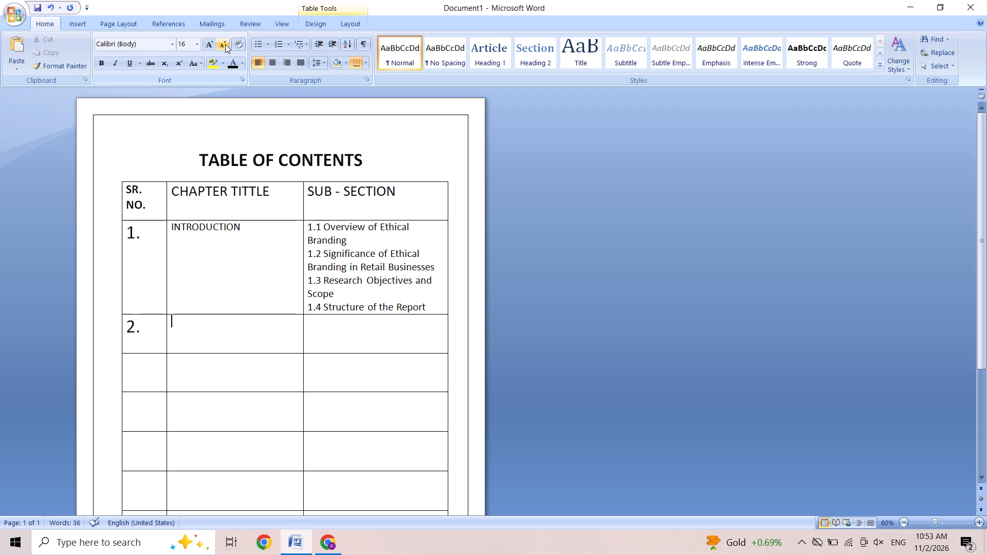
type("REVIEW")
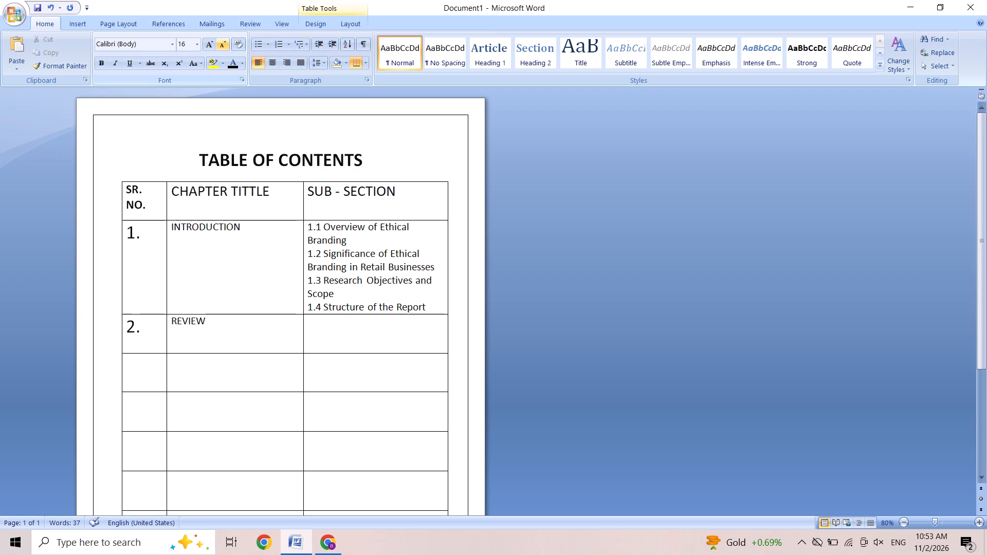
key("space")
type("O")
type("F LITRA")
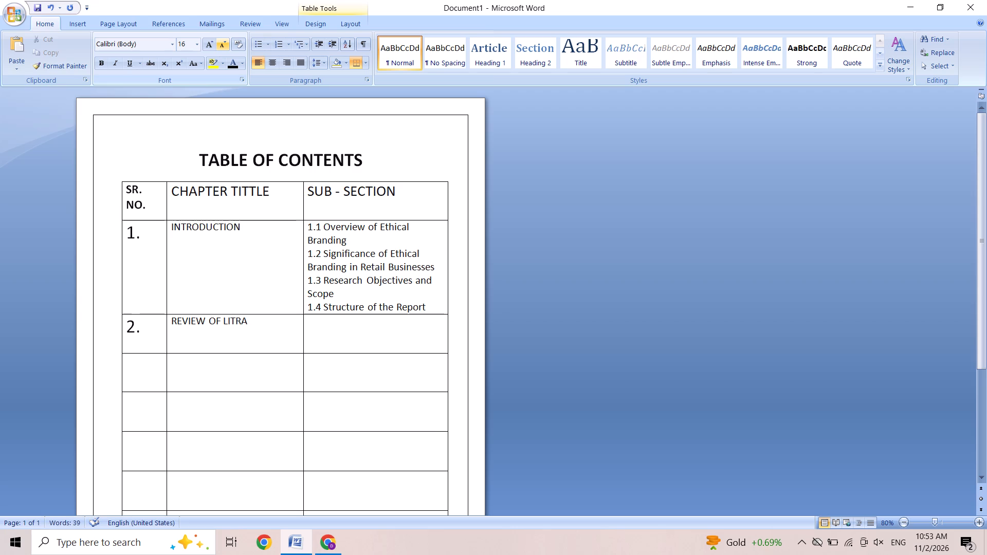
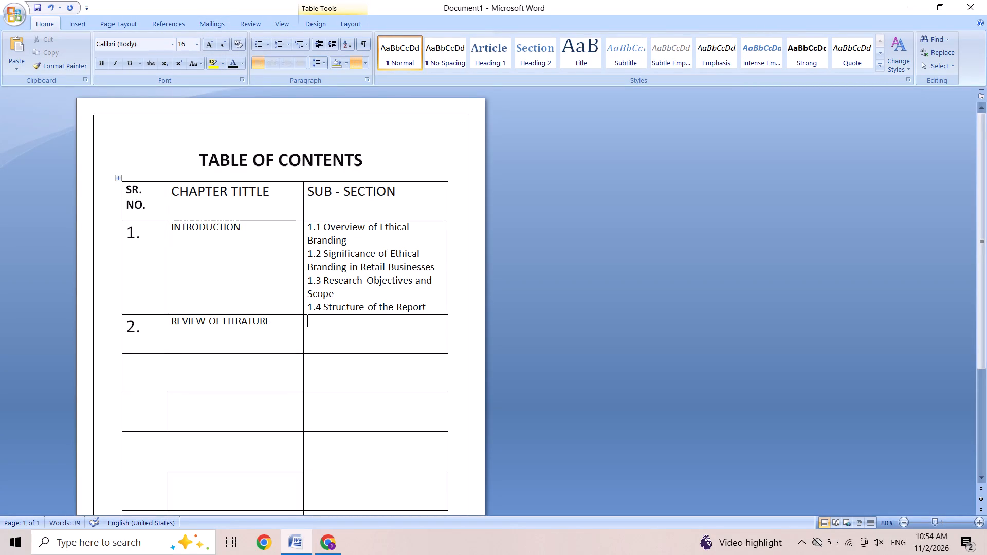
Paste the copied sub-sections 2.1 Definition and Evolution of Ethical Branding through 2.6 Ethical Branding in Different Retail Sectors into row 2's SUB - SECTION cell.
right_click(317, 338)
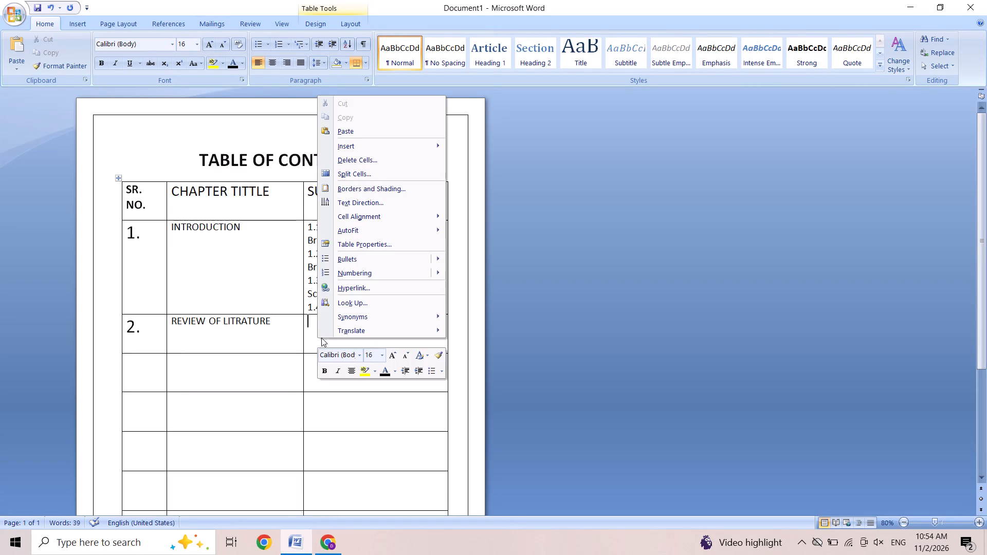
left_click(349, 136)
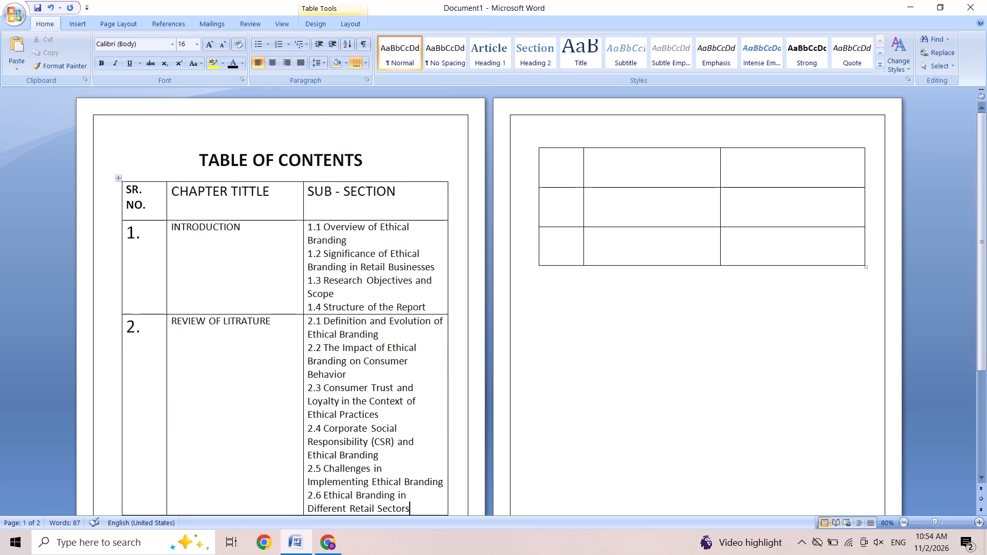
Set the REVIEW OF LITRATURE chapter title and its sub-sections 2.1 to 2.6 to font size 14.
key("Down")
key("Down")
key("Down")
key("Down")
key("Down")
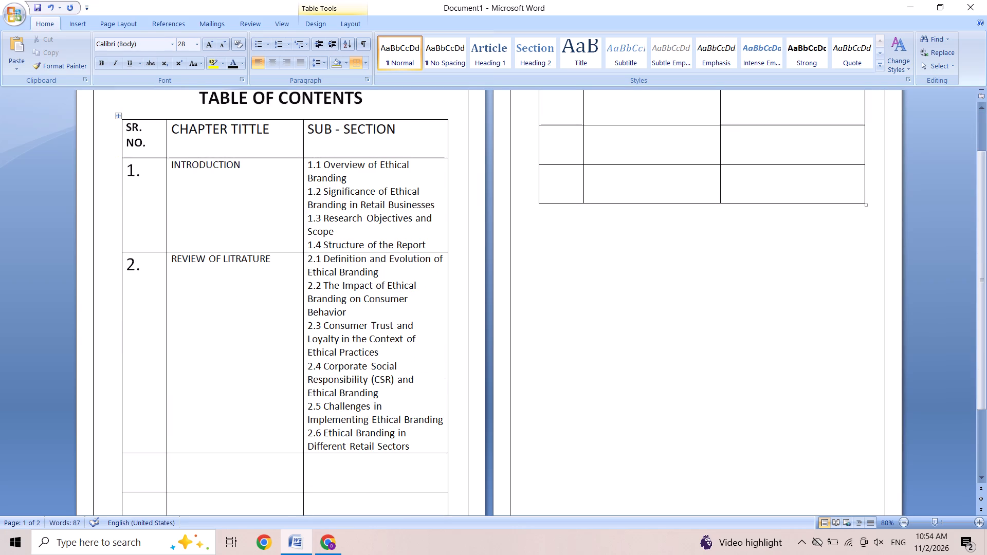
key("Down")
key("Down")
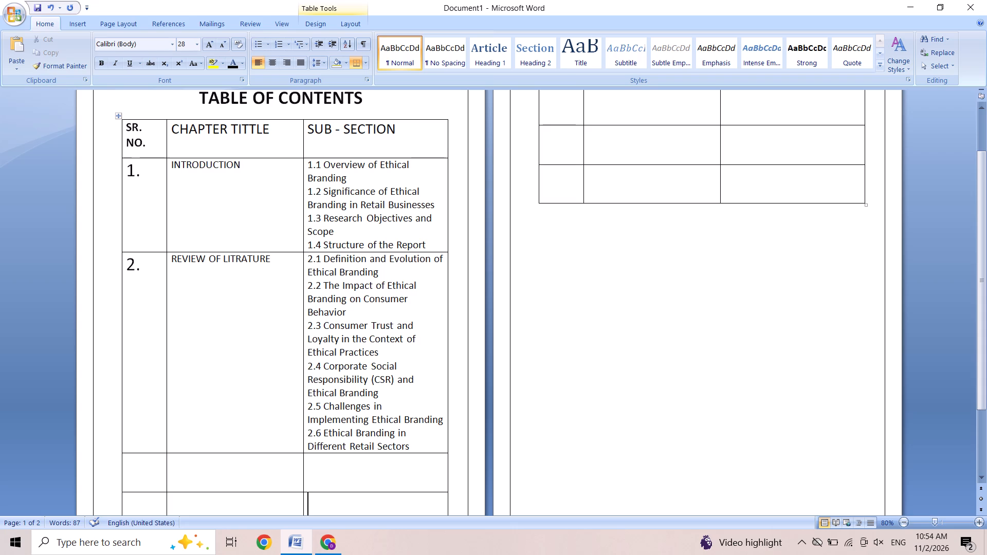
left_click(143, 461)
left_click_drag(307, 264, 407, 429)
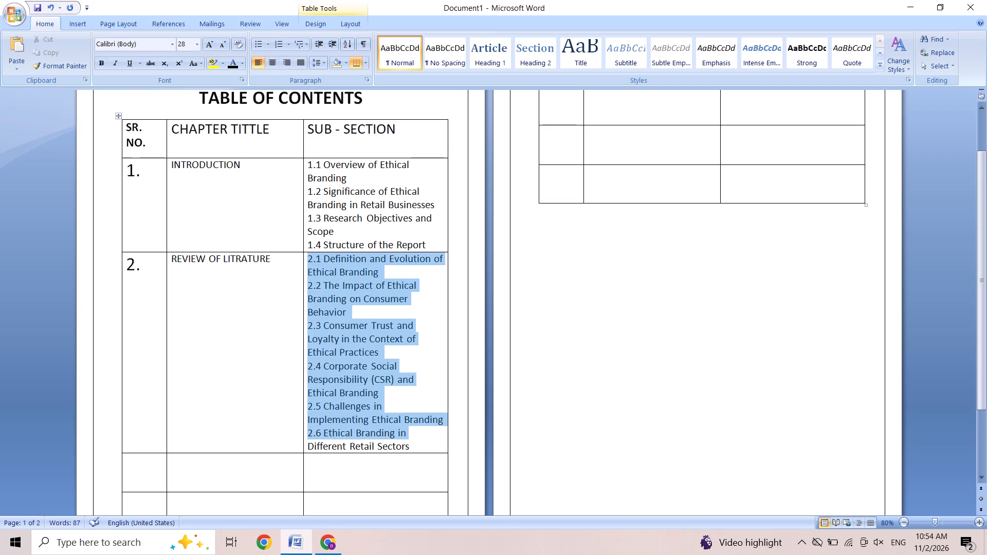
left_click_drag(407, 429, 413, 449)
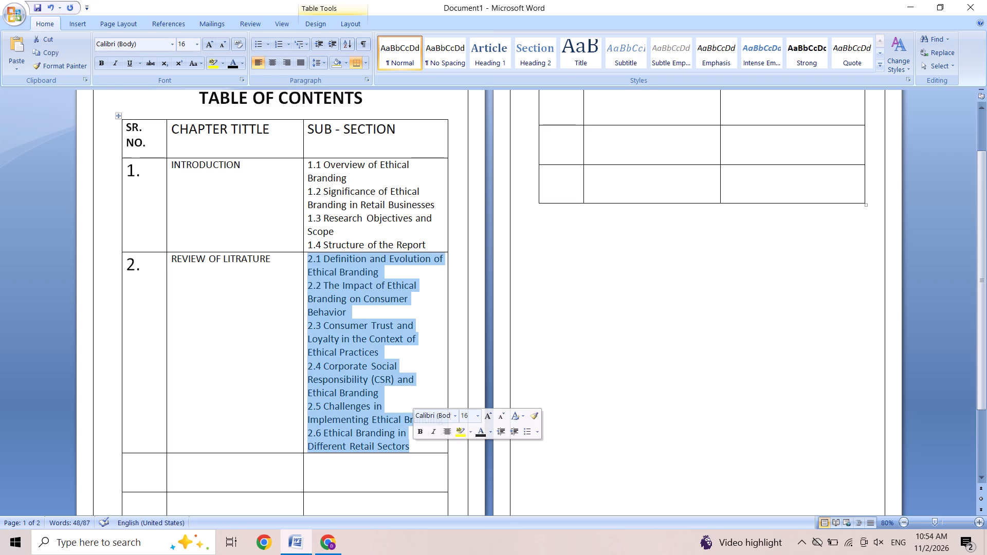
left_click_drag(413, 440, 266, 310)
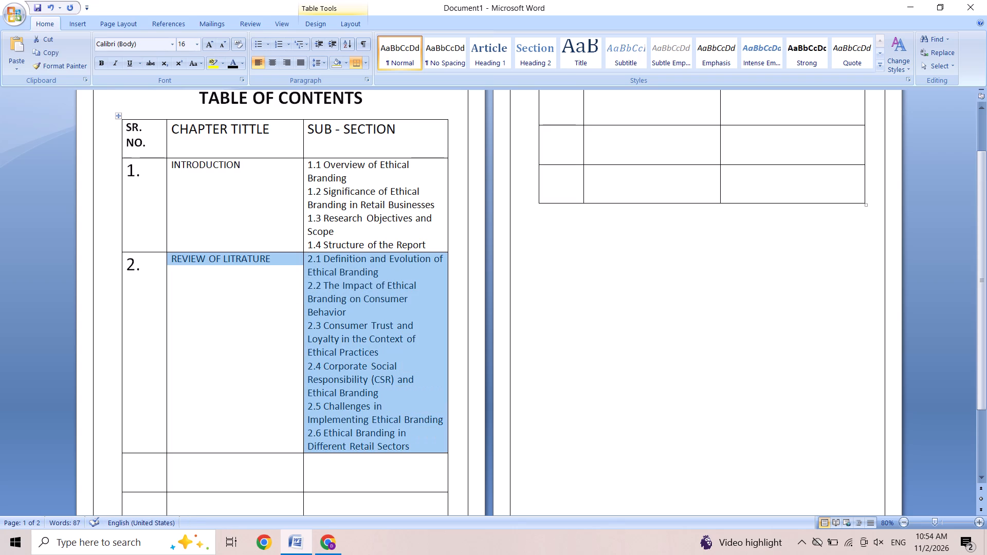
right_click(280, 320)
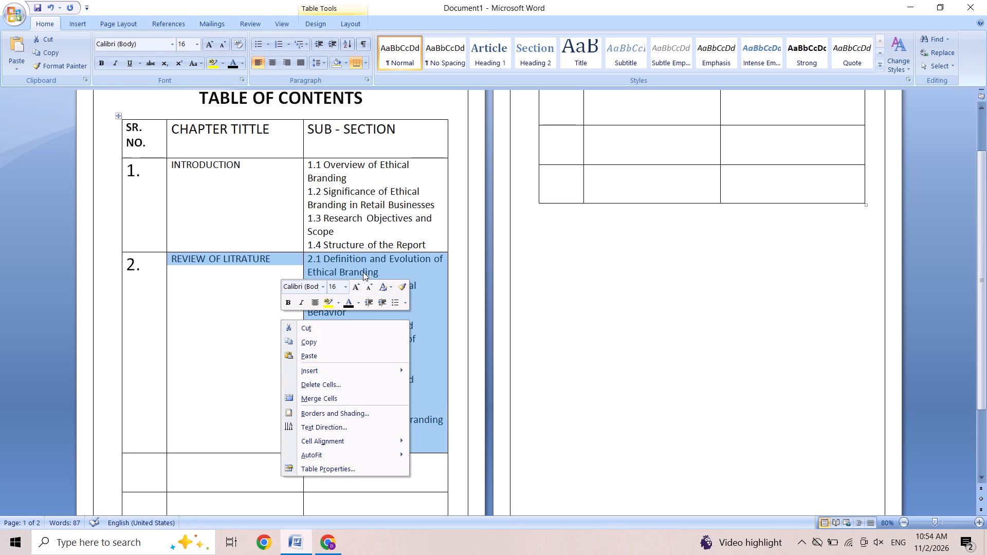
left_click(345, 285)
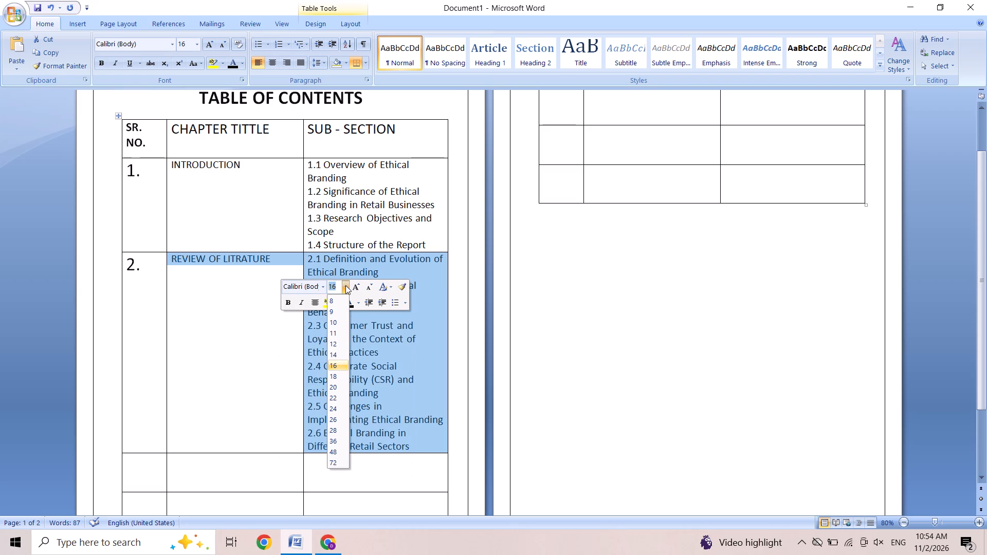
left_click(336, 345)
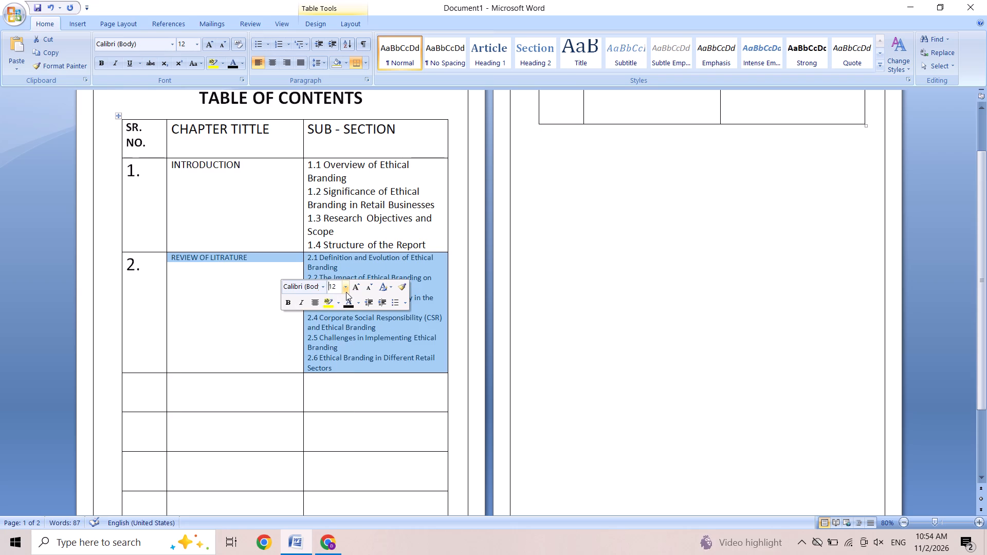
left_click(346, 292)
left_click(338, 355)
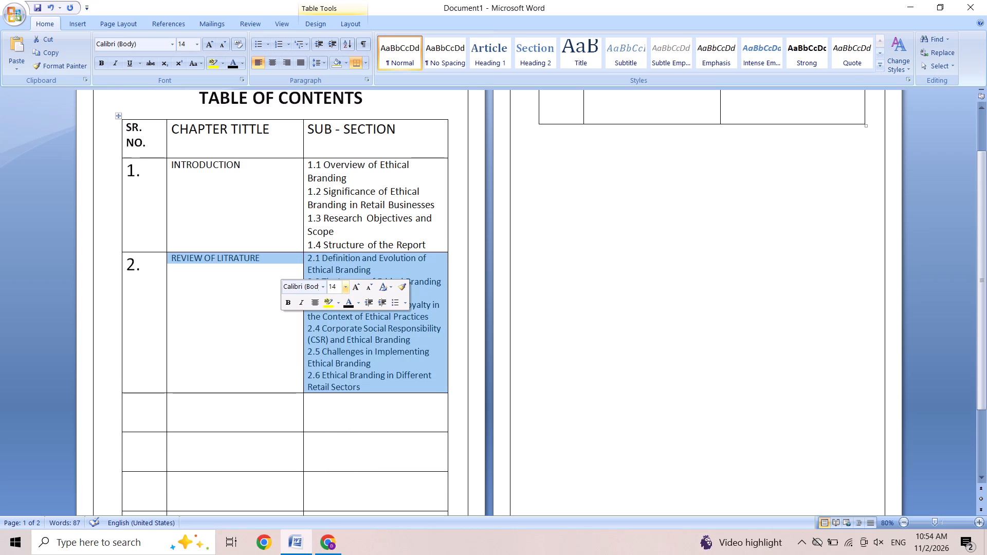
Set the INTRODUCTION chapter title and its sub-sections 1.1 to 1.4 to font size 14.
left_click_drag(173, 166, 368, 282)
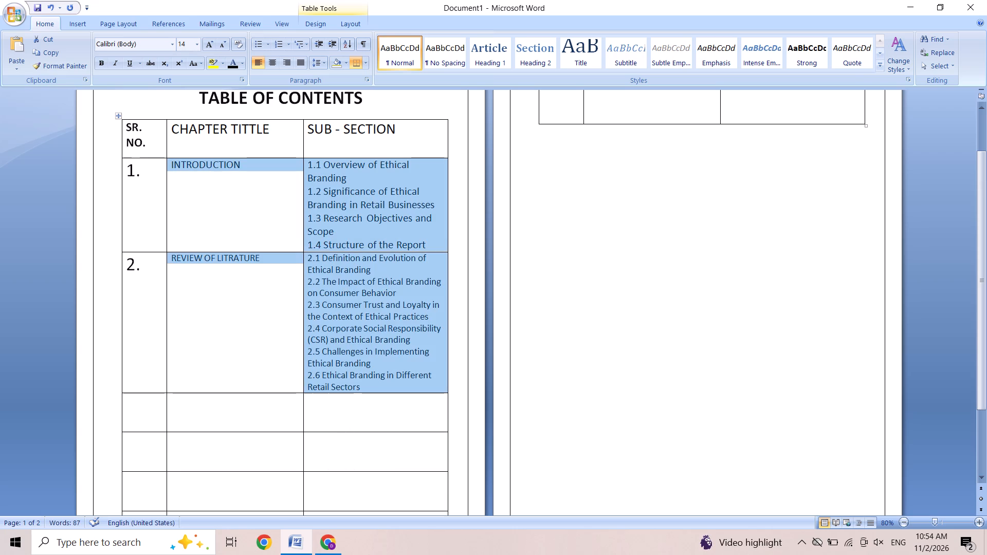
left_click_drag(368, 282, 408, 244)
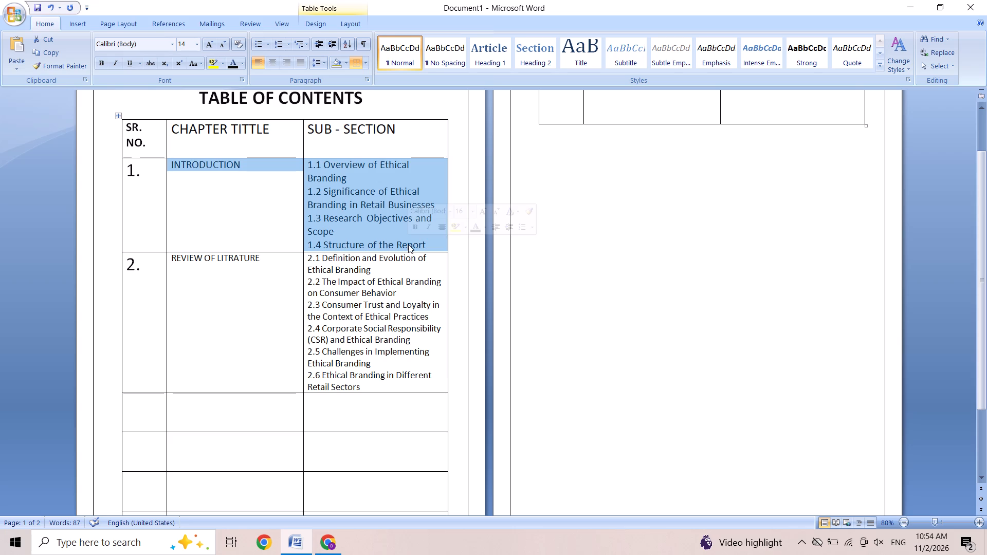
left_click(470, 214)
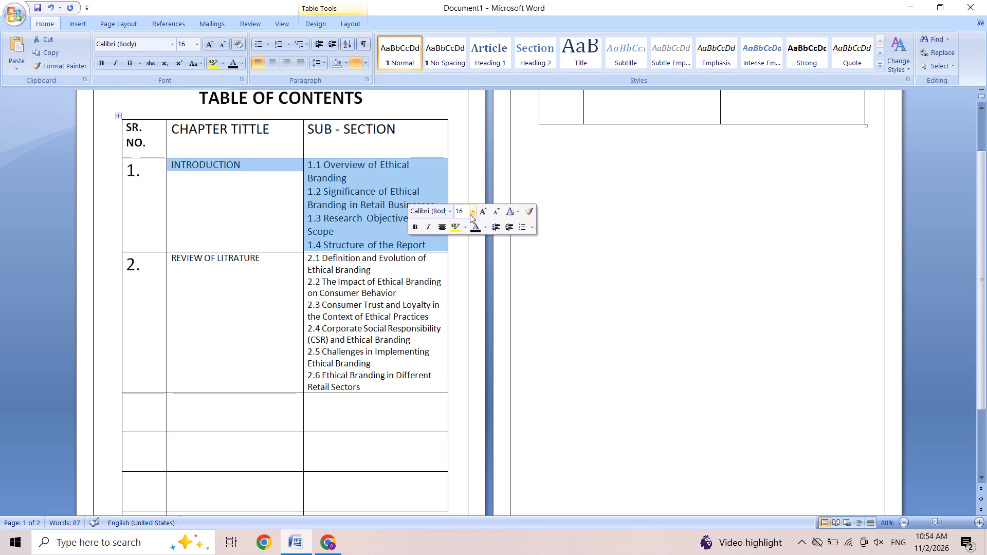
left_click(460, 277)
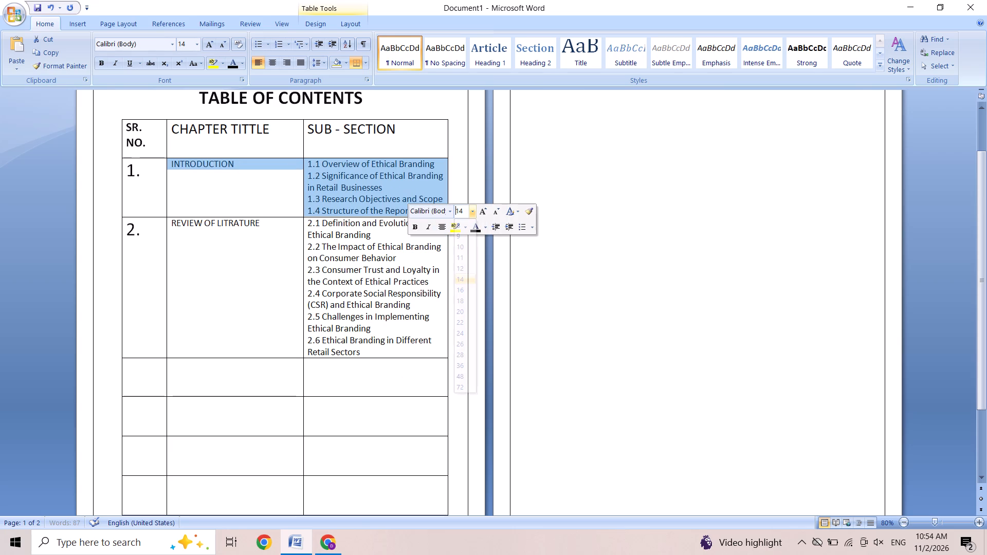
Enter the serial number 3. in the SR. NO. column of the row below REVIEW OF LITRATURE.
left_click(262, 362)
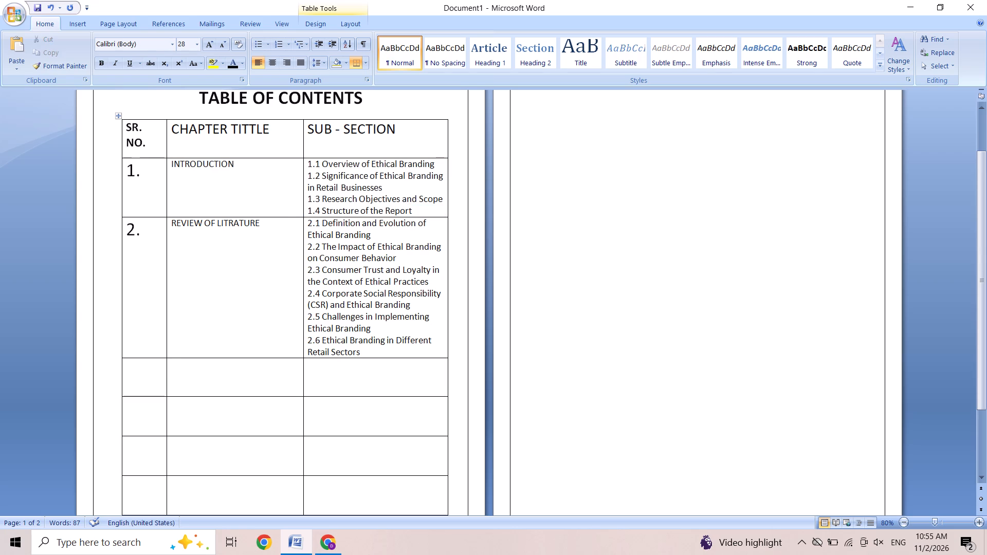
left_click(143, 382)
key("3")
type(".")
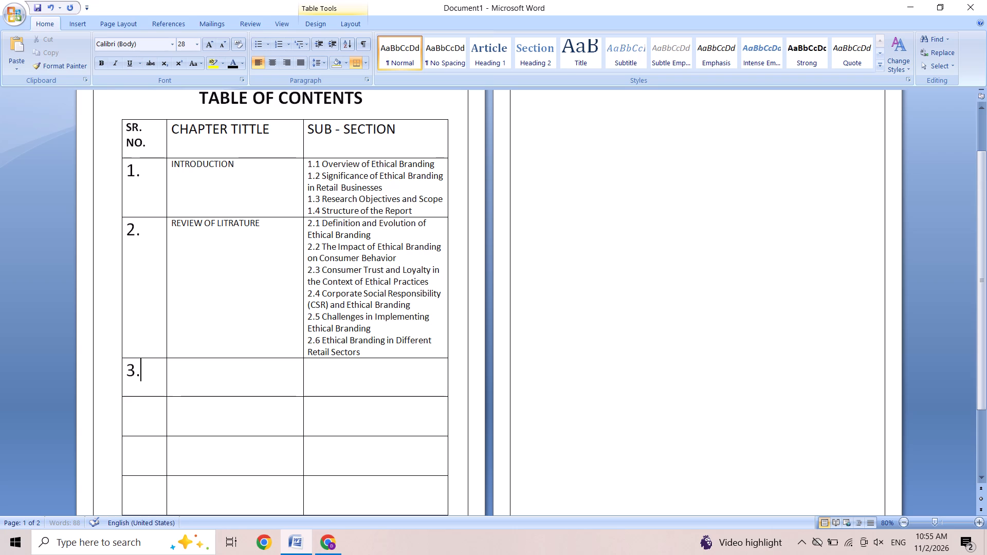
key("space")
Reduce the serial numbers 1, 2 and 3 in the SR. NO. column to font size 18.
left_click_drag(132, 169, 122, 160)
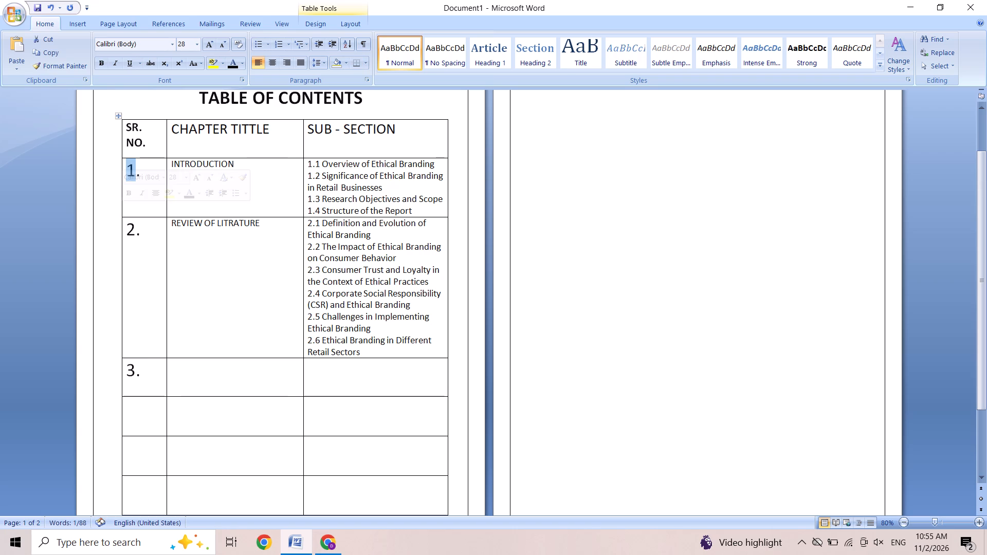
left_click(186, 177)
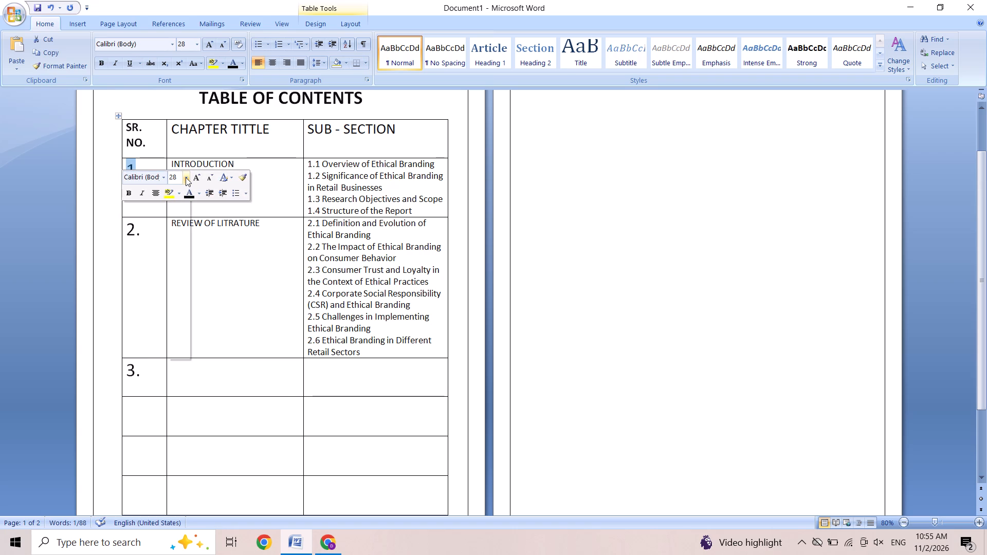
left_click(186, 269)
left_click_drag(186, 269, 140, 252)
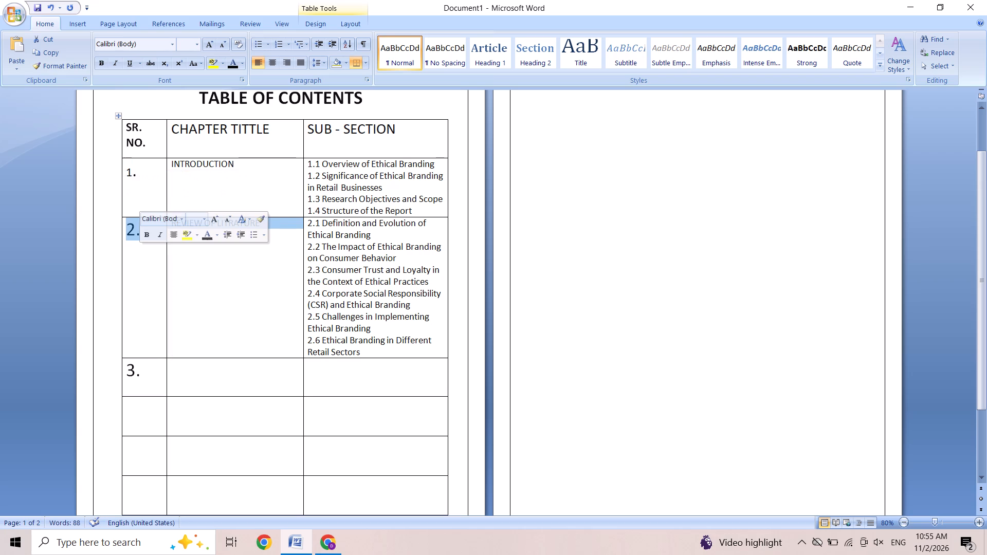
left_click(138, 245)
left_click_drag(132, 230, 125, 223)
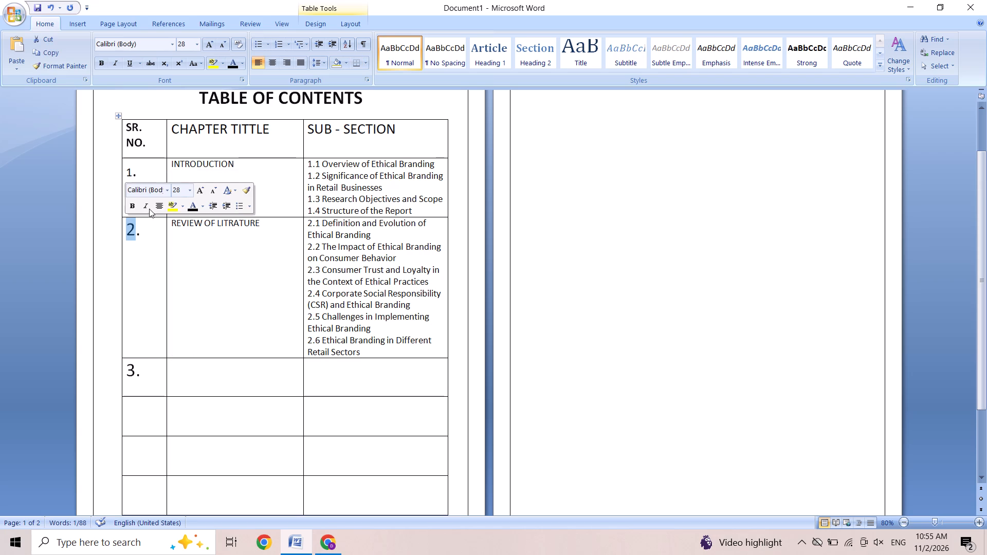
left_click(186, 197)
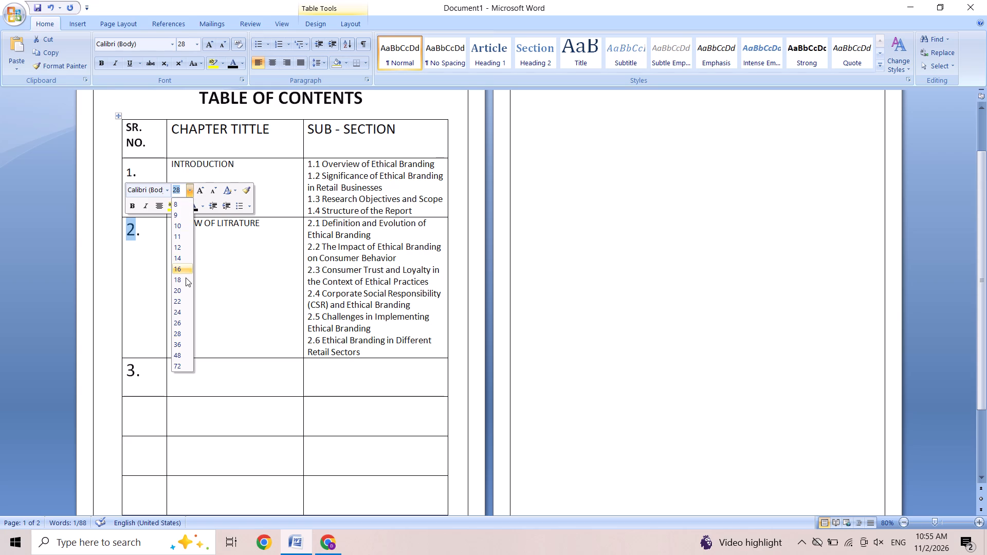
left_click(186, 277)
left_click_drag(186, 277, 142, 372)
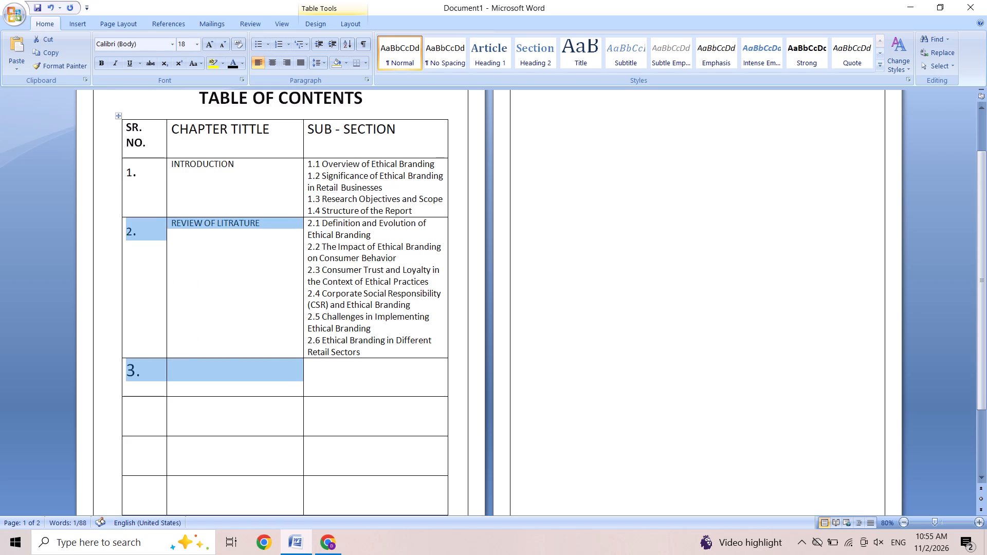
left_click_drag(142, 372, 140, 372)
left_click(140, 372)
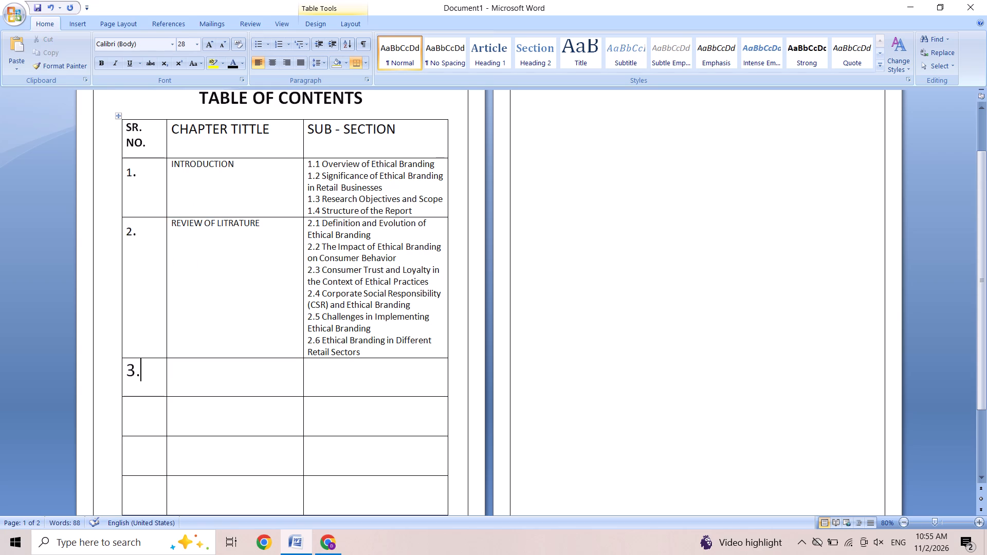
left_click_drag(140, 372, 128, 372)
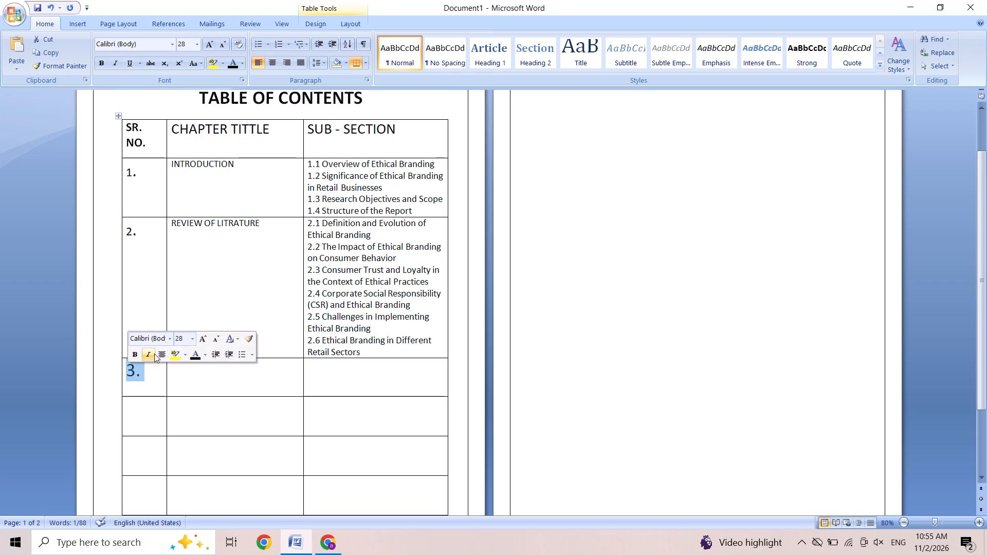
left_click(188, 339)
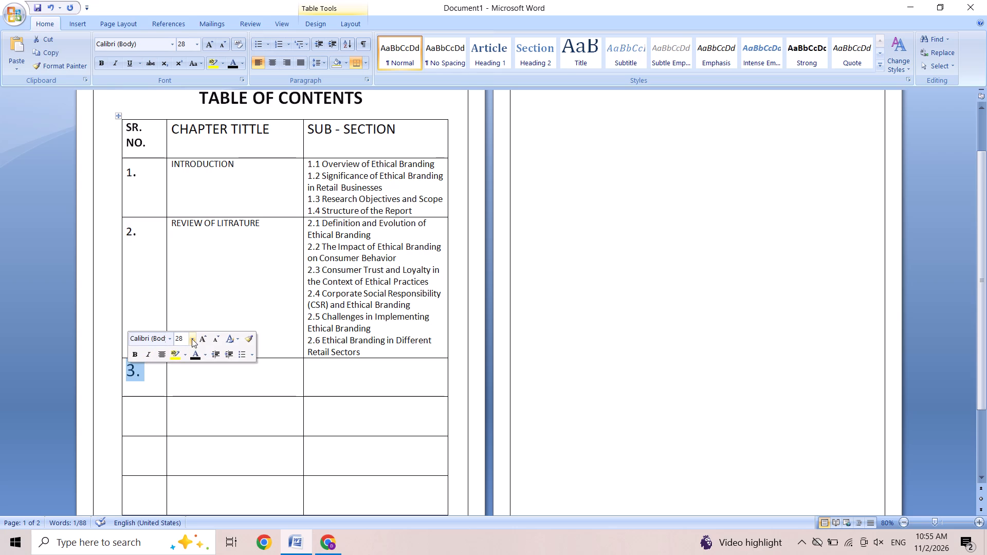
left_click(194, 339)
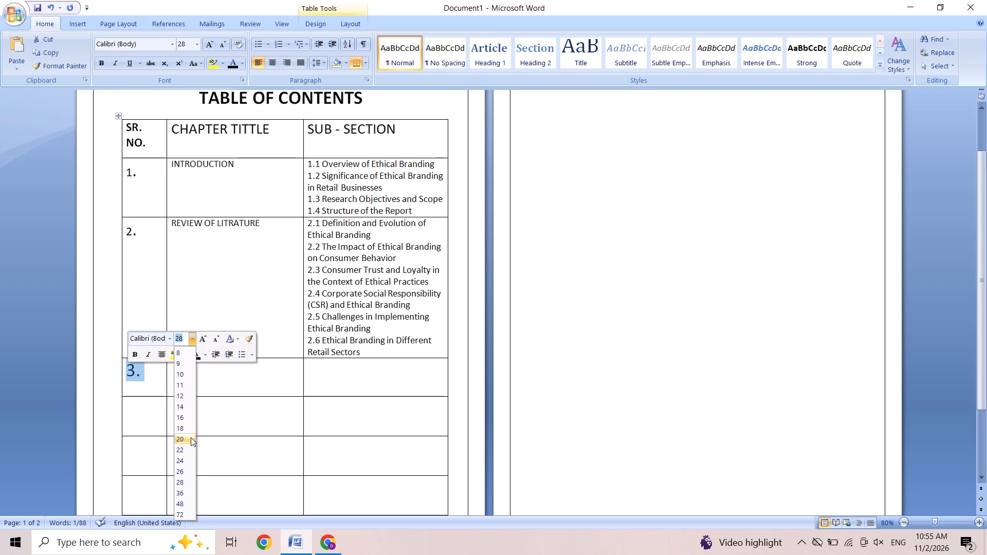
left_click(187, 425)
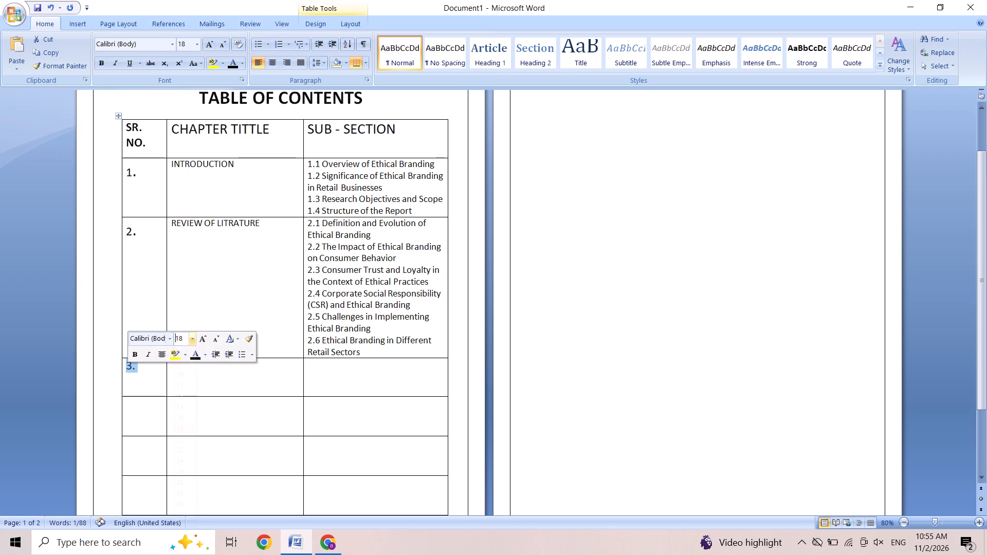
Enter the chapter title "OBJECTIVES , HYPOTHESIS AND RESEARCH" at font size 14 in the CHAPTER TITTLE cell of row 3.
left_click_drag(187, 425, 203, 385)
left_click(203, 385)
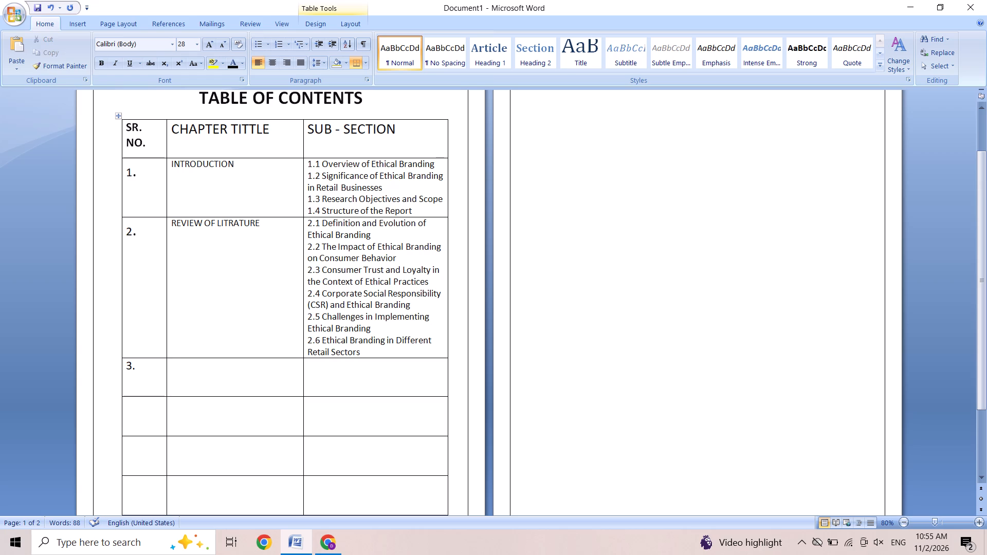
left_click(196, 41)
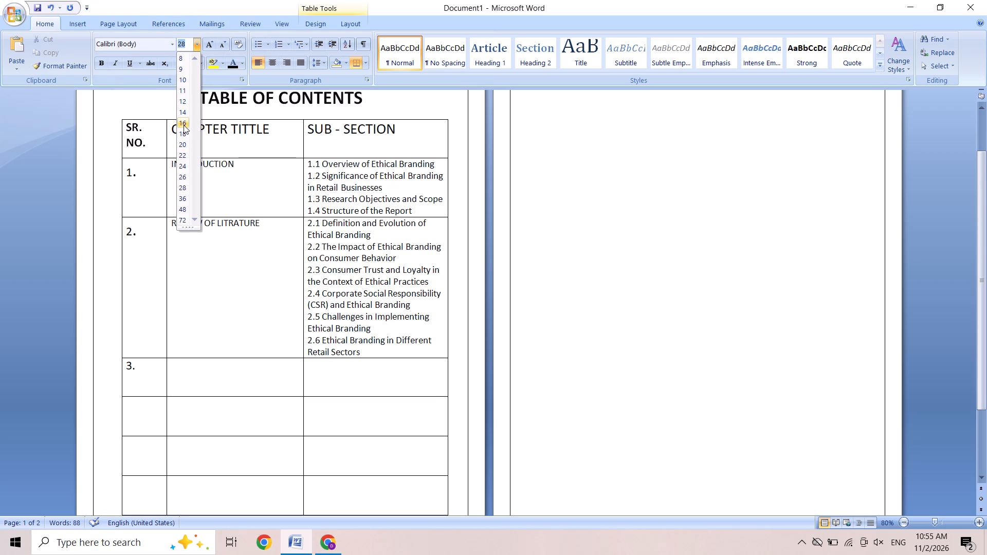
left_click(184, 125)
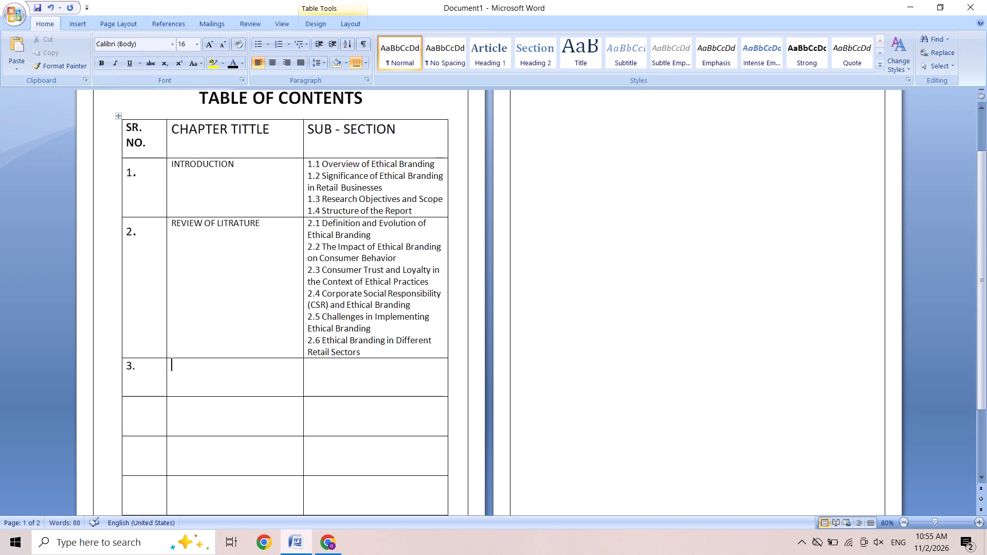
left_click(198, 44)
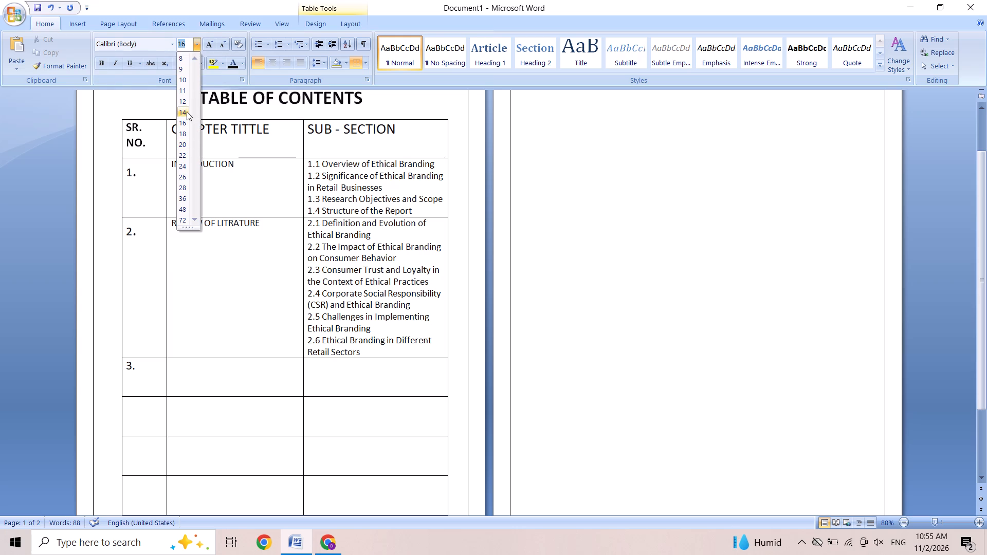
left_click(187, 112)
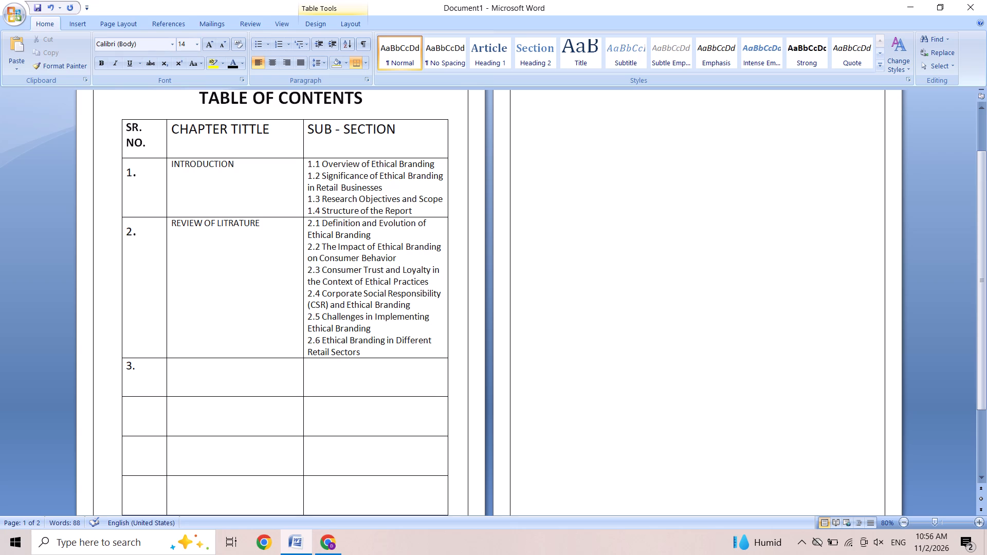
type("OB")
type("JE")
key("c")
type("TI")
key("v")
type("ES OF")
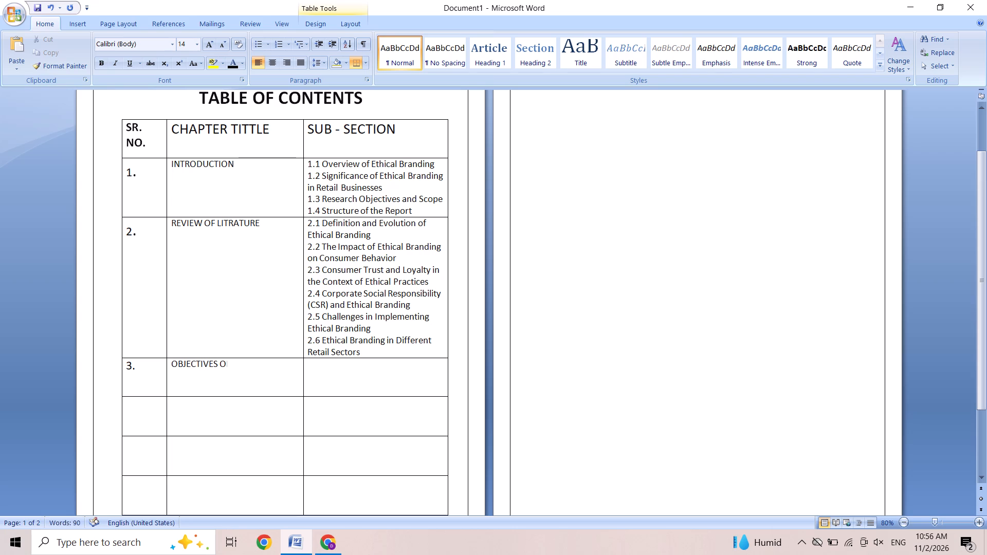
key("space")
key("BackSpace")
key("BackSpace")
key("BackSpace")
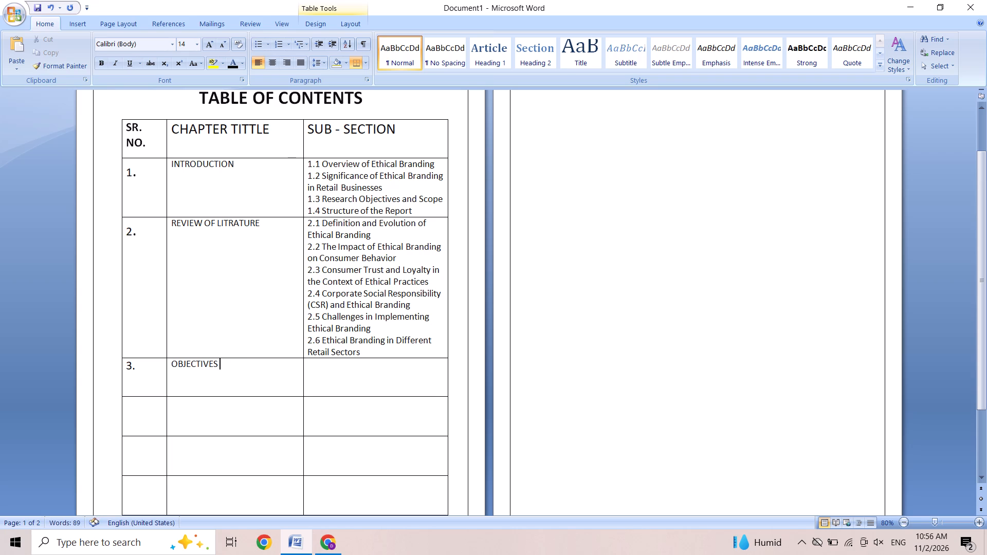
type(",")
key("space")
type("HY")
type("PO")
type("THES")
type("IS")
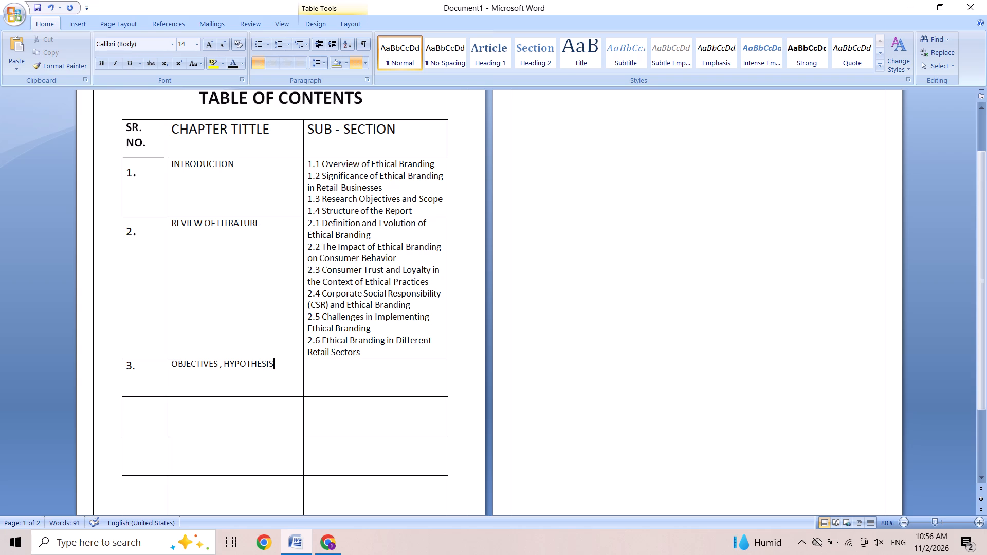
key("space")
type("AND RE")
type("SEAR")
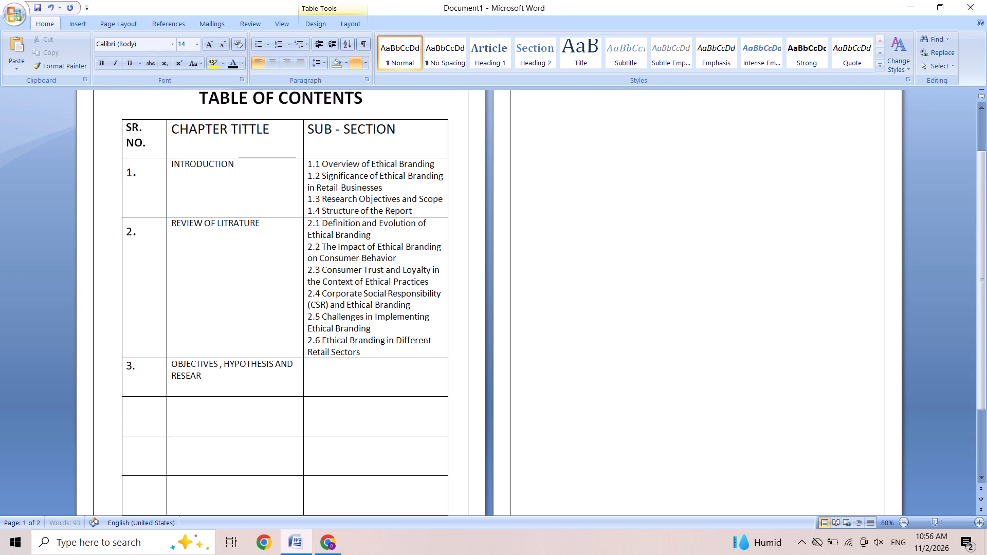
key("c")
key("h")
Complete the row 3 chapter title by adding "METHODOLOGY" after "OBJECTIVES , HYPOTHESIS AND RESEARCH".
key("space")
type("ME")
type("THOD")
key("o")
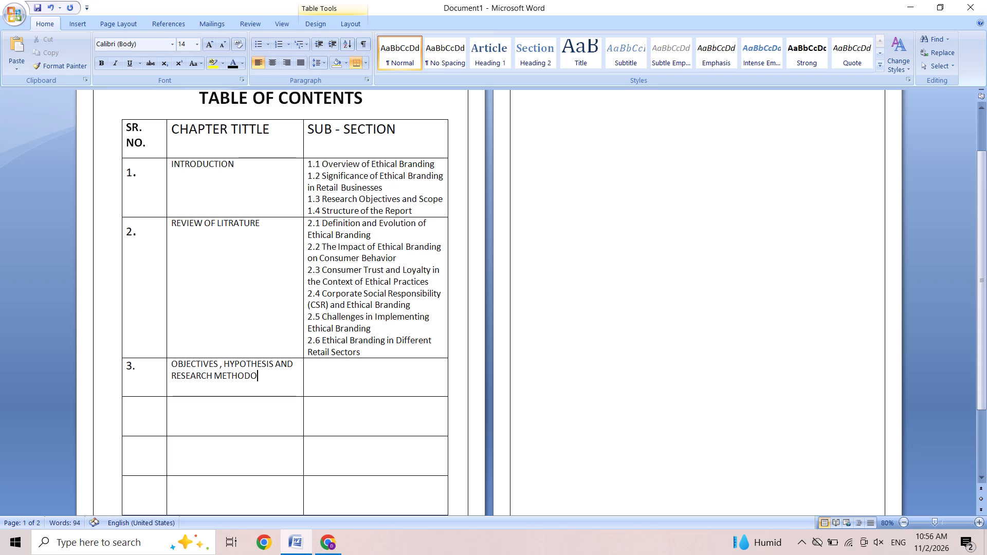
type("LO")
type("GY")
Open the font size choices for the empty SUB - SECTION cell of row 3.
double_click(319, 367)
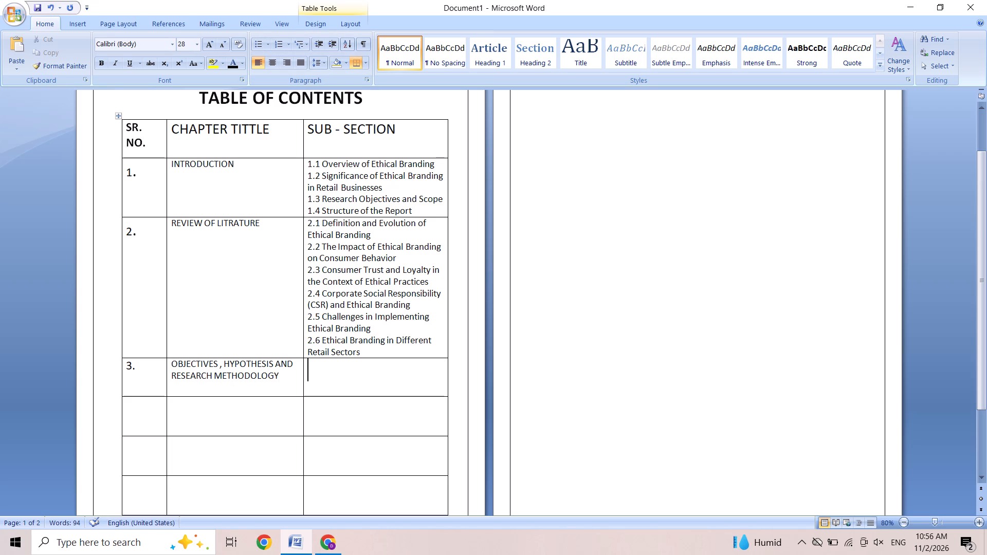
left_click(196, 44)
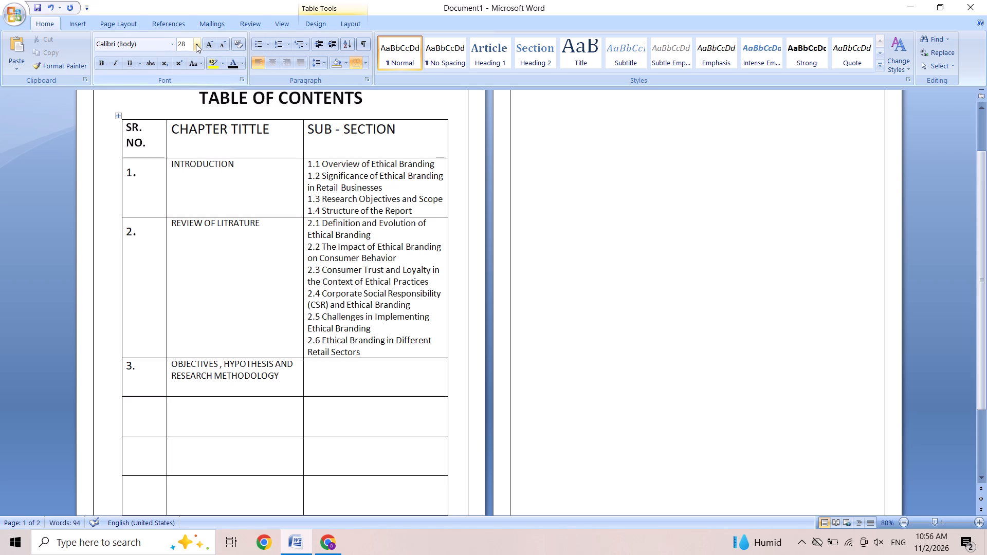
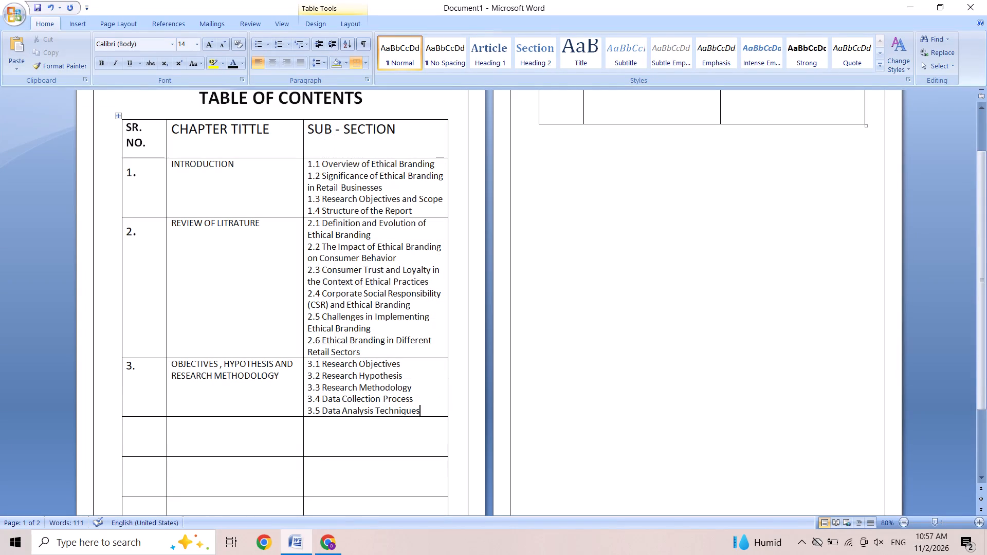
Enter the serial number 4 in the SR. NO. column of the row below OBJECTIVES , HYPOTHESIS AND RESEARCH METHODOLOGY.
left_click(137, 439)
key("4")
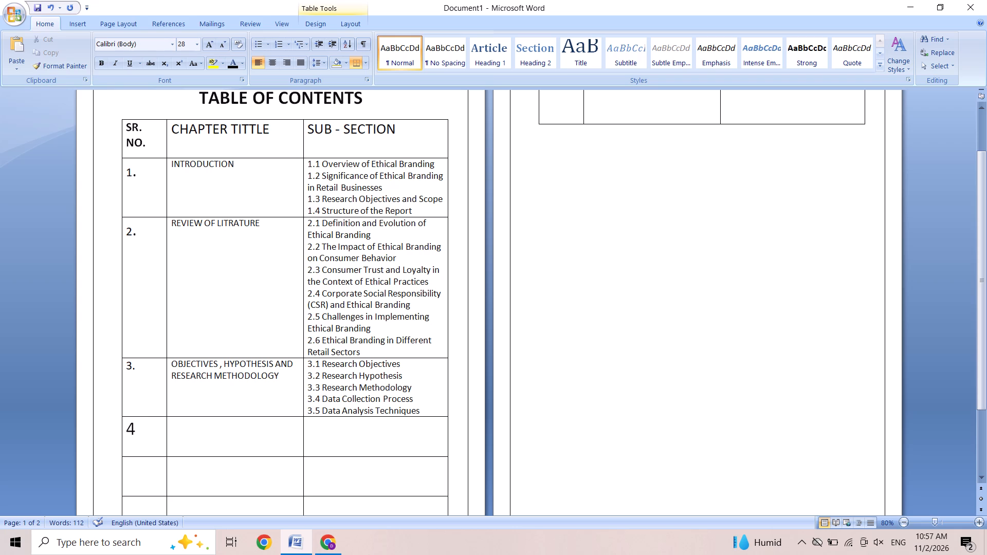
key("BackSpace")
Enter the serial number 4. at font size 18 in the SR. NO. column of the row below chapter 3.
left_click(196, 43)
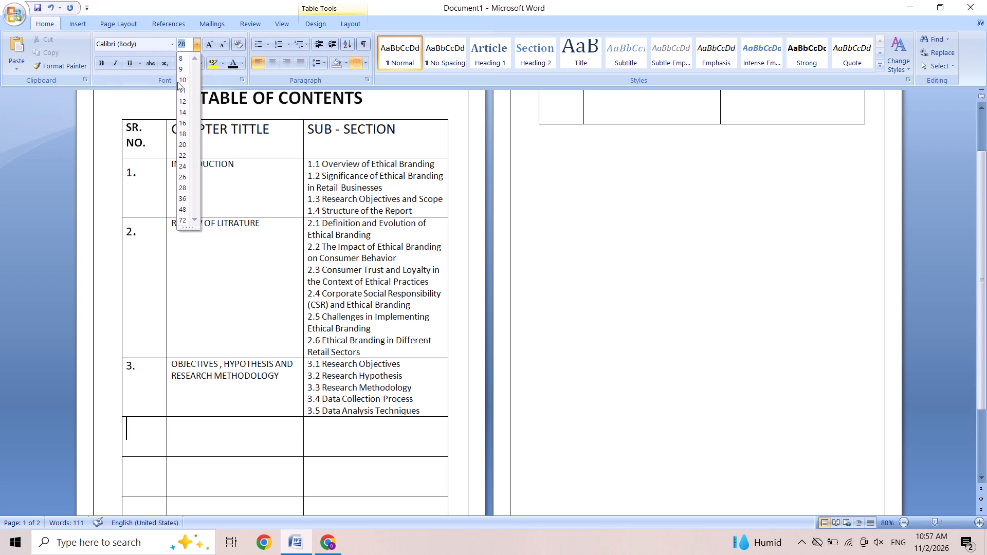
left_click(188, 131)
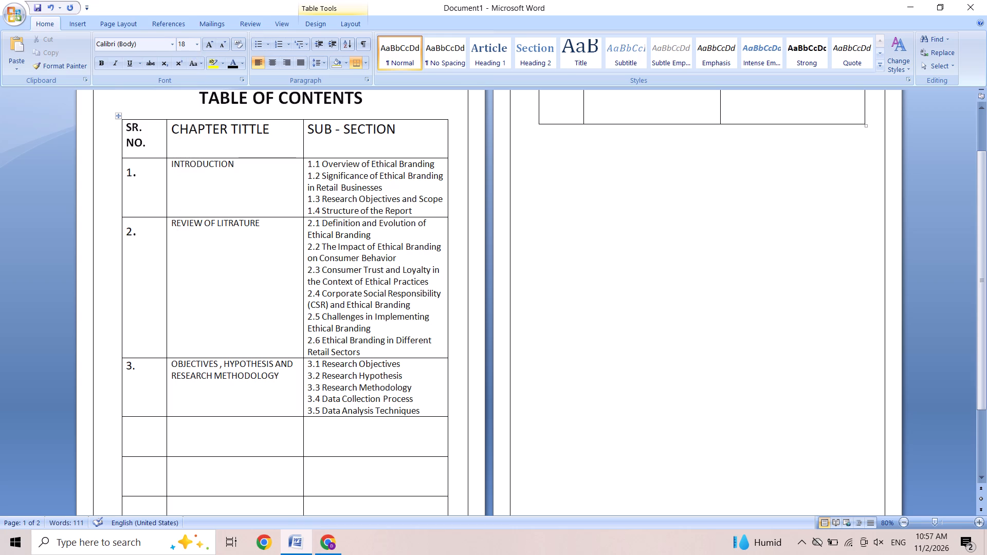
key("4")
type(".")
key("space")
Enter the chapter title "DATA ANALYSIS" at font size 14 in the CHAPTER TITTLE cell of row 4.
left_click(187, 430)
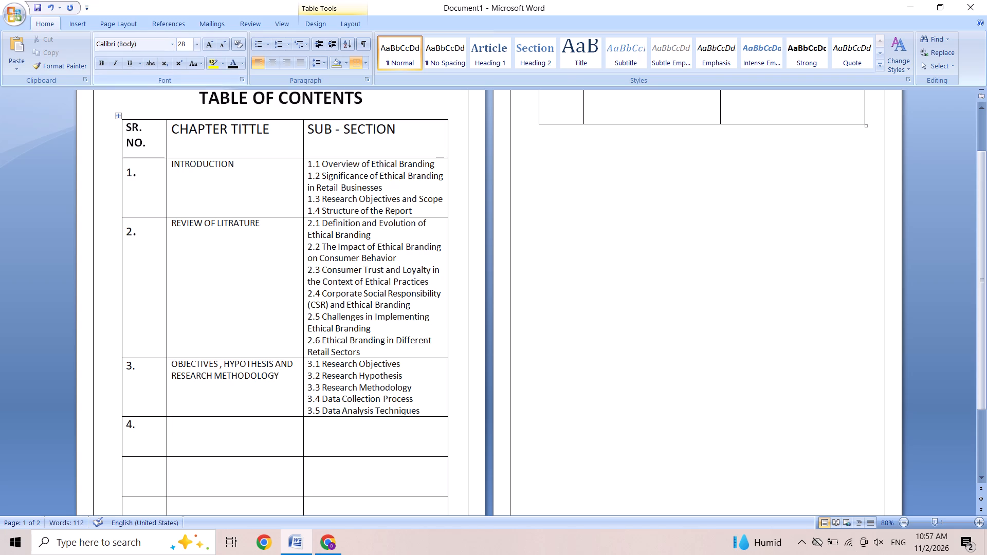
left_click(194, 47)
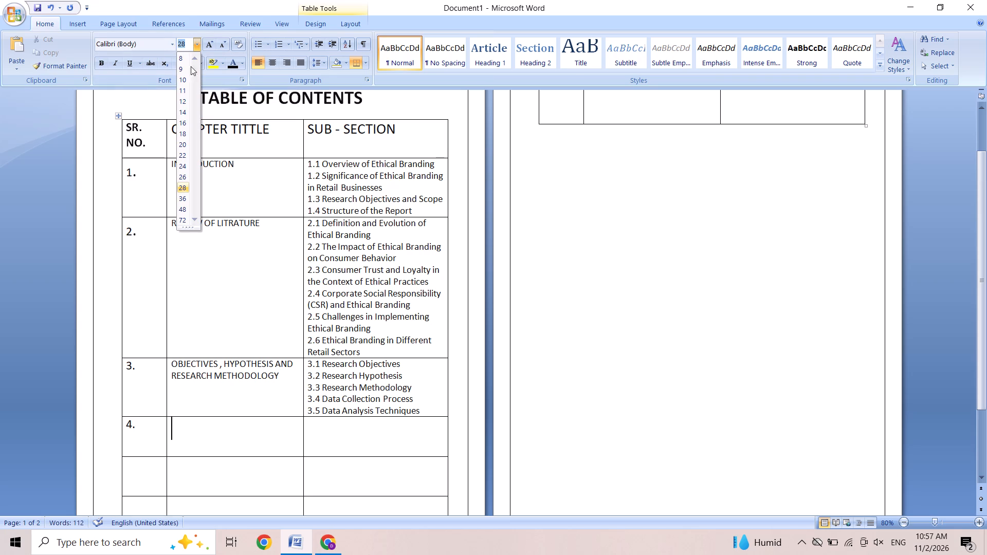
left_click(188, 107)
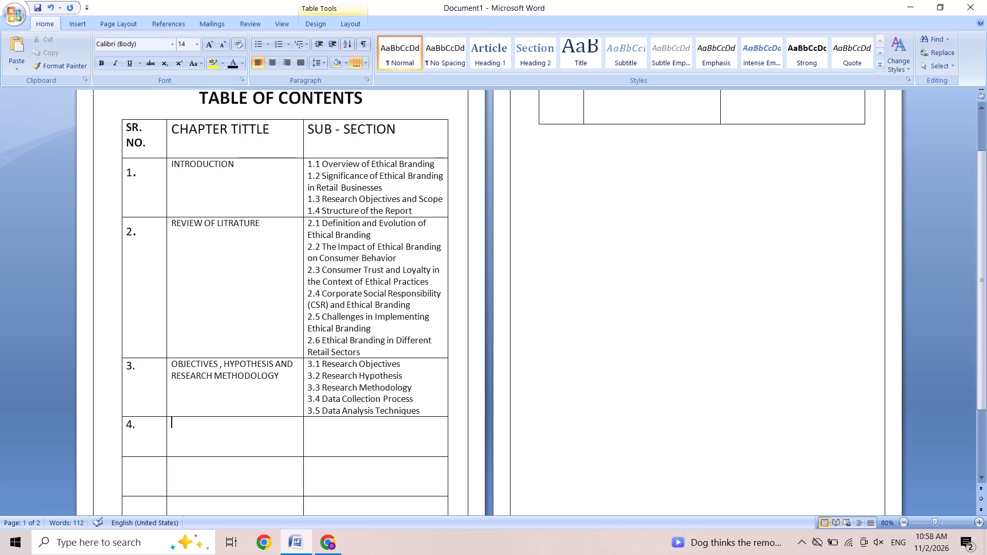
type("DATA ANA")
key("l")
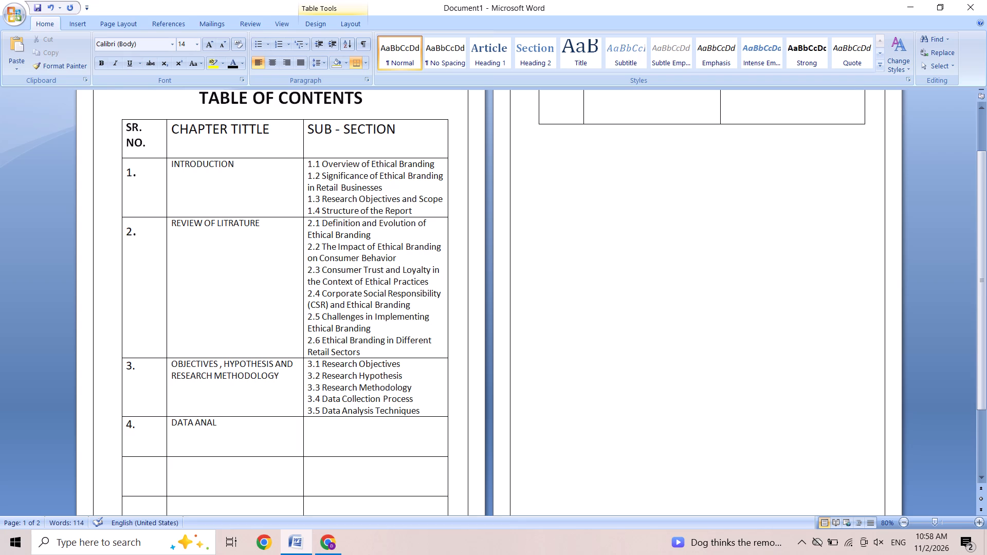
type("YS")
type("IS")
Set the line spacing of the DATA ANALYSIS chapter title to 1.5.
left_click(319, 64)
left_click_drag(319, 64, 319, 74)
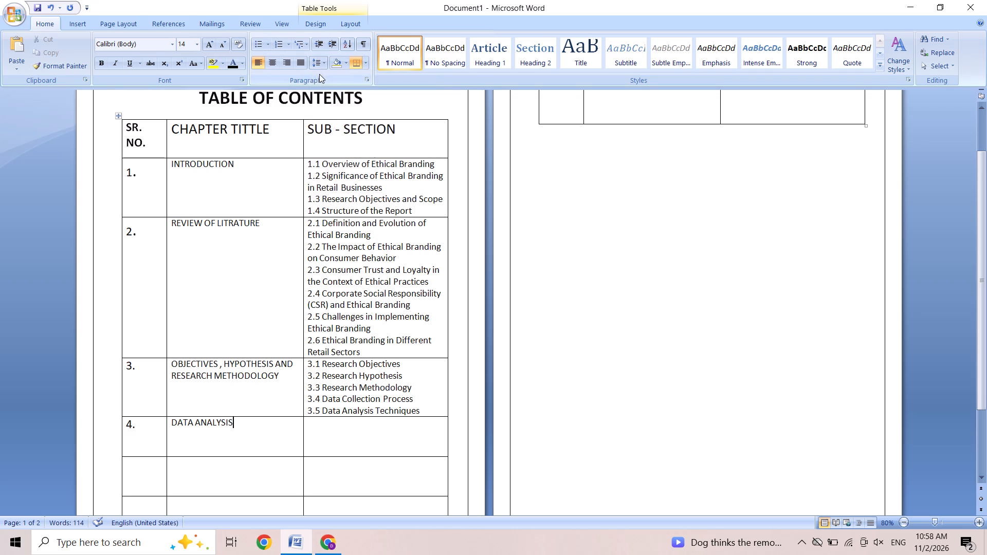
left_click_drag(320, 74, 326, 66)
left_click(326, 66)
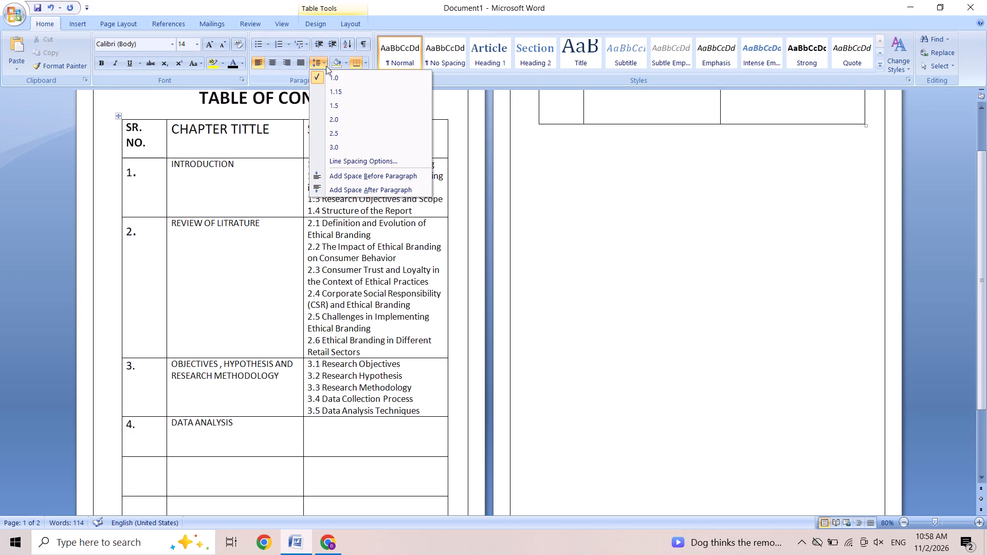
left_click(325, 107)
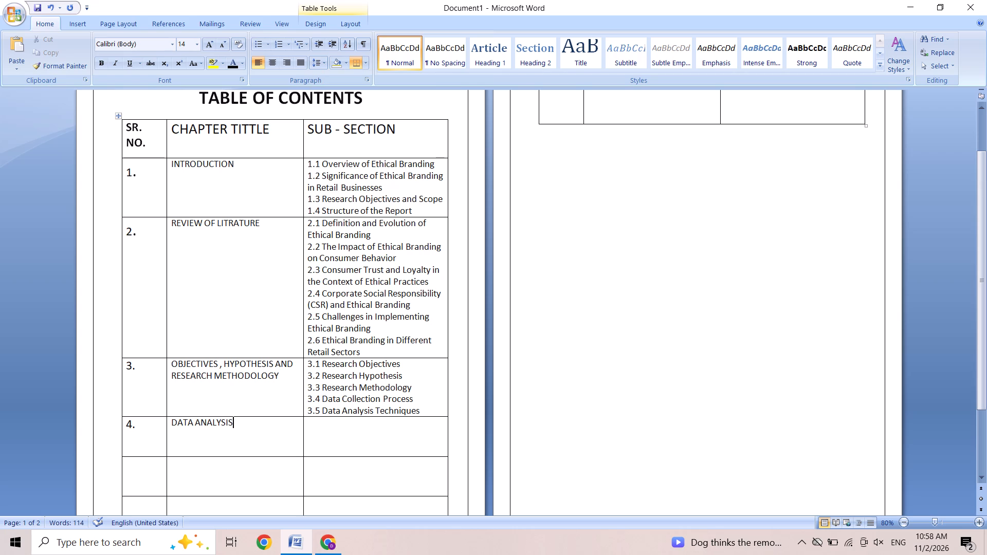
Select sub-sections 1.1 to 1.4 of the INTRODUCTION chapter in the SUB - SECTION column.
left_click_drag(309, 168, 421, 212)
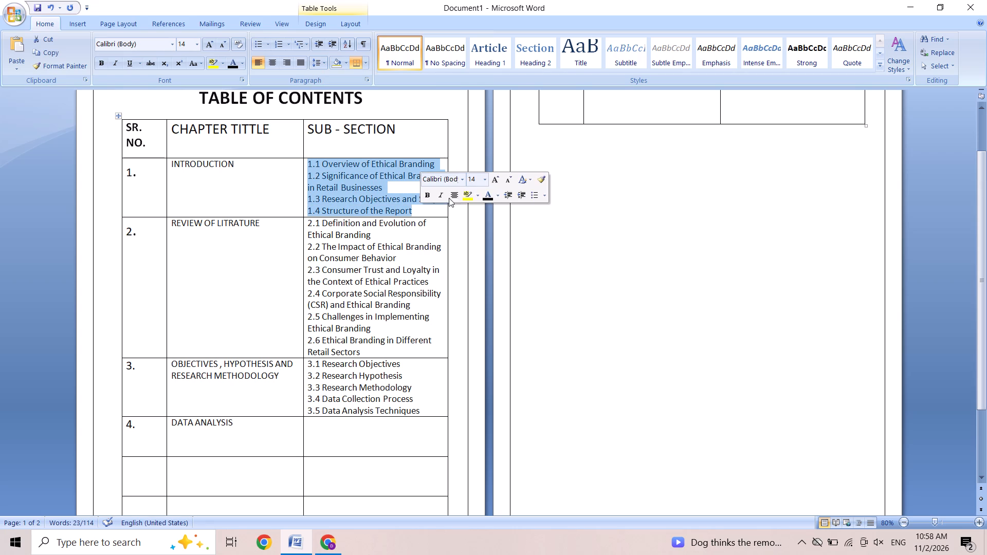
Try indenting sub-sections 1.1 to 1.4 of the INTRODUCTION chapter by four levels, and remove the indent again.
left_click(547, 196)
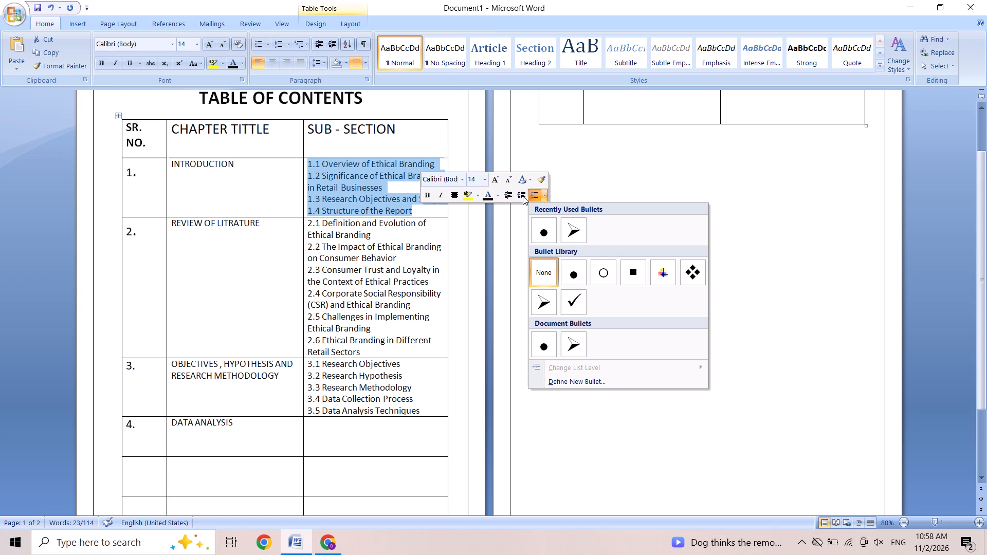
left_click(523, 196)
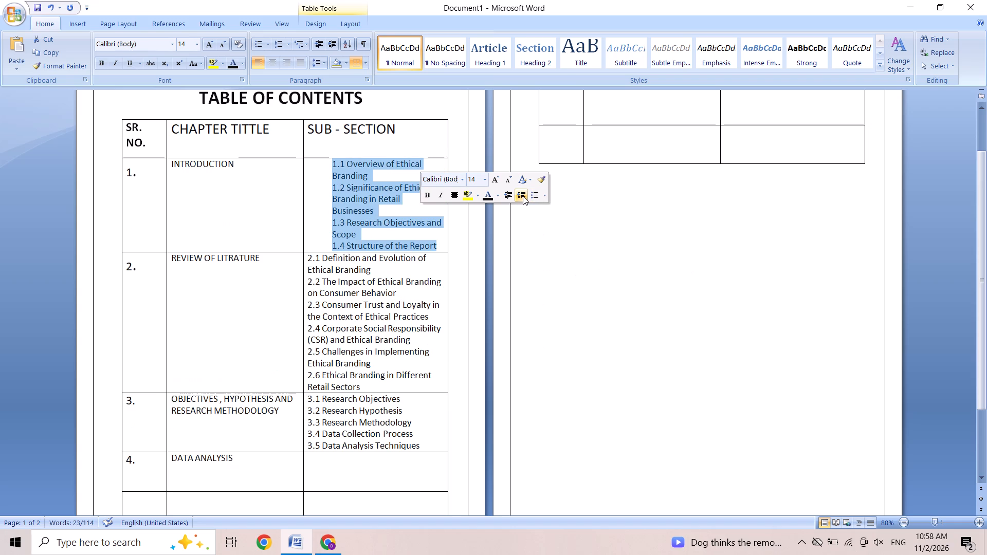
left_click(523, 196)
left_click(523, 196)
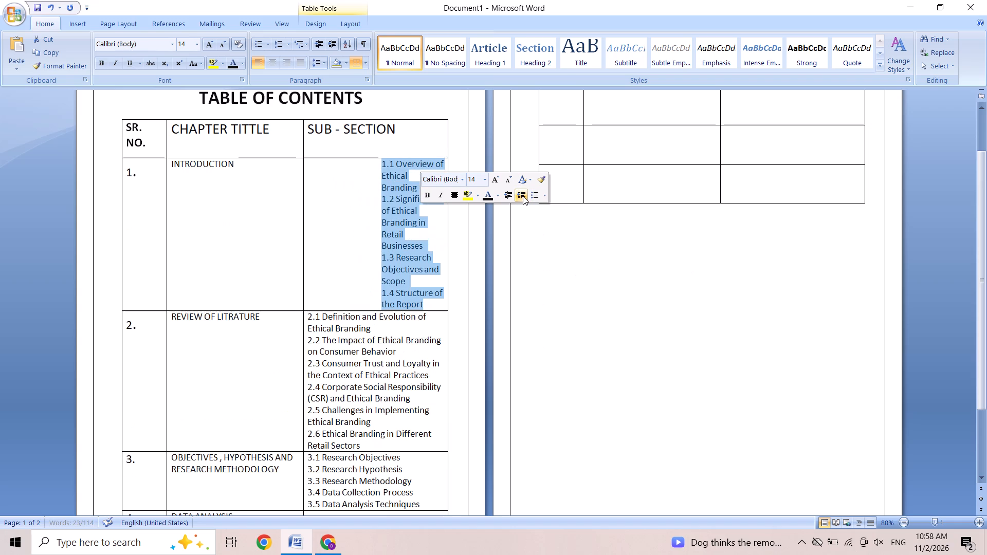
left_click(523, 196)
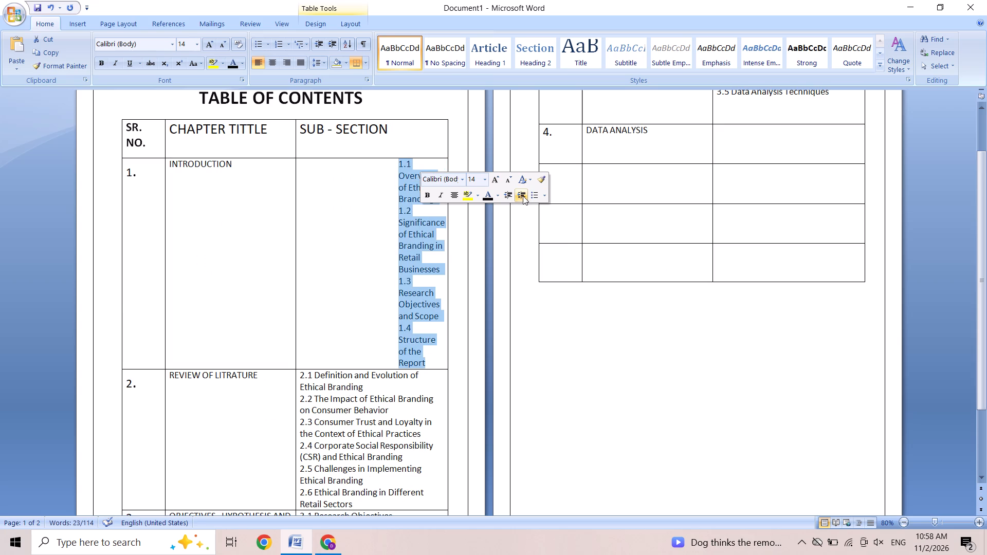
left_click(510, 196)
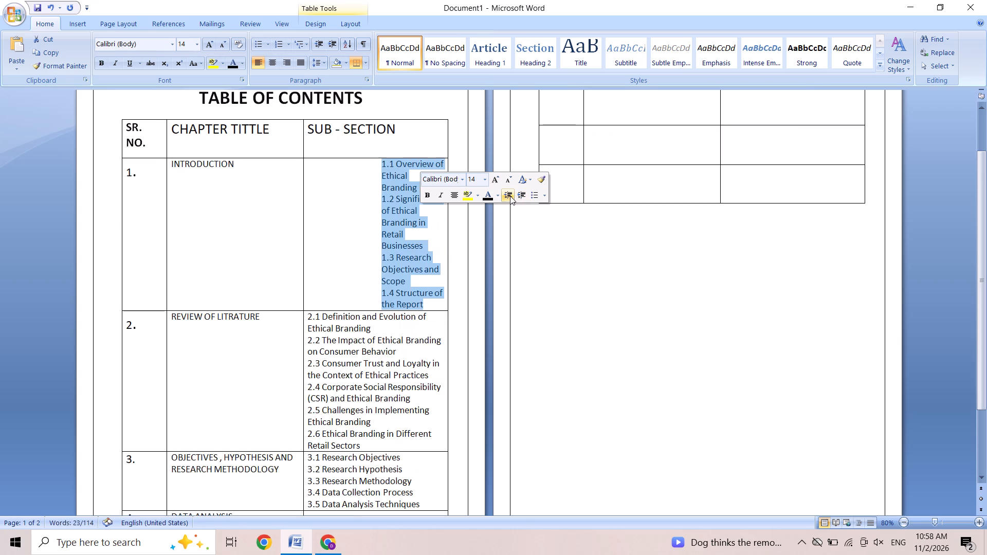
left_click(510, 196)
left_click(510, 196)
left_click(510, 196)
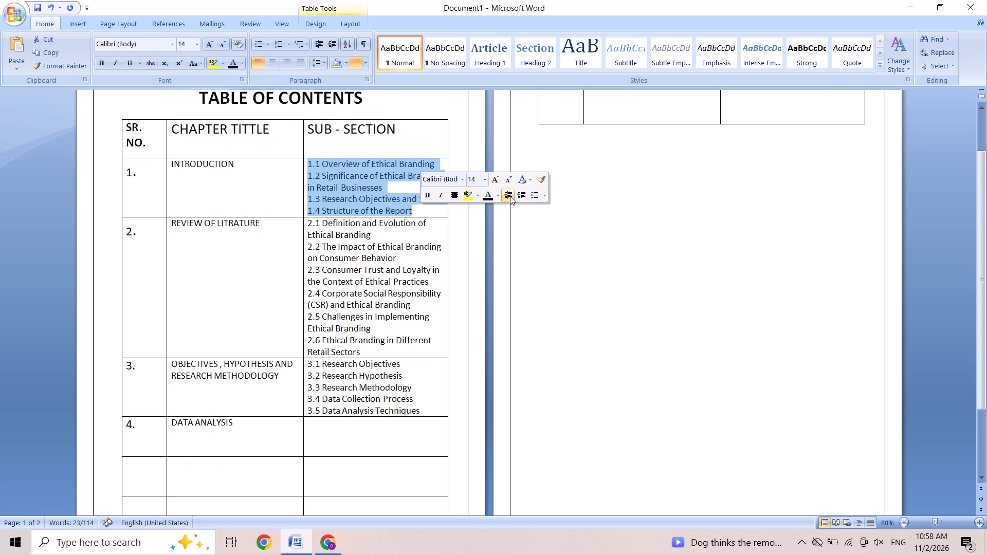
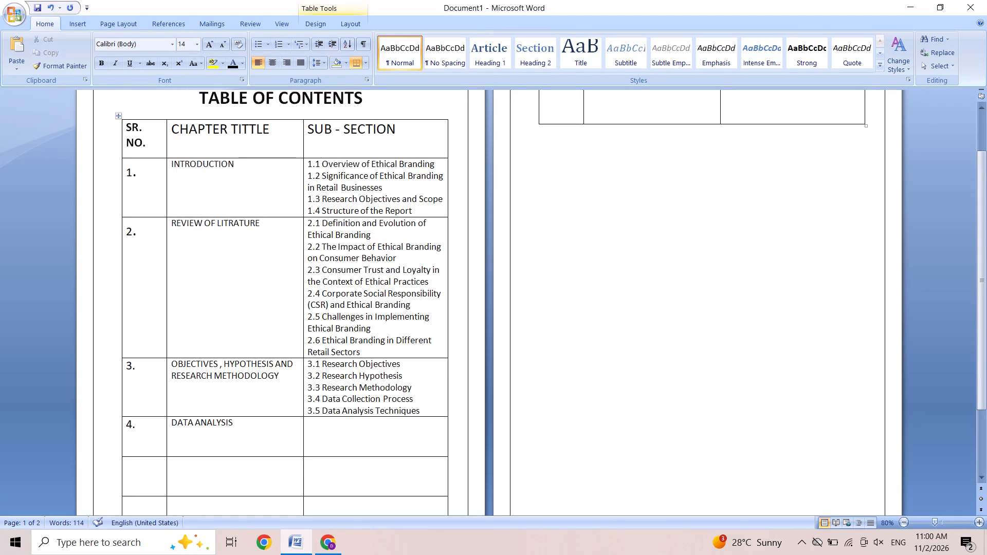
Paste the copied text into the empty SUB - SECTION cell of the DATA ANALYSIS row.
left_click(318, 429)
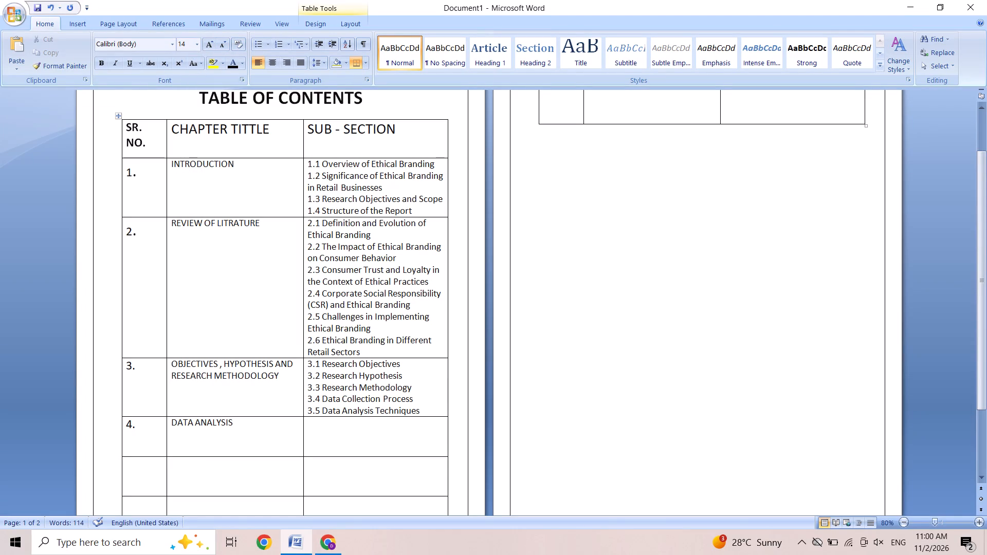
right_click(319, 429)
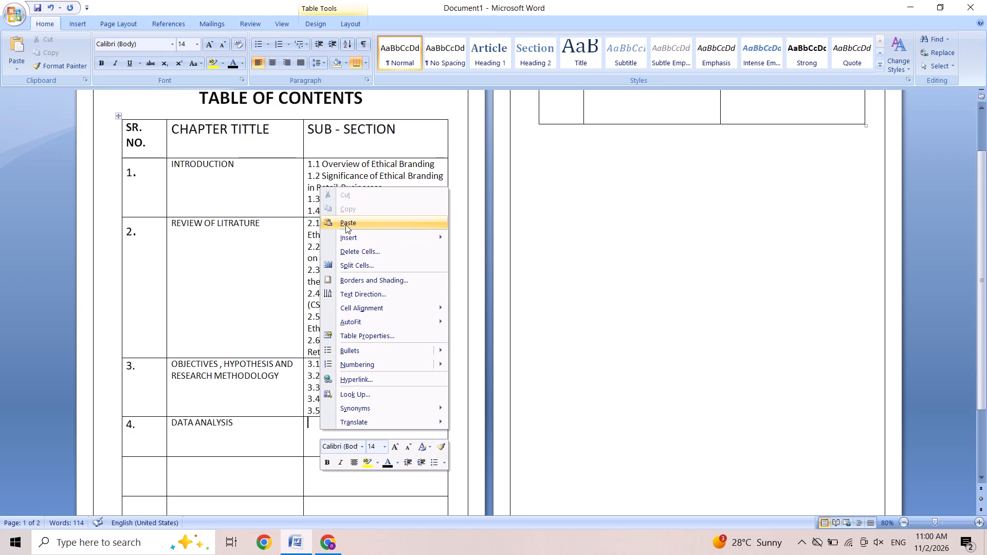
Paste the DATA ANALYSIS sub-sections 4.1 to 4.5 into the SUB - SECTION cell of row 4.
left_click(345, 225)
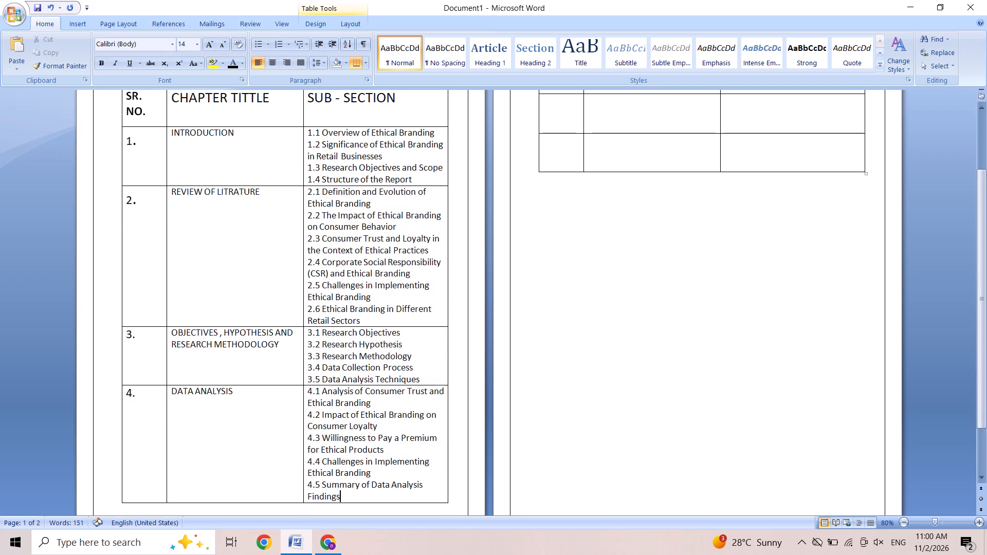
left_click_drag(345, 225, 342, 267)
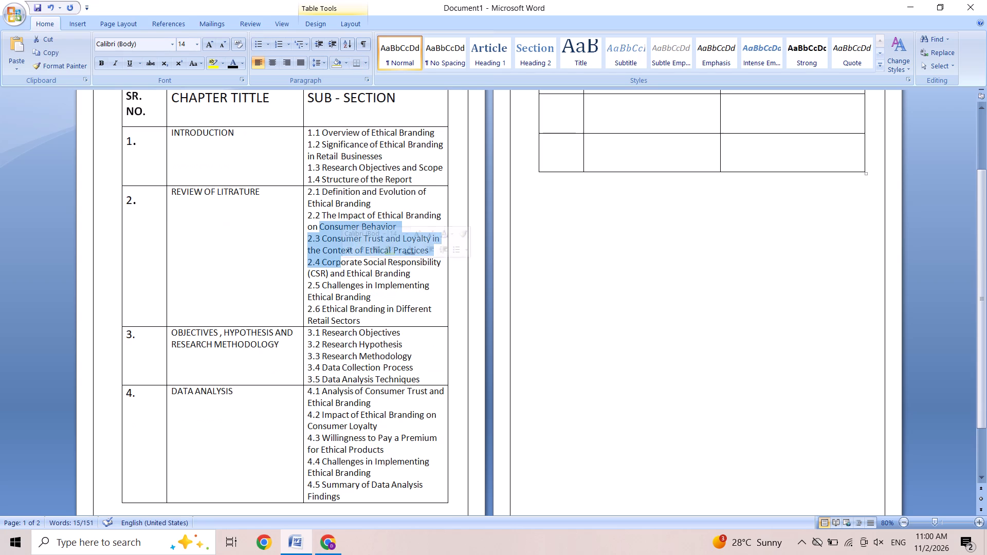
left_click(470, 316)
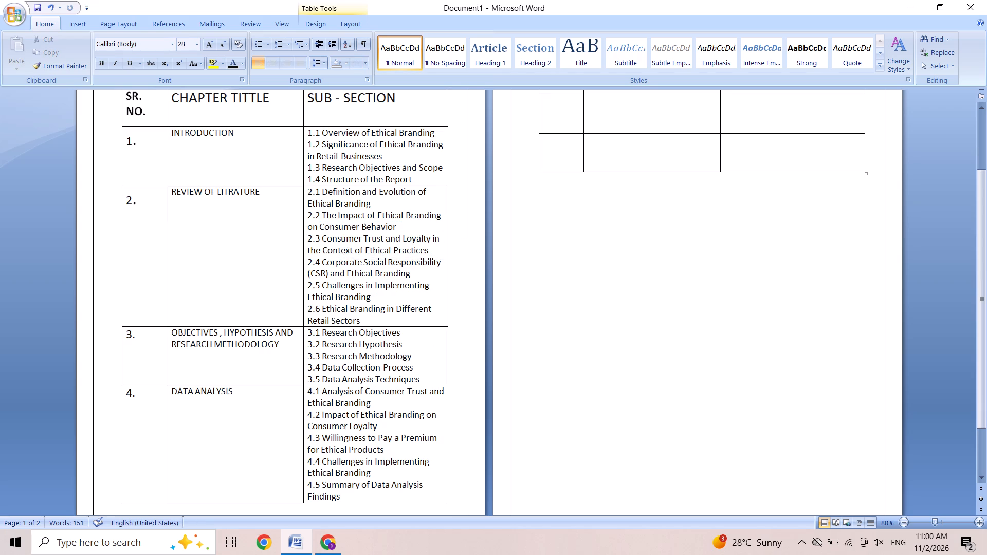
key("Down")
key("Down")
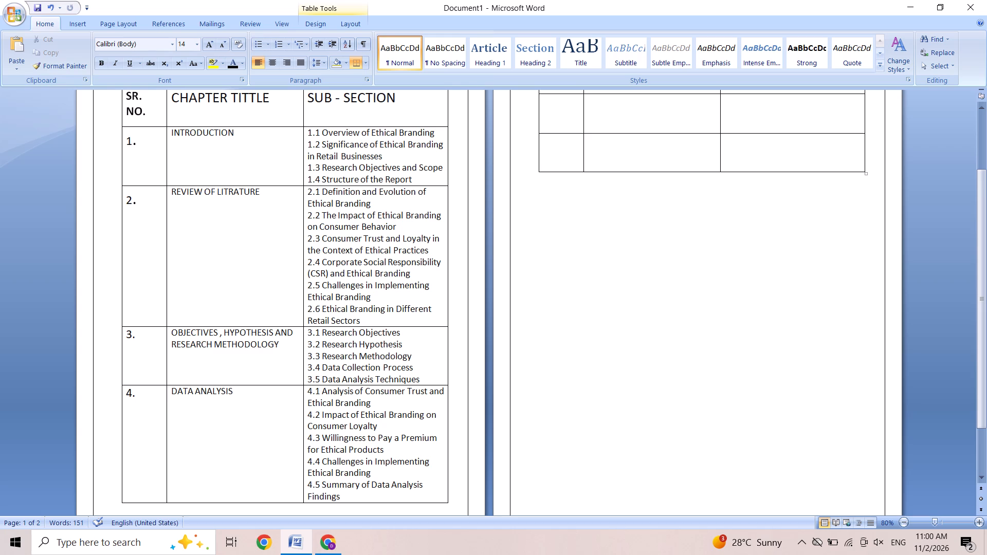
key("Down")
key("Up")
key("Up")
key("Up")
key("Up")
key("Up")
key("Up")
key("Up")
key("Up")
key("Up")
Enter the serial number 5. at font size 18 in the SR. NO. column of the first fully visible row on page 2.
left_click(576, 118)
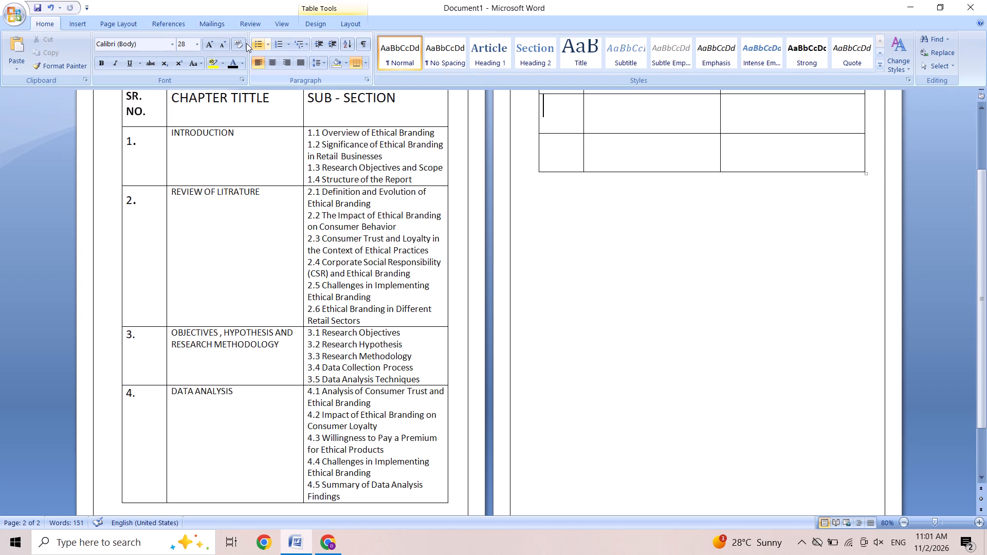
left_click(198, 45)
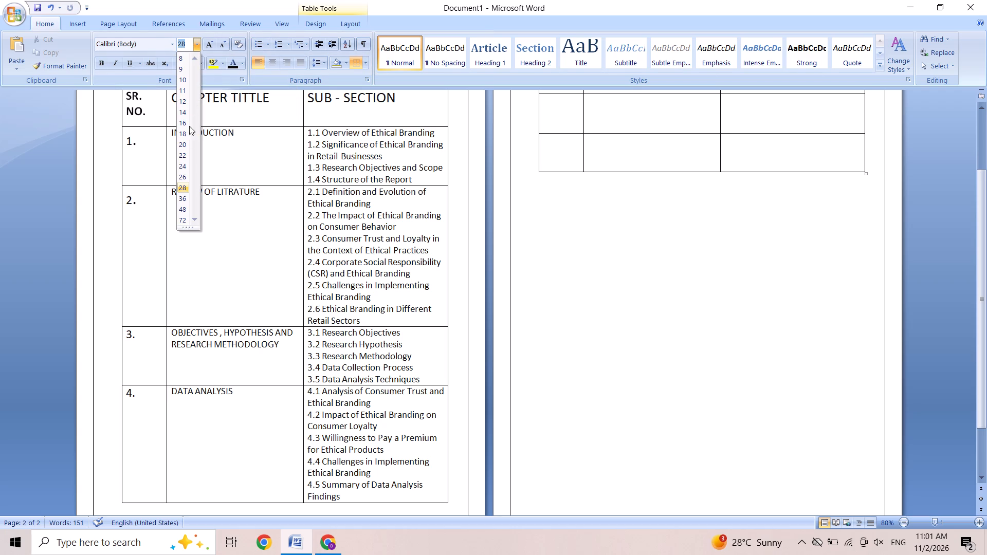
left_click(182, 132)
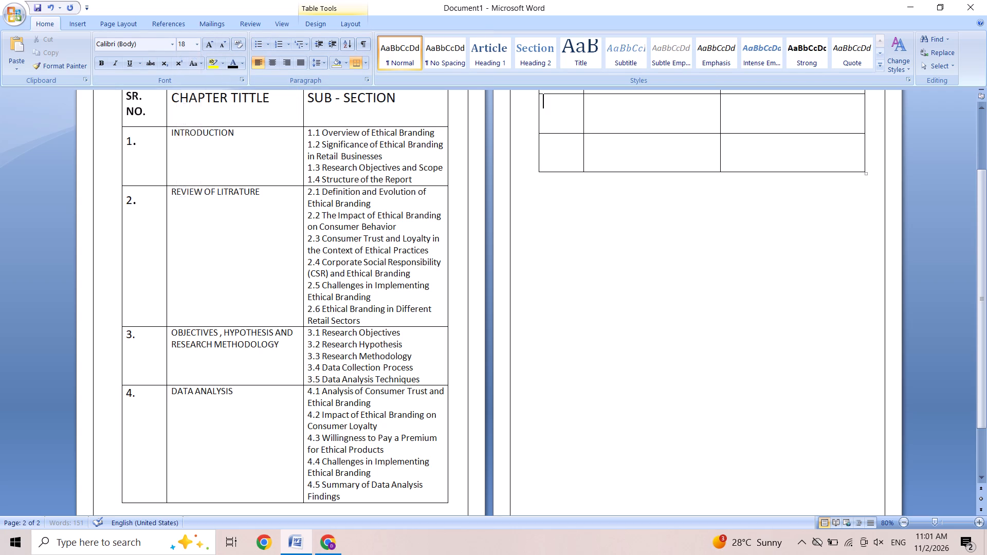
key("5")
type(".")
key("space")
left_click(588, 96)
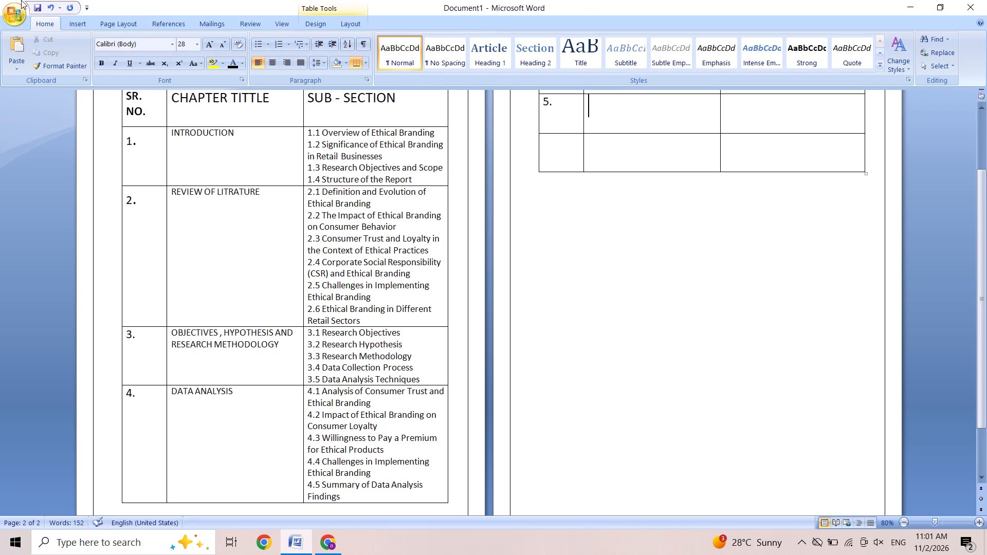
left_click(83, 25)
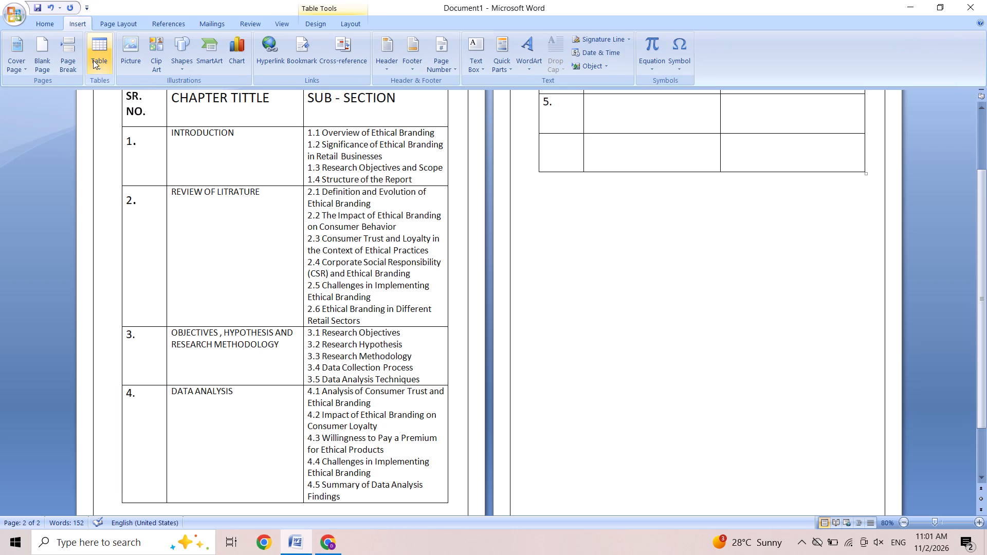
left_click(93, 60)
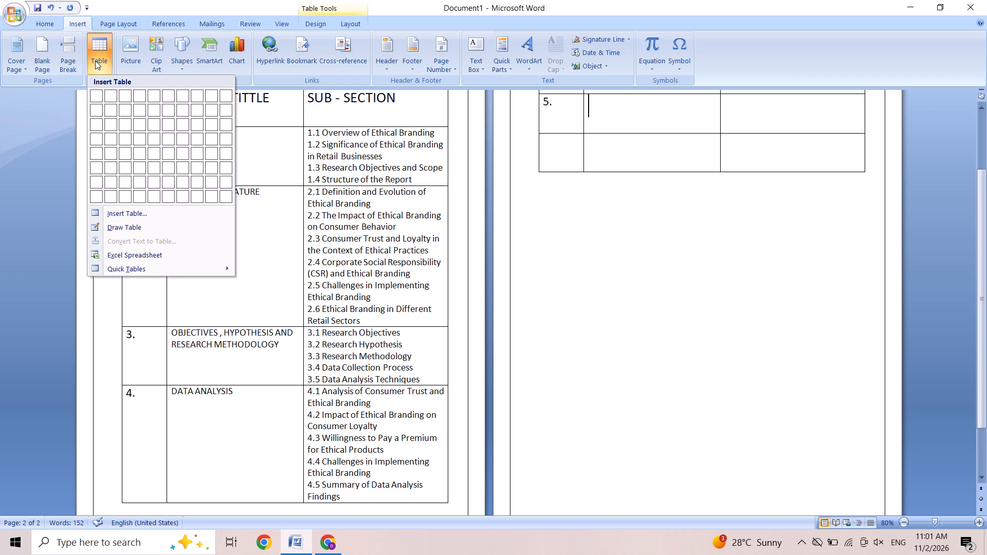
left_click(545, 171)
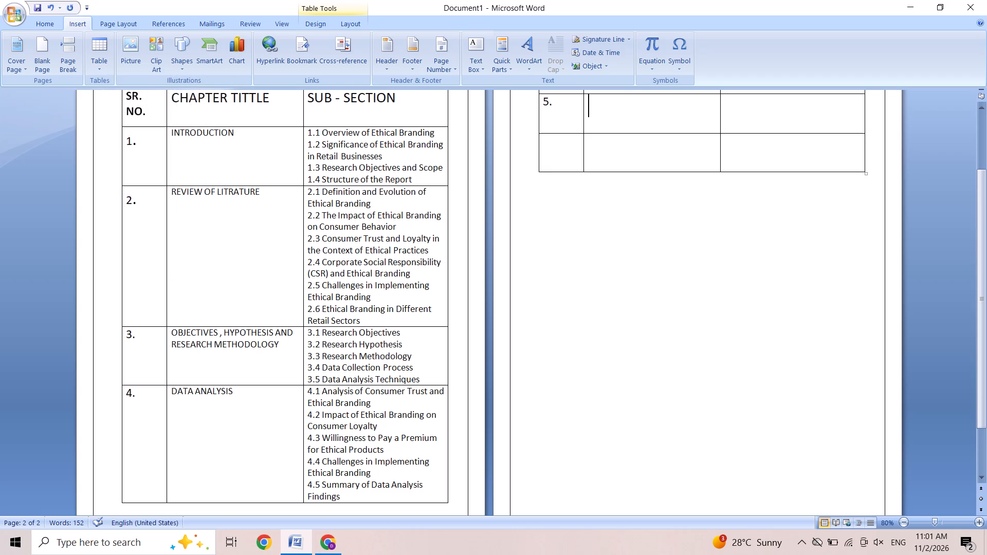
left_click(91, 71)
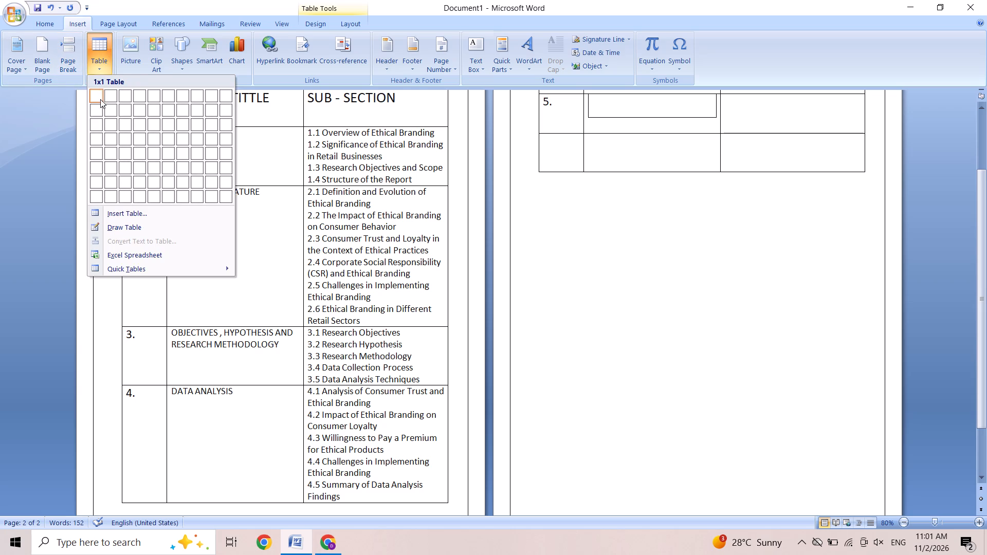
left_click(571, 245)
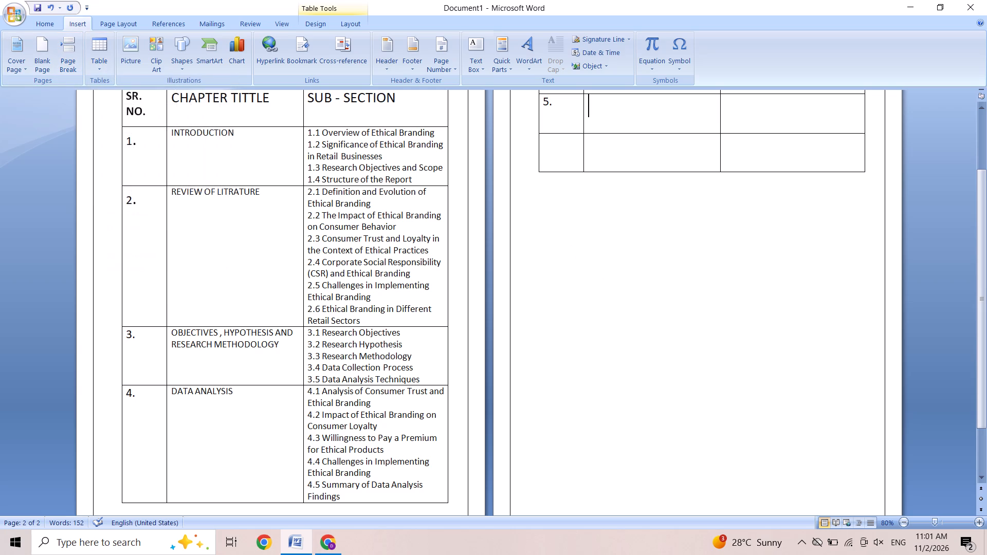
Insert a table with 3 columns and 1 row directly below the existing table on page 2.
left_click(544, 182)
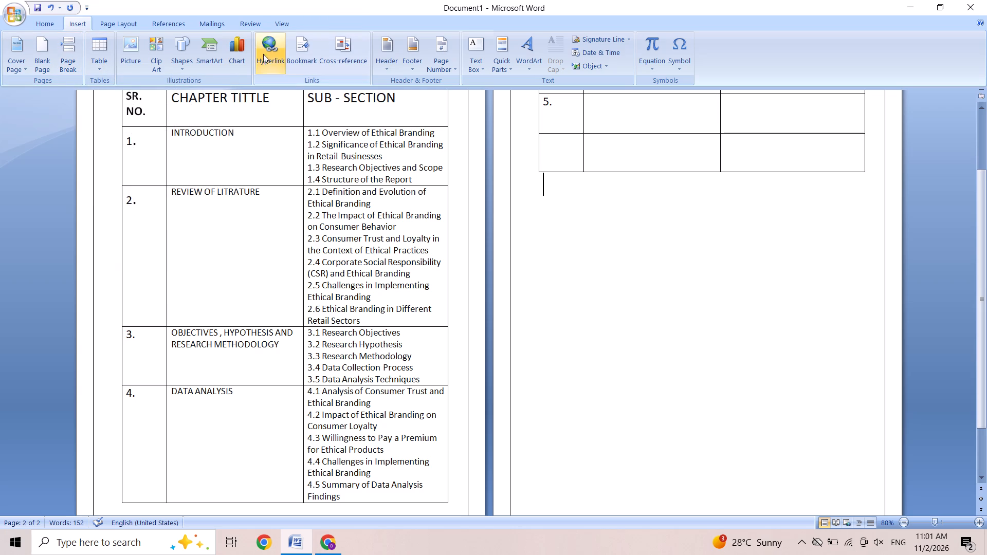
left_click(98, 51)
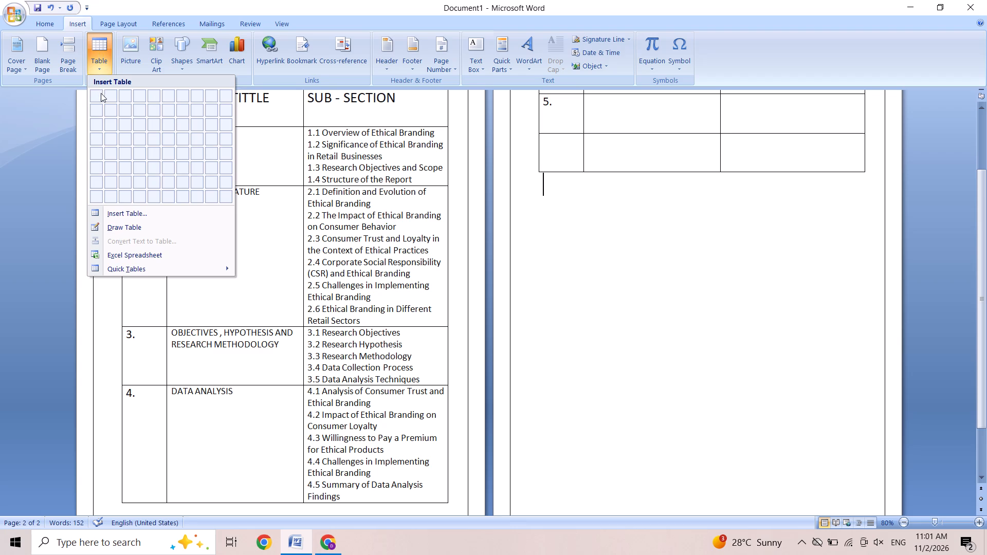
left_click_drag(103, 94, 112, 94)
right_click_drag(96, 88, 108, 100)
left_click(98, 64)
left_click(98, 64)
triple_click(101, 99)
triple_click(101, 99)
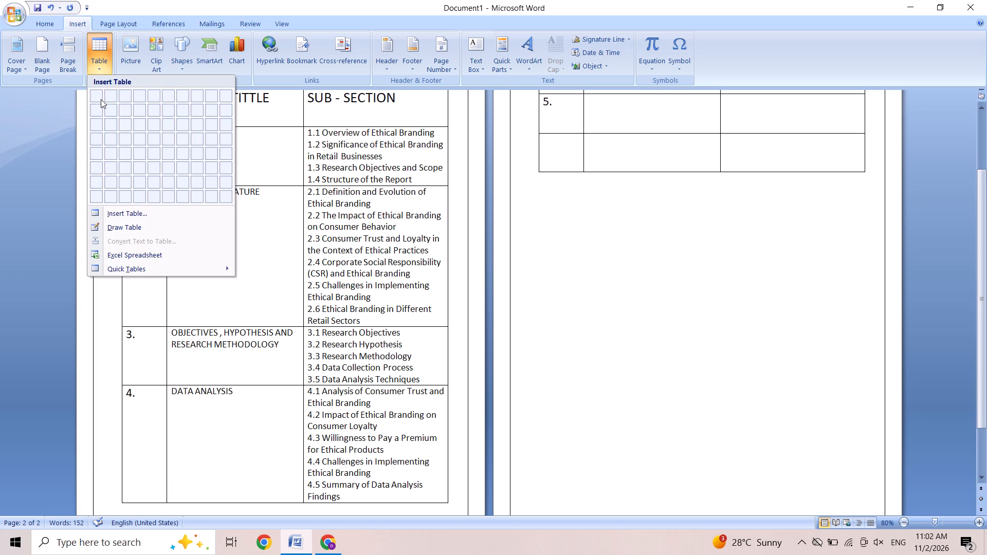
left_click(101, 99)
left_click(0, 135)
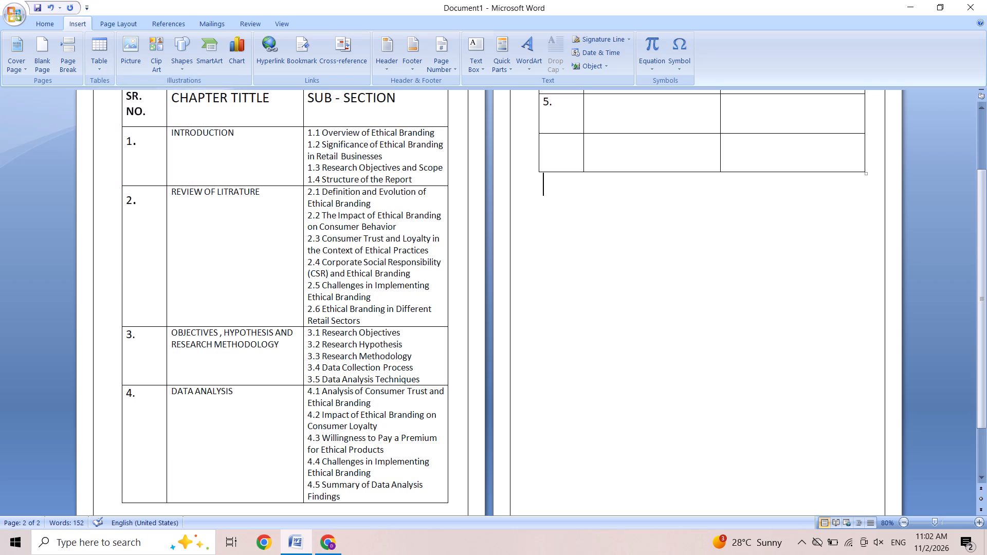
left_click(97, 67)
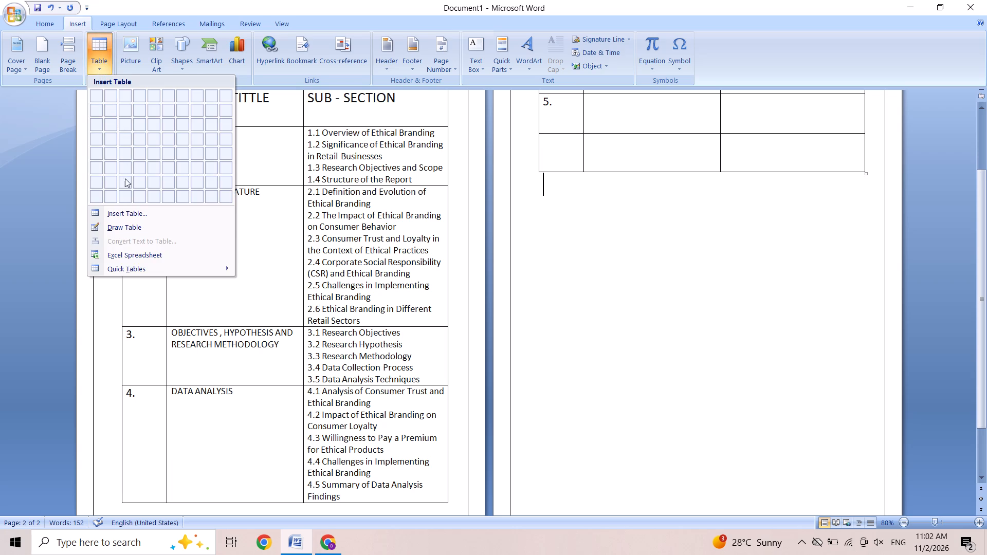
left_click(126, 210)
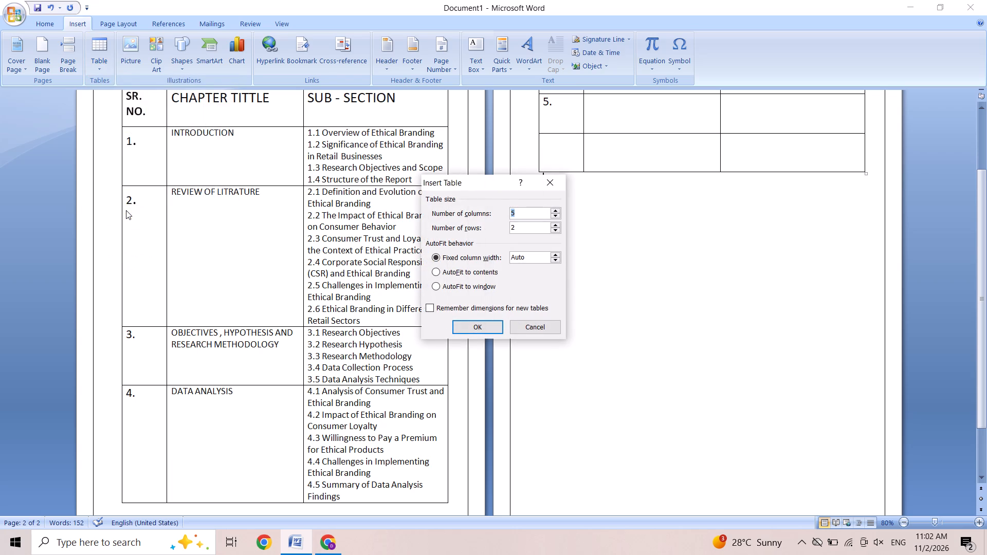
left_click(532, 208)
key("BackSpace")
key("BackSpace")
key("BackSpace")
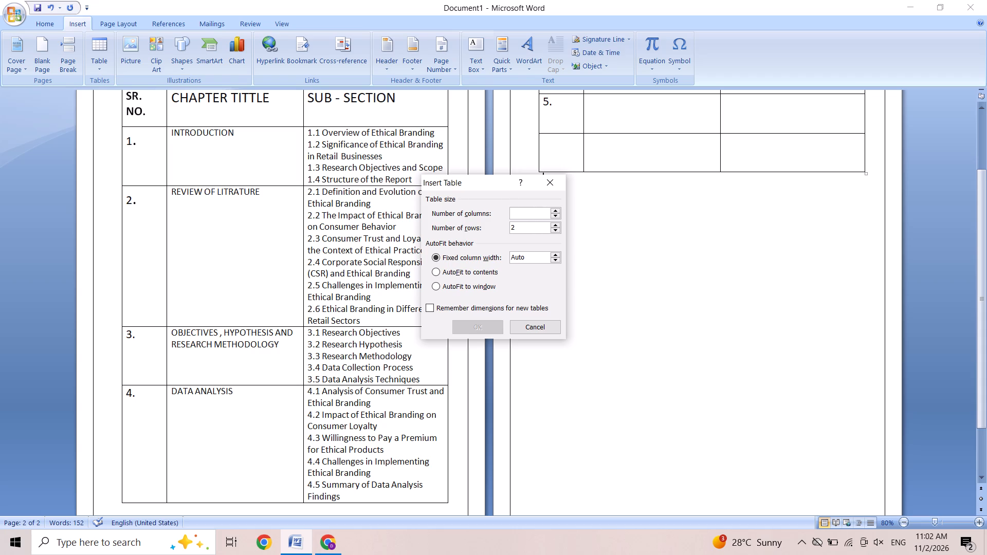
key("3")
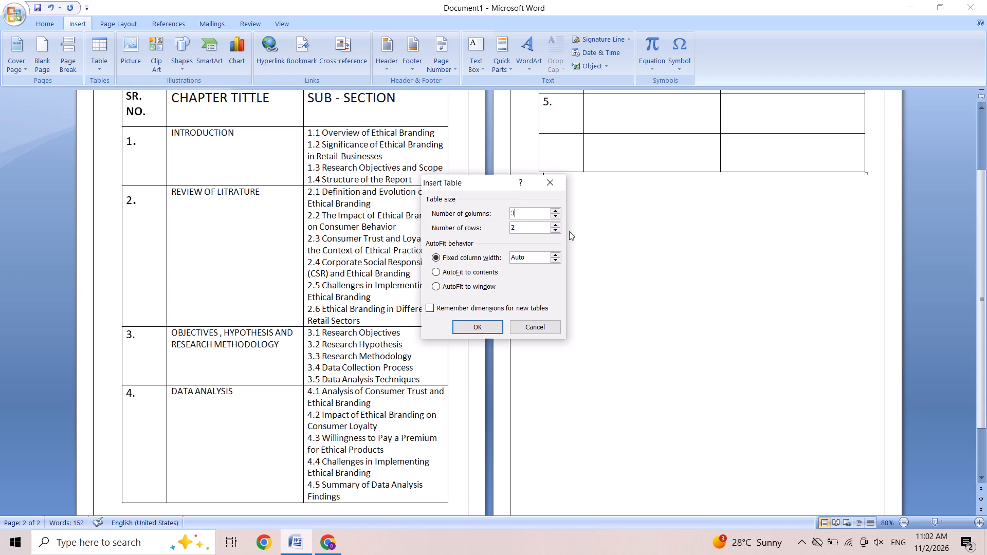
left_click(556, 224)
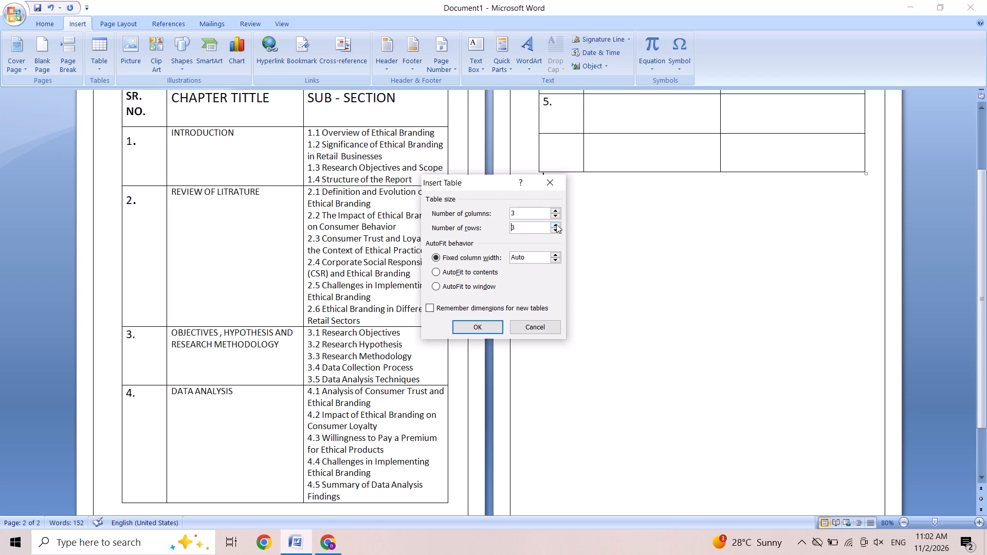
left_click(556, 224)
triple_click(554, 231)
left_click(487, 326)
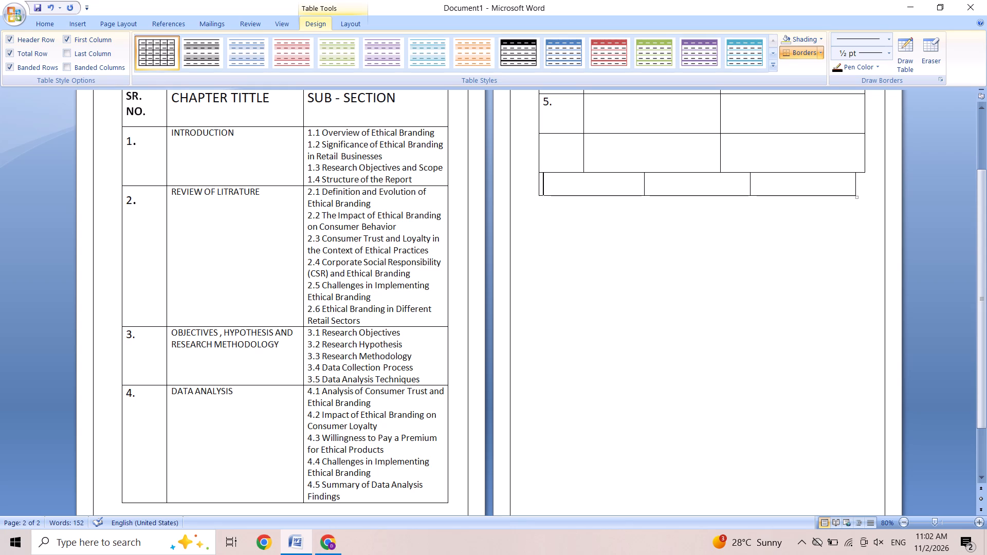
Align the two inner column borders of the new bottom row on page 2 with those of the table above.
left_click_drag(644, 179, 602, 175)
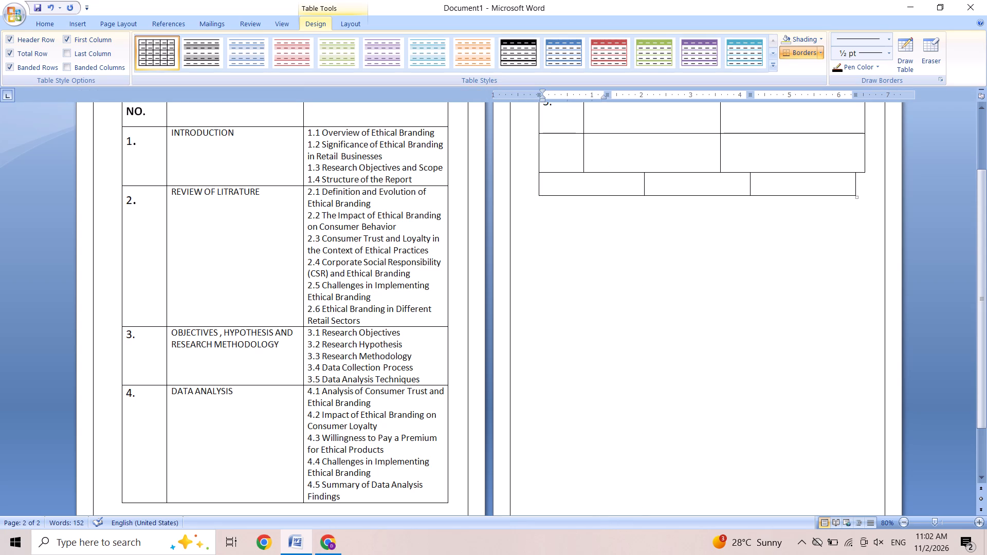
left_click_drag(602, 175, 584, 179)
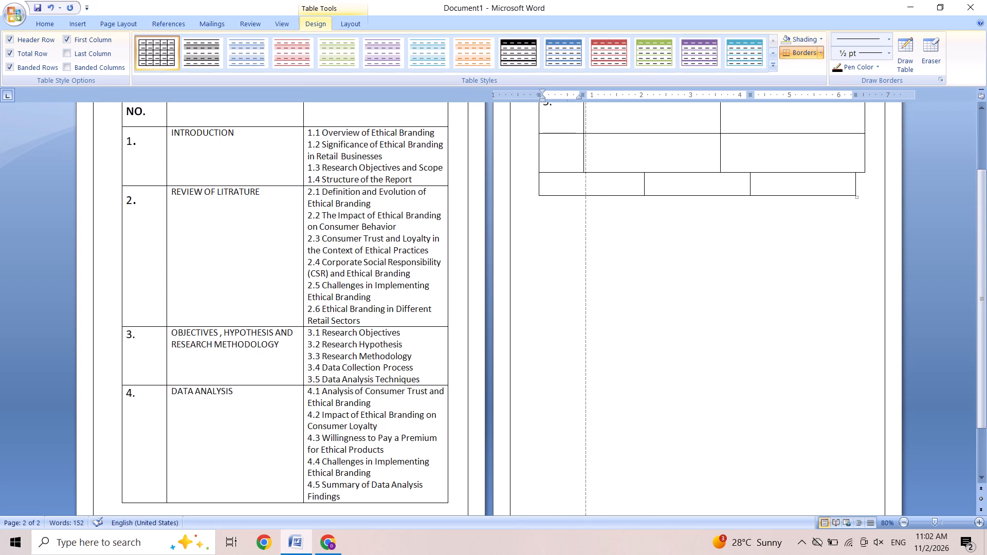
left_click_drag(584, 179, 583, 180)
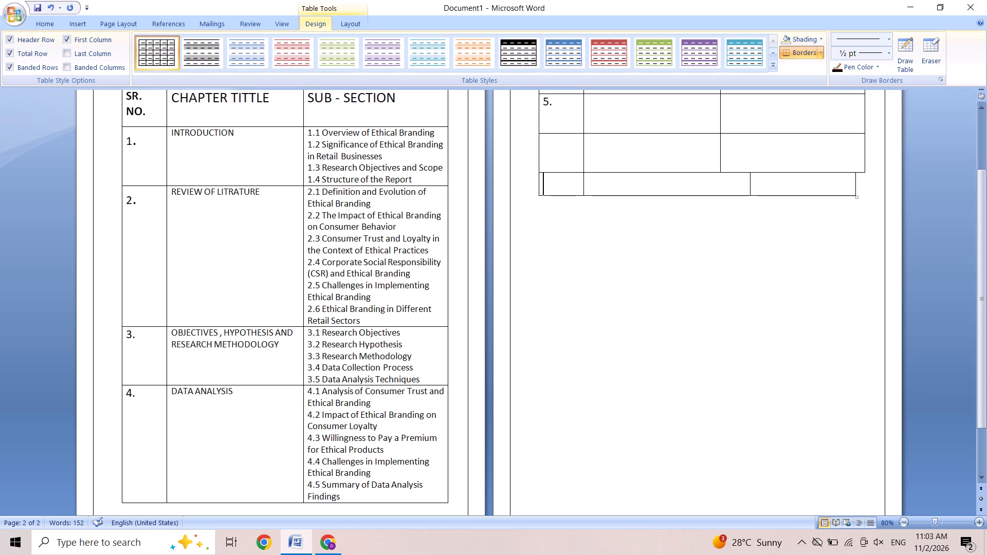
right_click(584, 182)
left_click(569, 233)
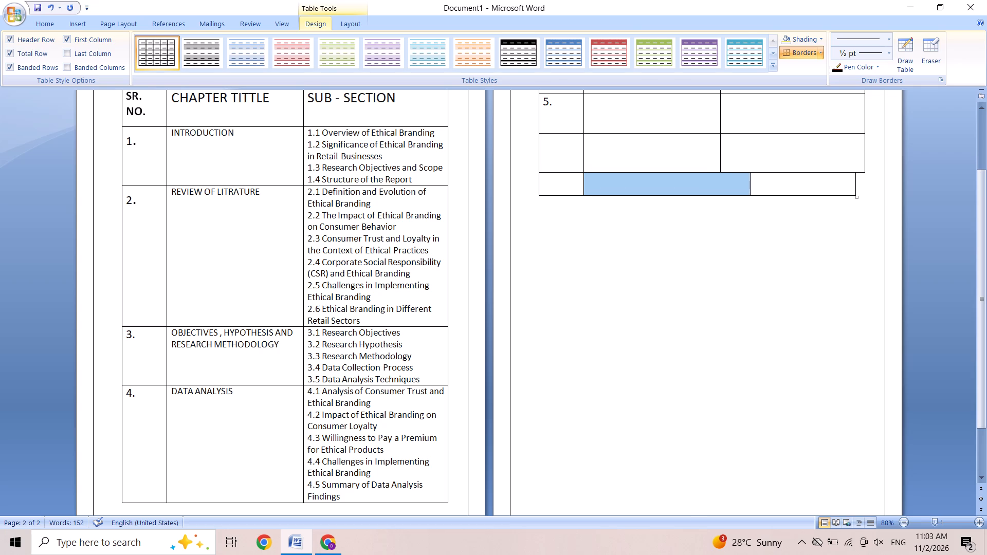
left_click(575, 211)
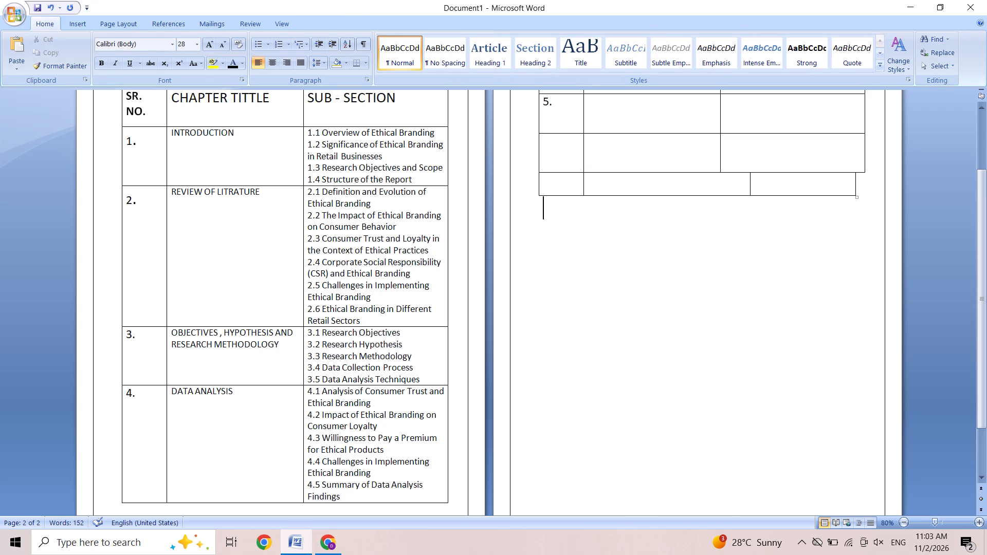
left_click_drag(750, 189, 735, 189)
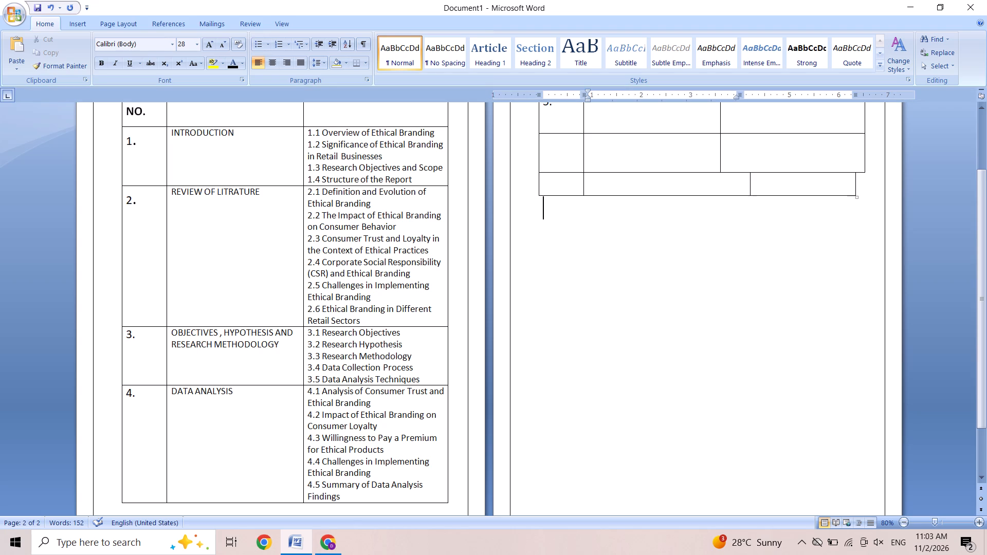
left_click_drag(735, 189, 723, 190)
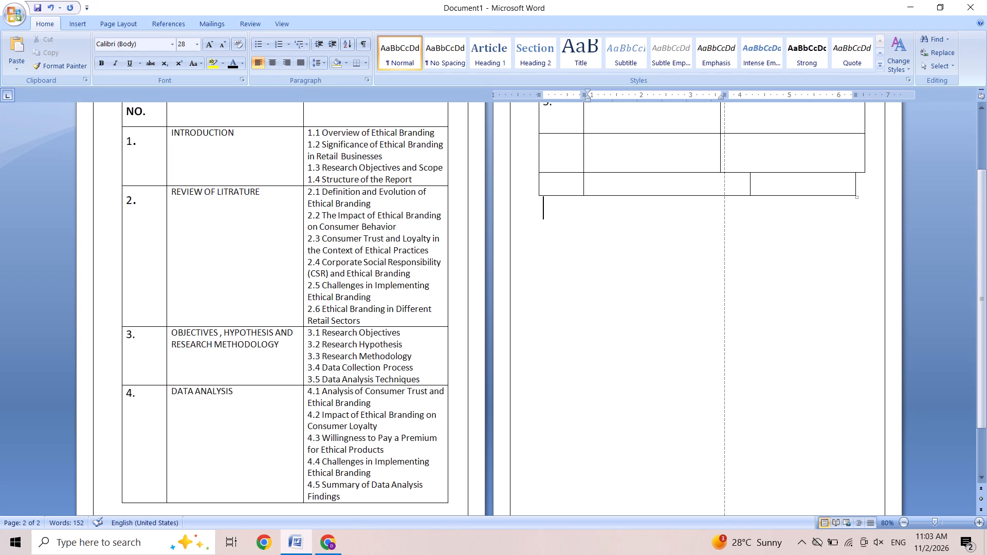
left_click_drag(723, 190, 721, 190)
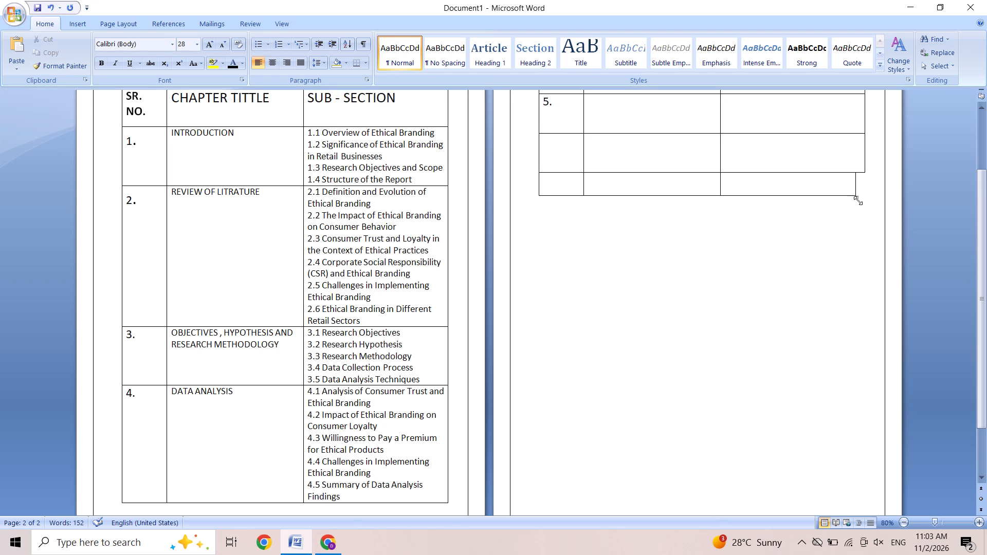
Widen the new row's last column so its outer border lines up with the outer edge of the table above.
right_click_drag(858, 200, 869, 200)
left_click(827, 216)
right_click_drag(854, 182, 861, 181)
right_click_drag(861, 181, 863, 181)
left_click(832, 203)
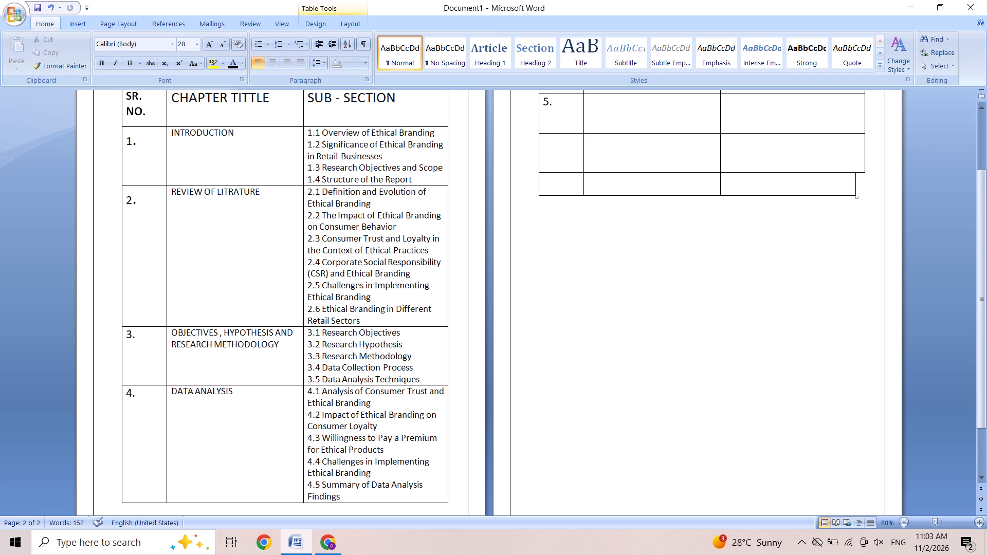
left_click_drag(855, 188, 863, 188)
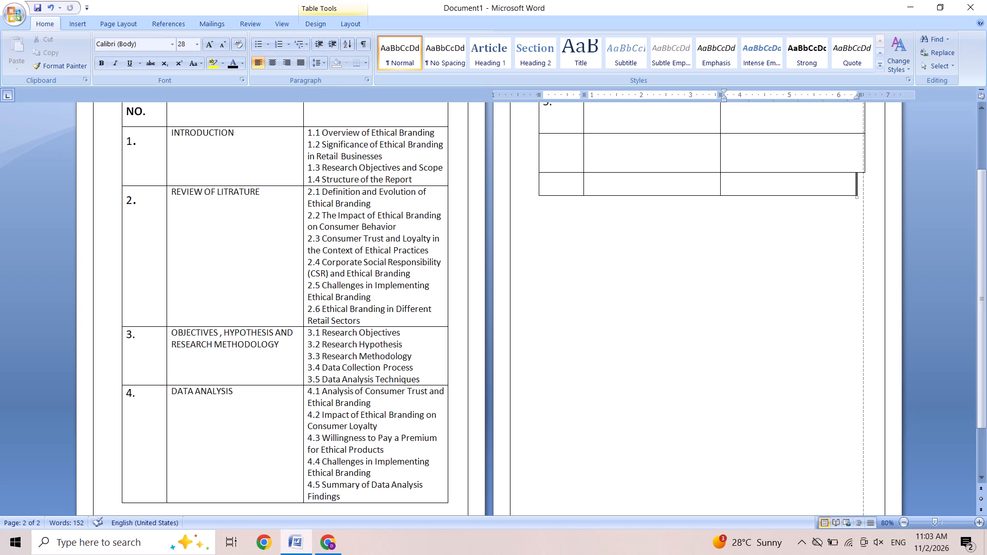
left_click_drag(863, 188, 865, 188)
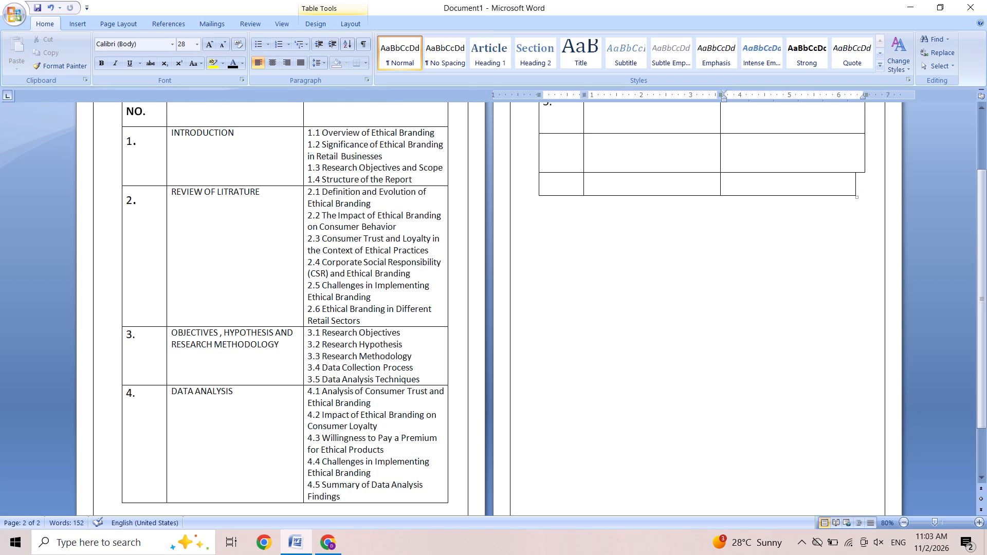
left_click(855, 227)
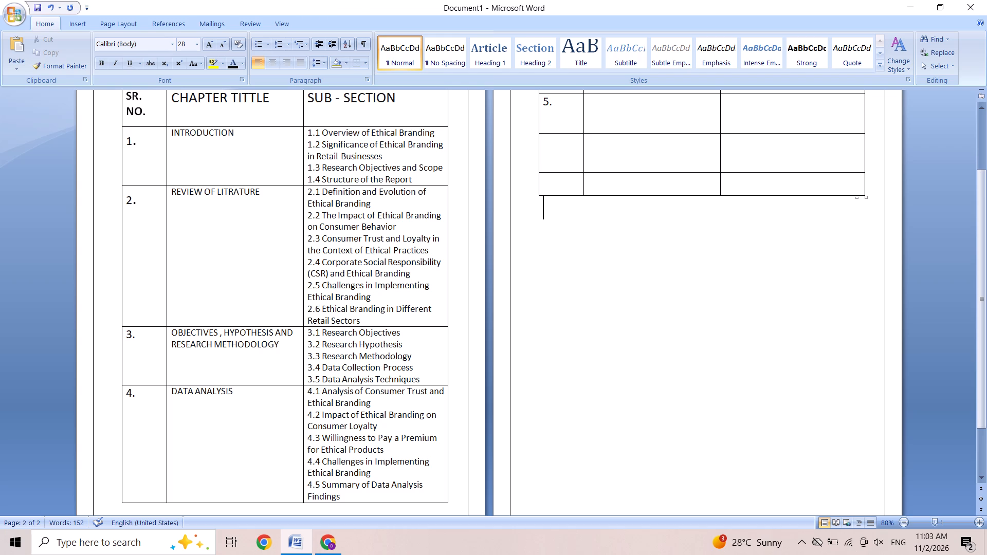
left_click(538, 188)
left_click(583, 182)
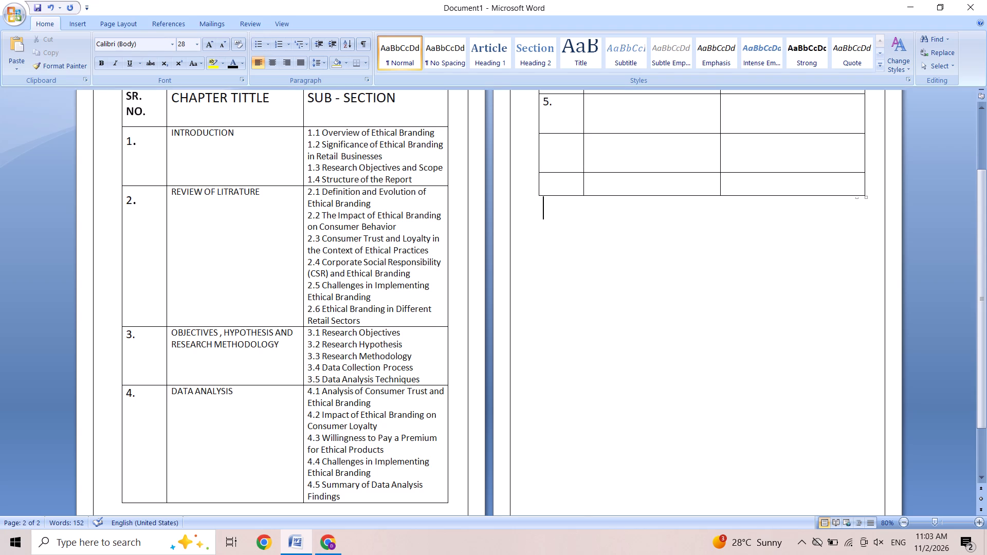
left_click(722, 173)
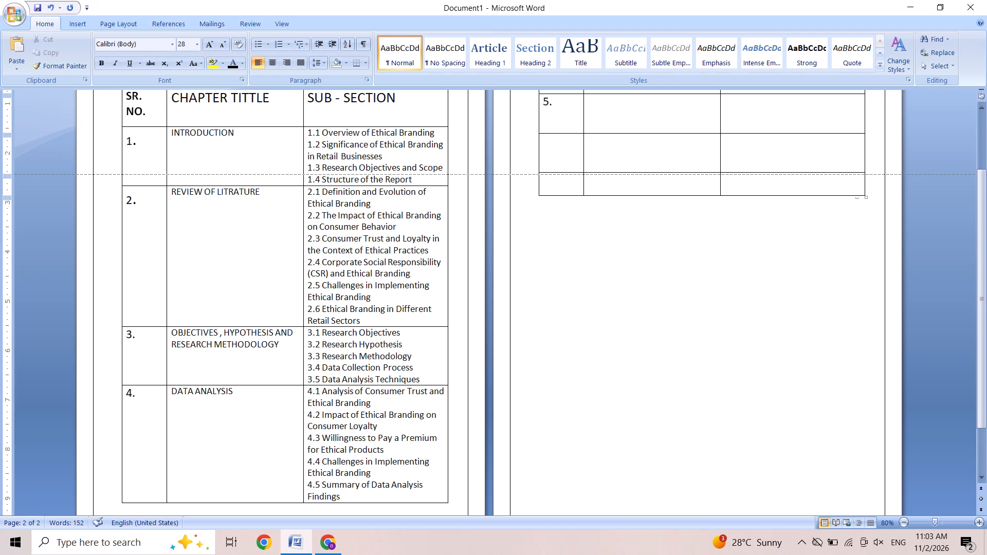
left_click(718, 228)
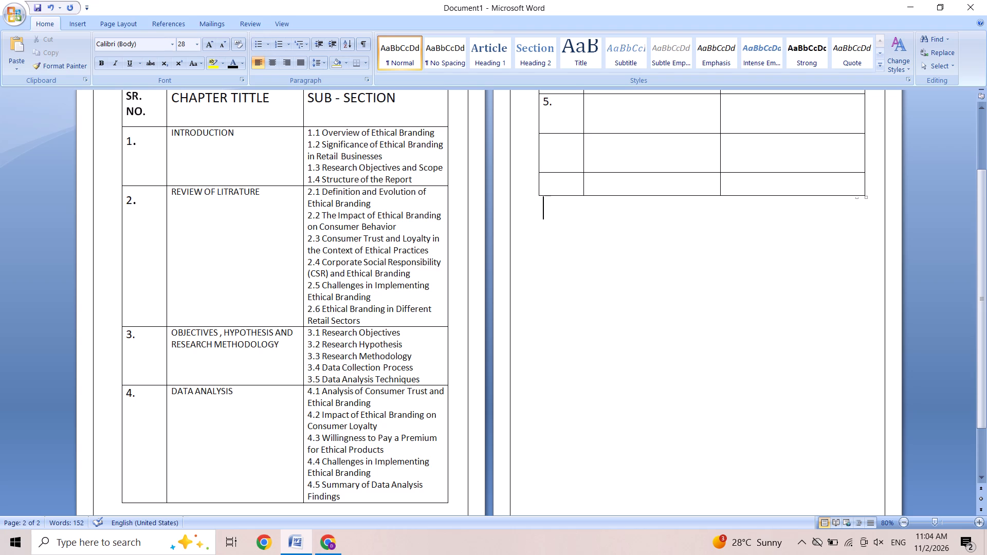
Increase the height of the new bottom row on page 2 to match the empty row above it.
left_click_drag(539, 195, 539, 195)
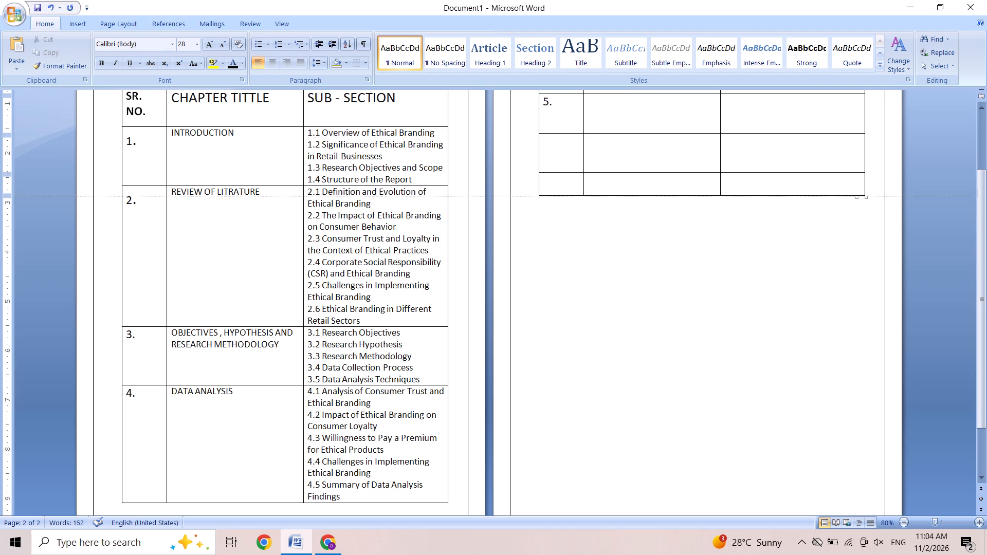
left_click_drag(539, 195, 544, 211)
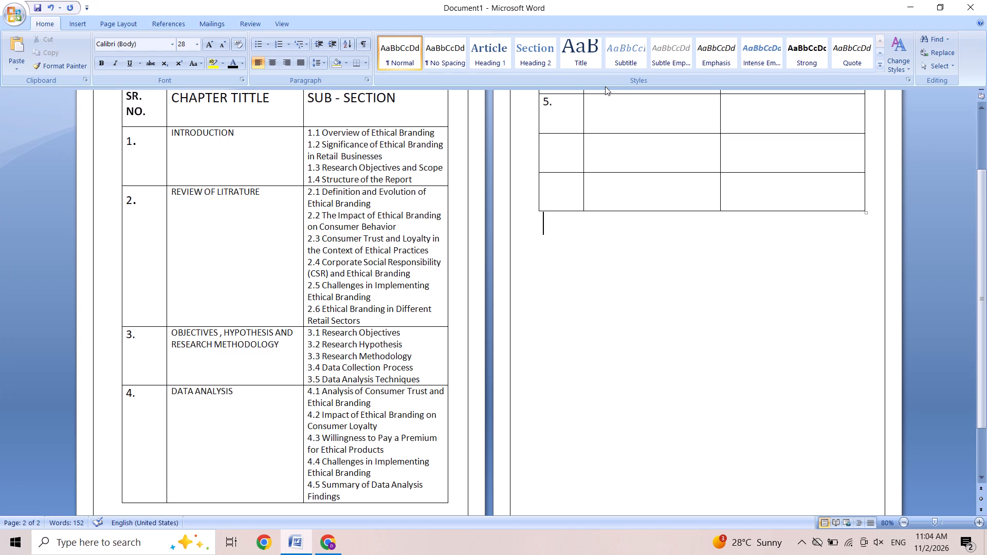
Enter the chapter title CHALLENGES AND OPPORTUNITIES at font size 14 in the CHAPTER TITTLE column of row 5.
left_click(599, 100)
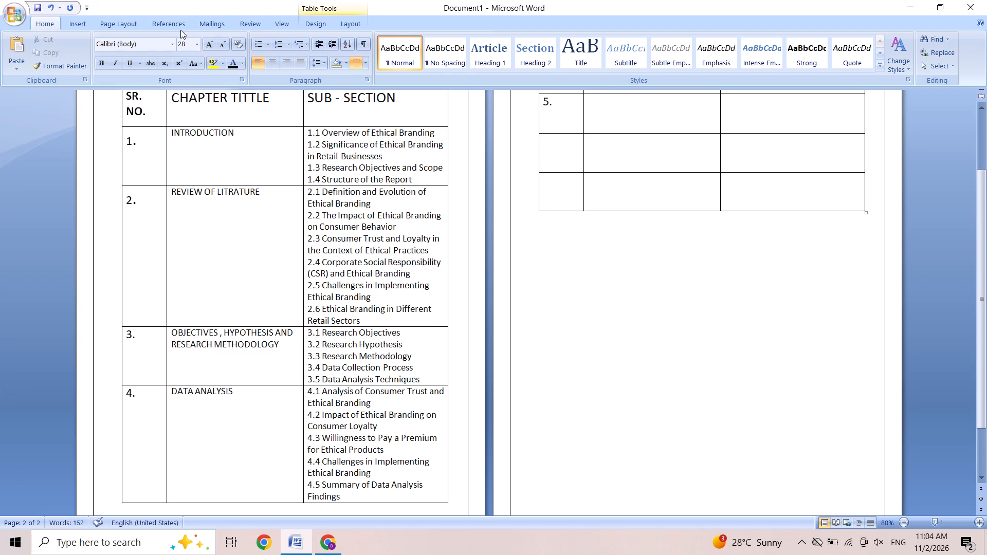
left_click(218, 41)
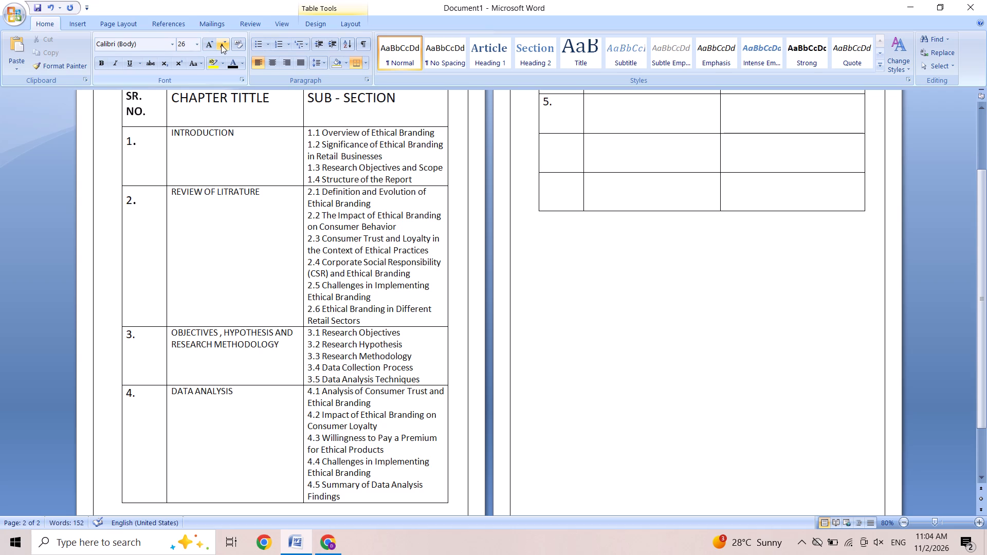
triple_click(221, 45)
double_click(221, 45)
left_click(221, 45)
type("CHALLAN")
type("GES AND")
key("space")
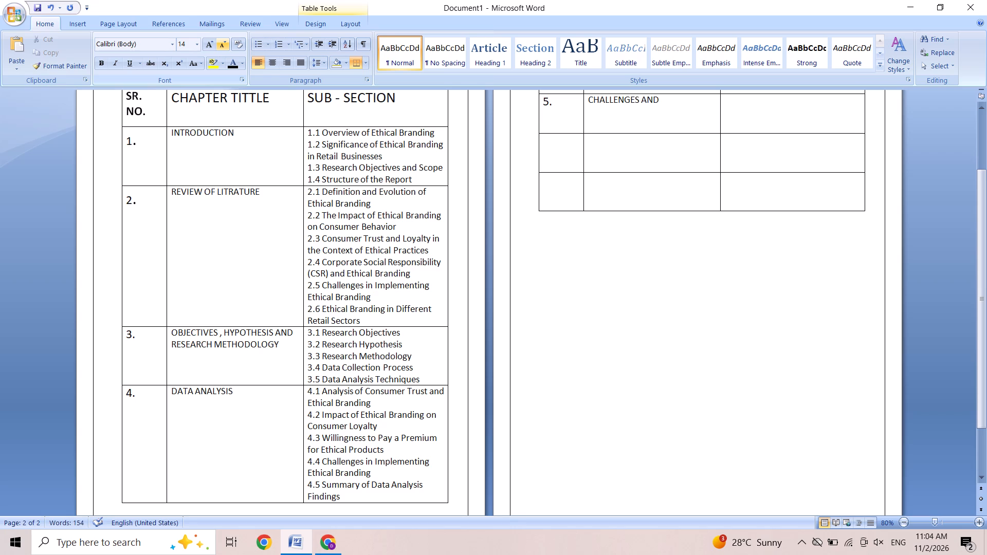
type("OPP")
key("o")
type("RTUN")
type("ITU")
key("BackSpace")
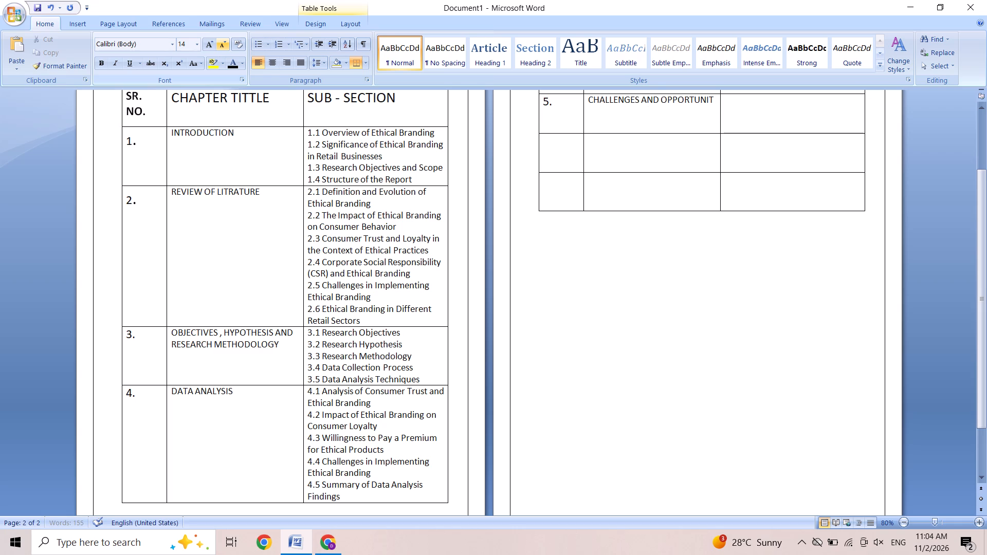
type("IES")
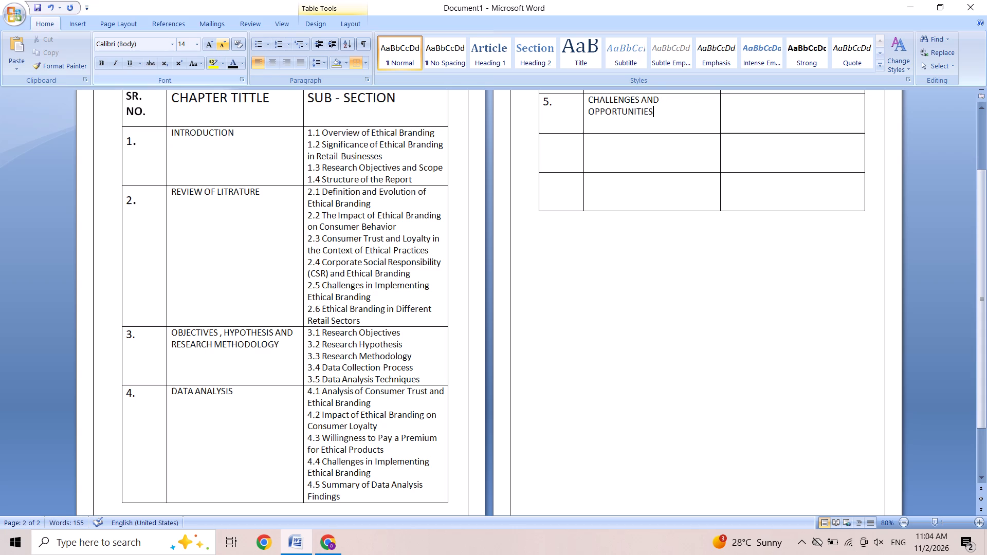
Place the cursor in the empty SUB - SECTION cell of the CHALLENGES AND OPPORTUNITIES row.
left_click(731, 102)
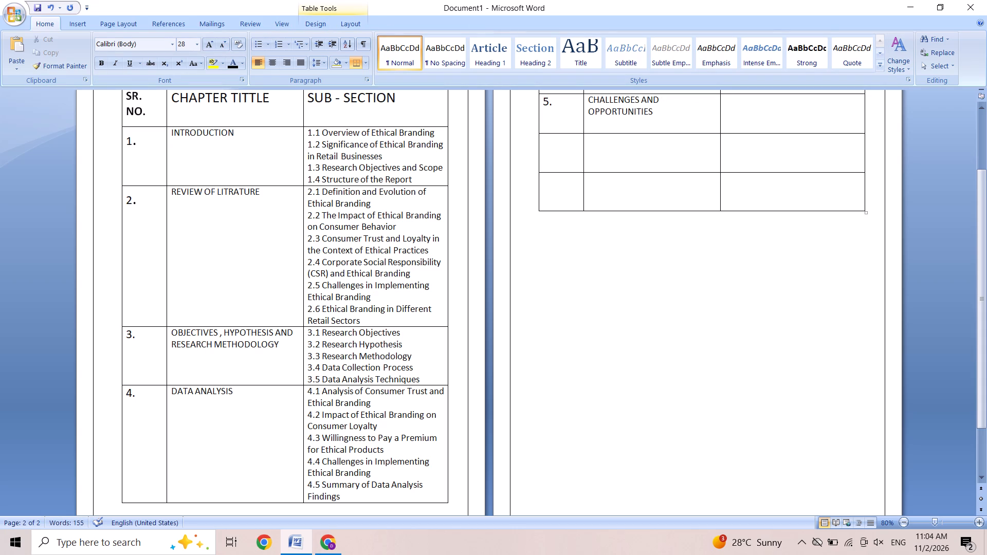
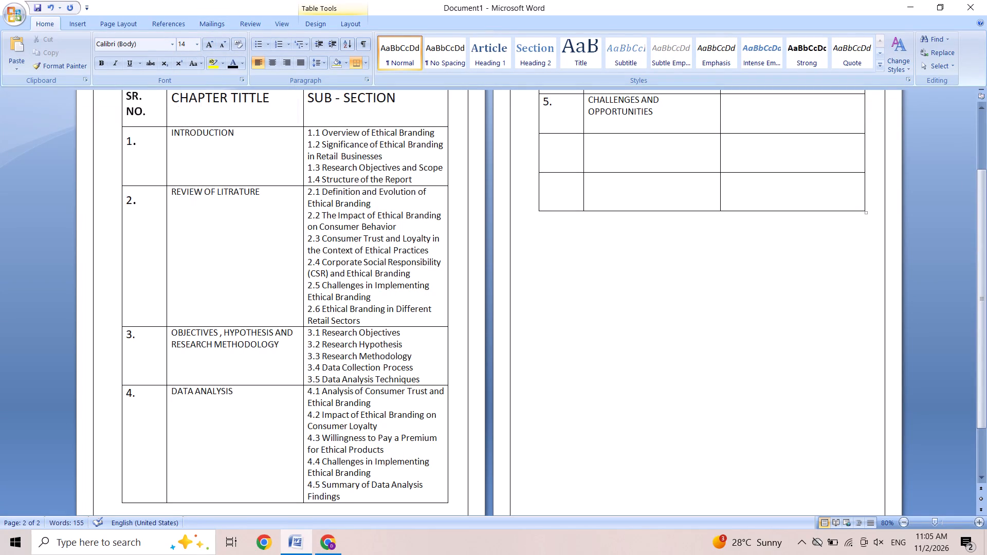
Paste the copied list of sub-sections 5.1 to 5.5 into the SUB - SECTION cell of the CHALLENGES AND OPPORTUNITIES row.
right_click(738, 109)
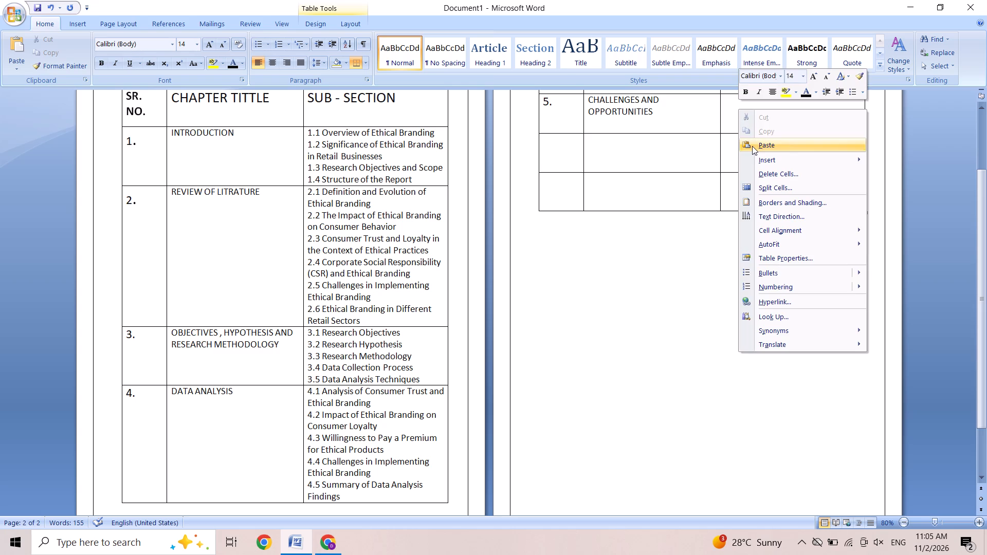
left_click(752, 146)
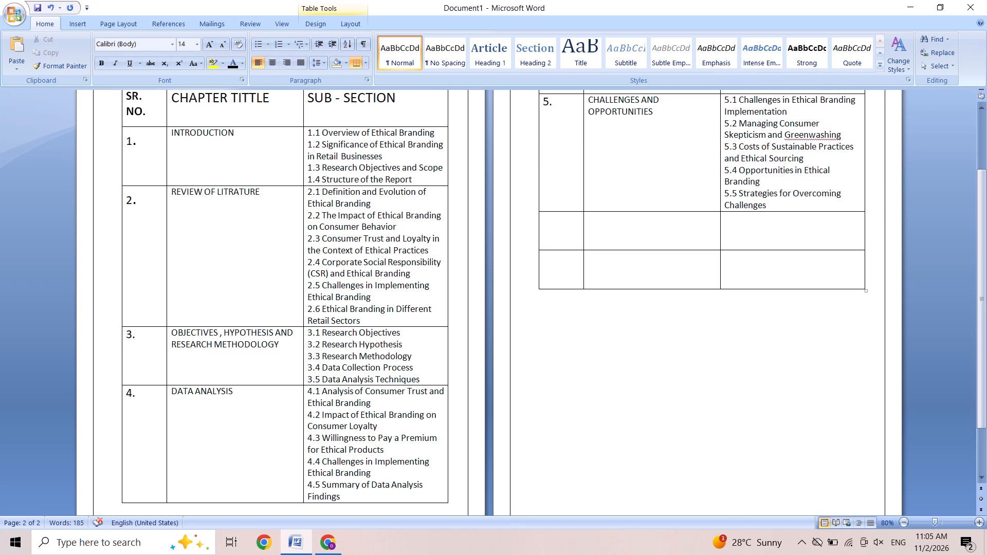
Enter the serial number 6. at font size 18 in the SR. NO. cell of the empty row below chapter 5.
left_click(554, 222)
left_click(196, 48)
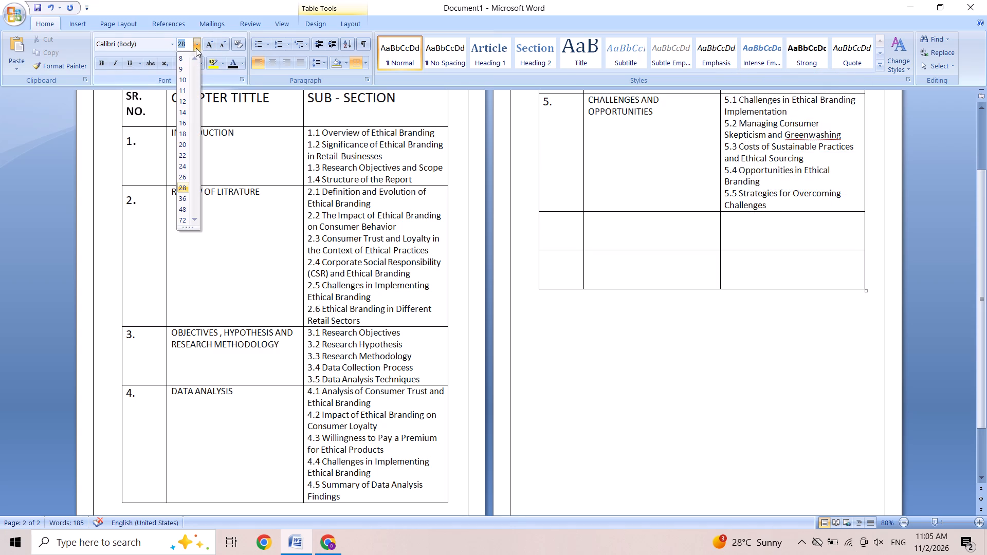
left_click(185, 129)
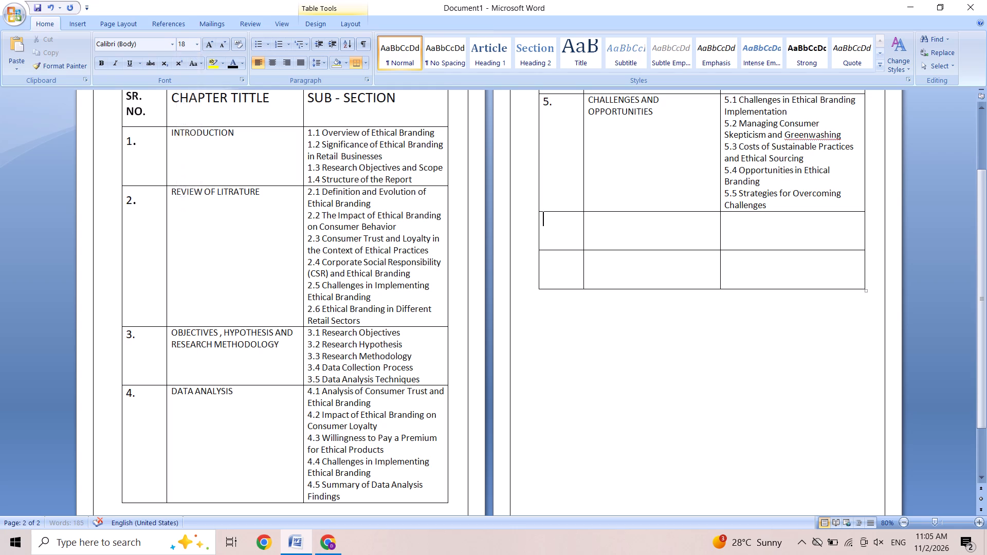
key("6")
key("period")
Enter the chapter title FINDING , CONCLUSION AND SUGGESTIONS at font size 14 in the CHAPTER TITTLE column of row 6.
left_click(592, 223)
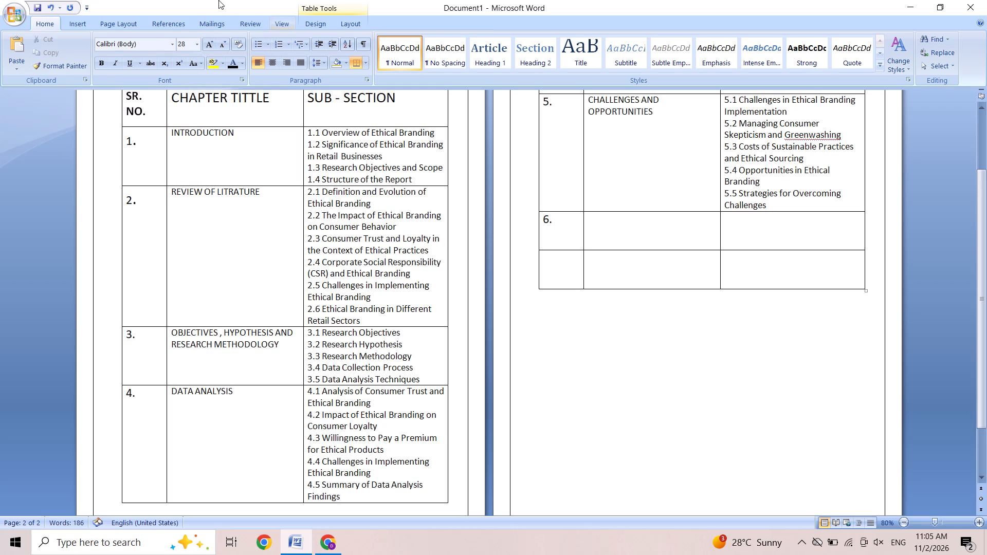
left_click(195, 47)
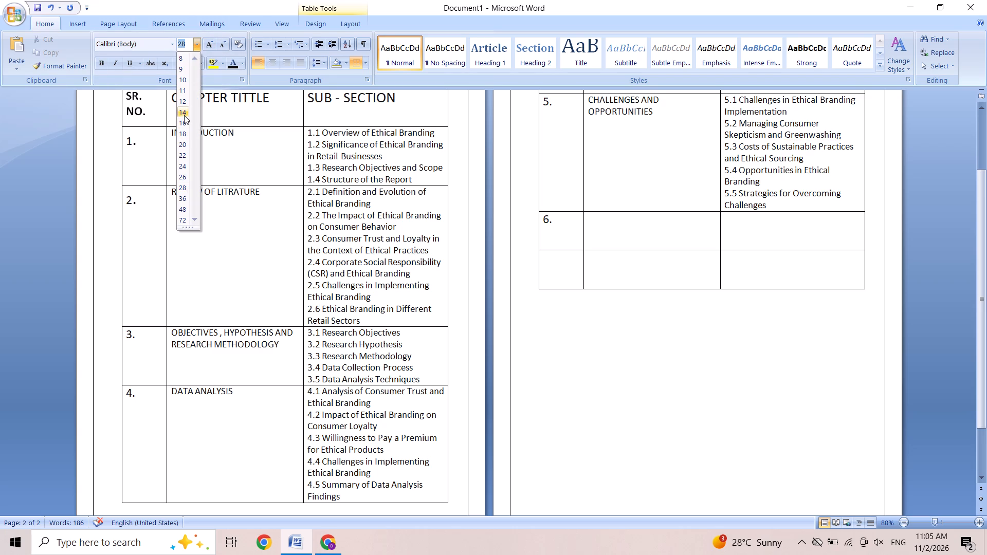
left_click(184, 115)
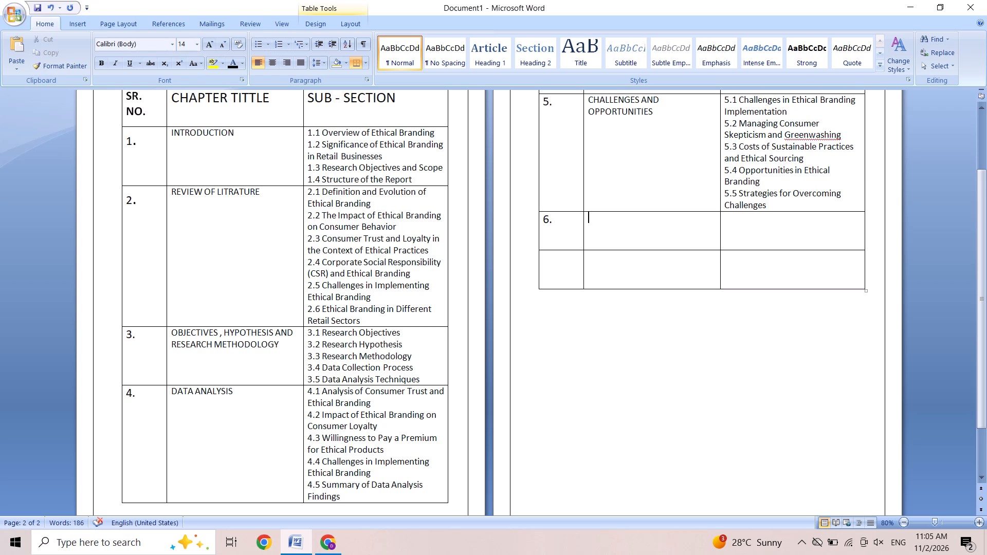
type("FINDIN")
key("g")
key("space")
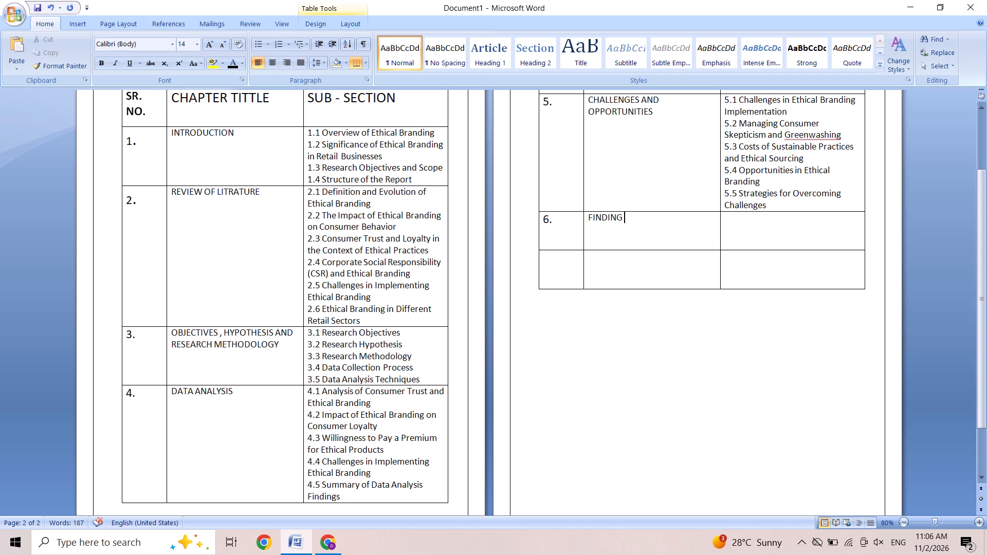
type(",")
key("space")
type("CONCLU")
type("SION AND SUGGES")
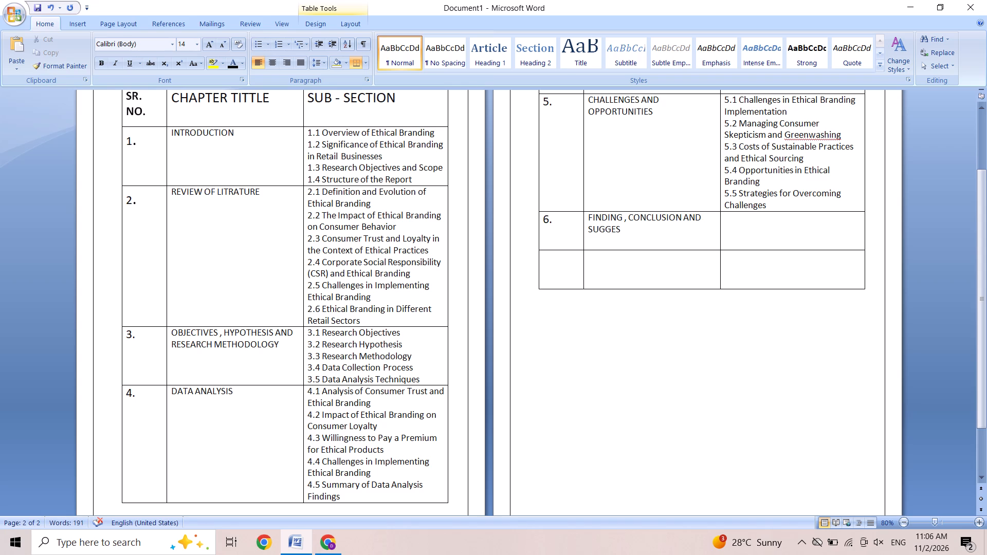
type("TIONS")
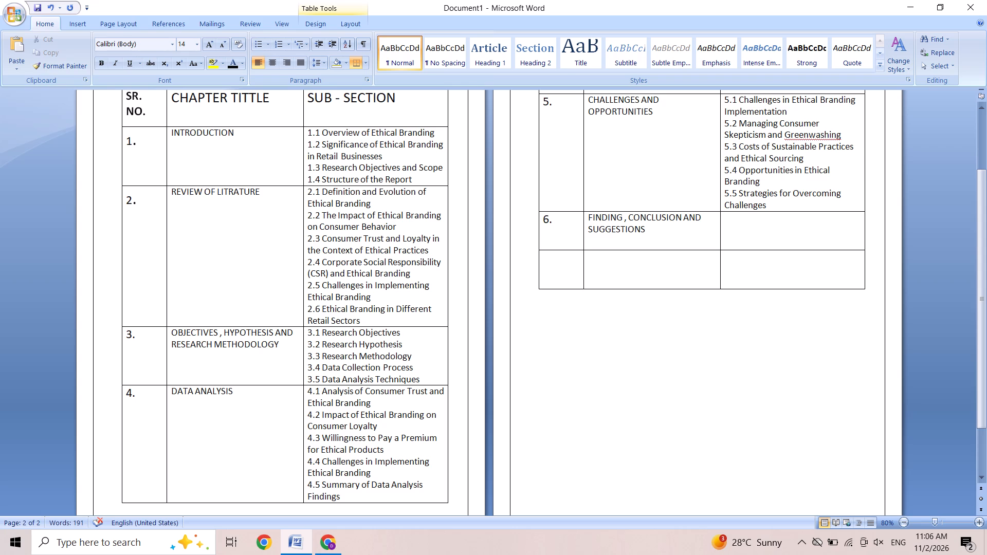
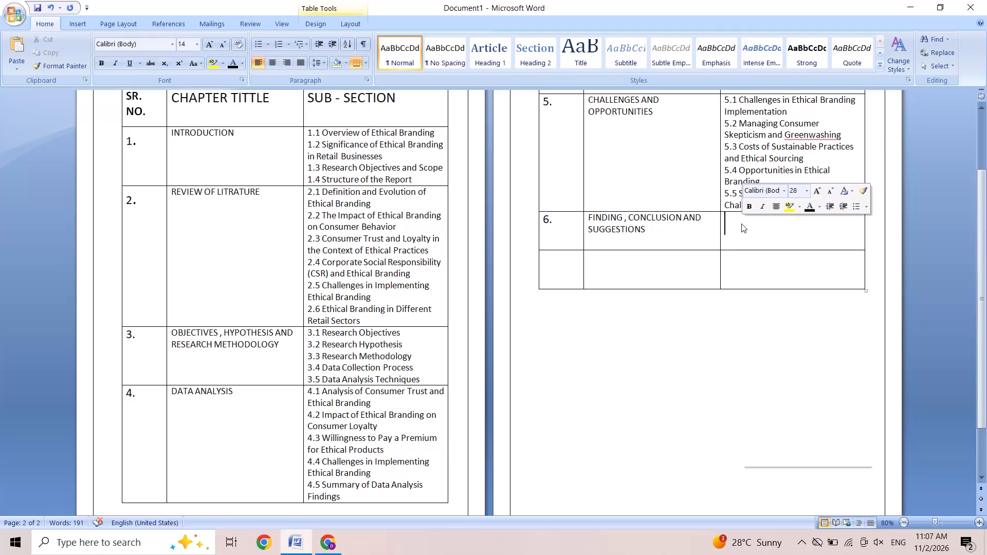
Paste the copied list of sub-sections 6.1 to 6.4 at font size 14 into the SUB - SECTION cell of row 6.
left_click(803, 192)
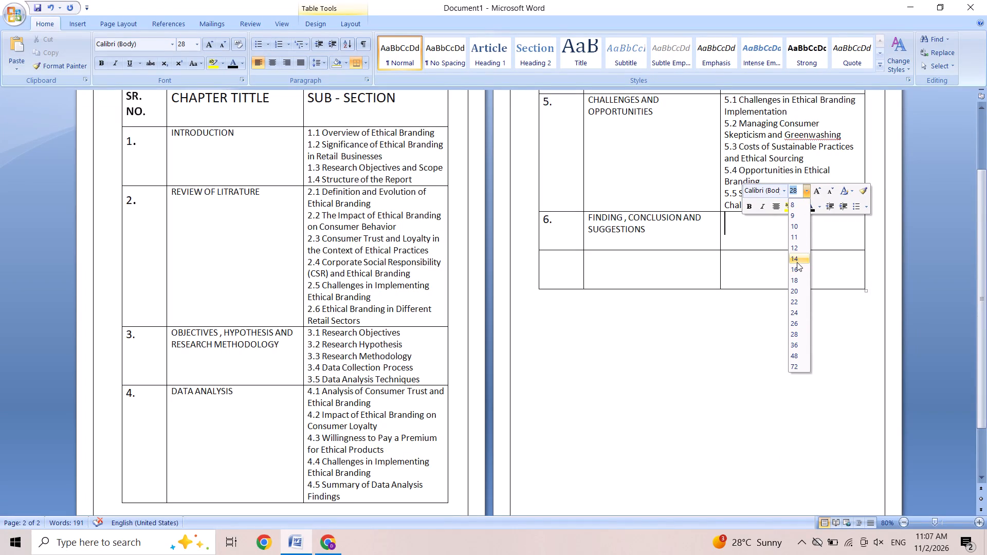
left_click(797, 262)
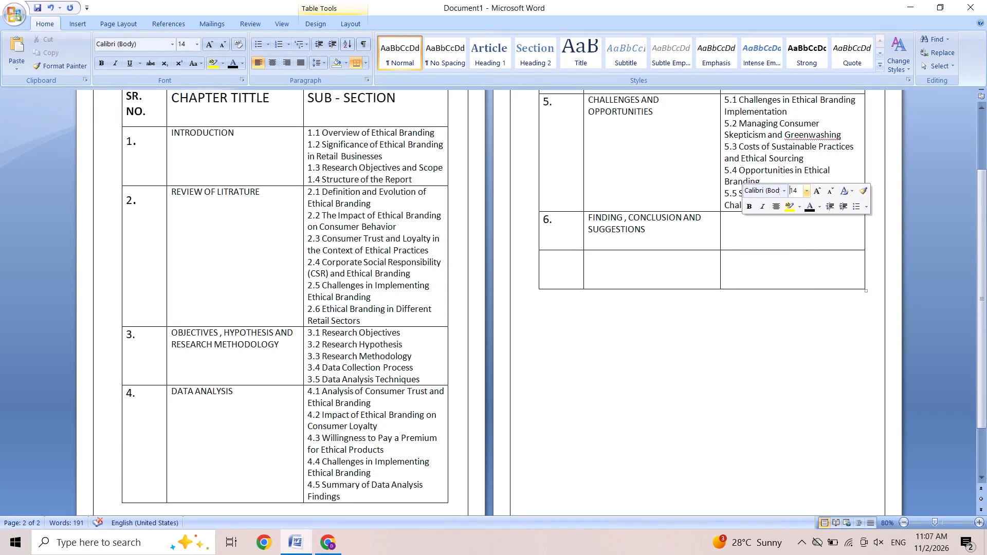
right_click(750, 231)
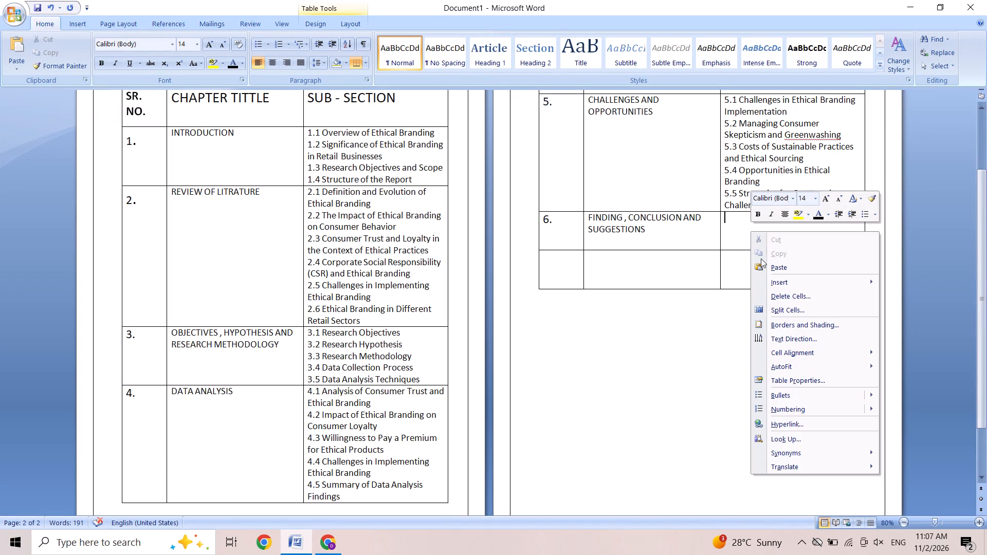
left_click(775, 267)
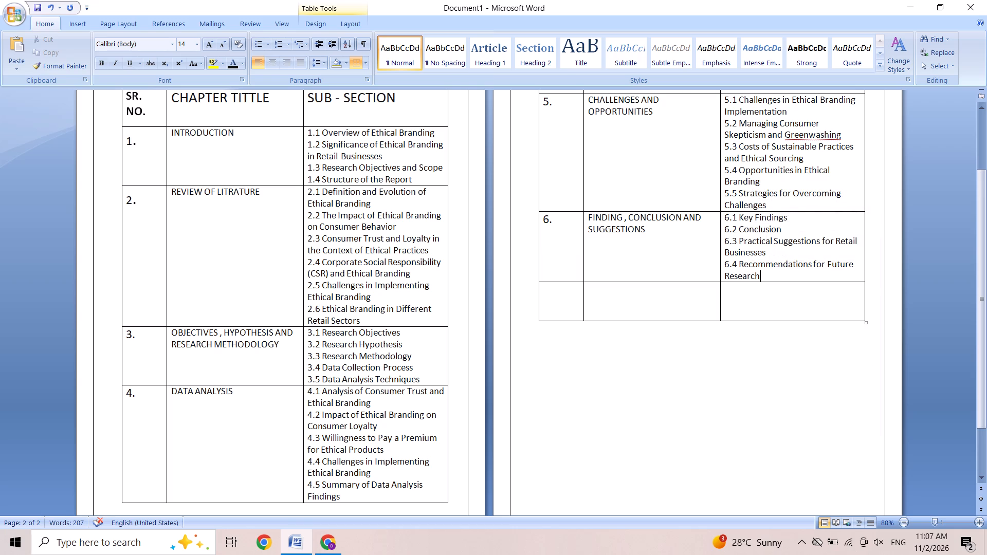
Enter the serial number 7. at font size 18 in the SR. NO. cell of the empty row below chapter 6.
left_click(558, 293)
right_click(561, 298)
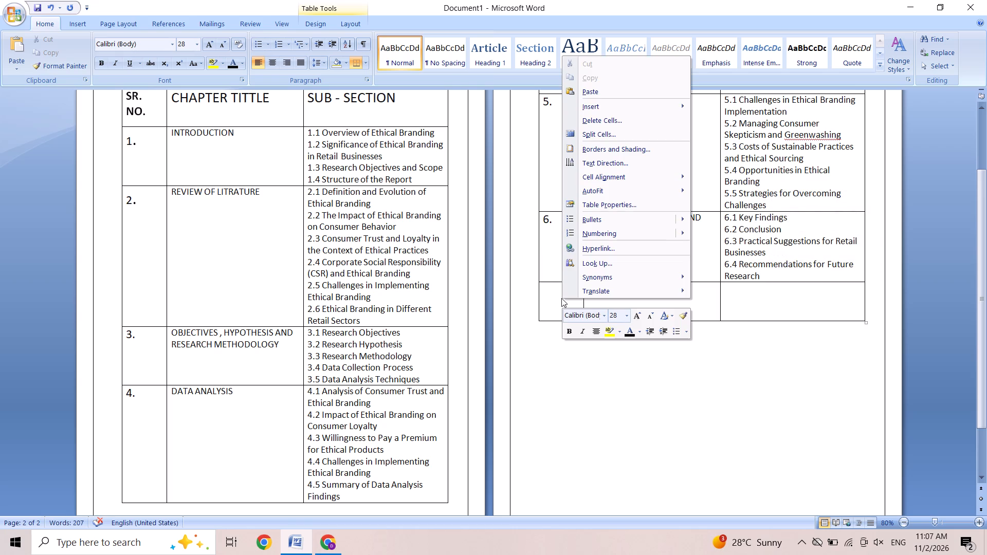
left_click(625, 316)
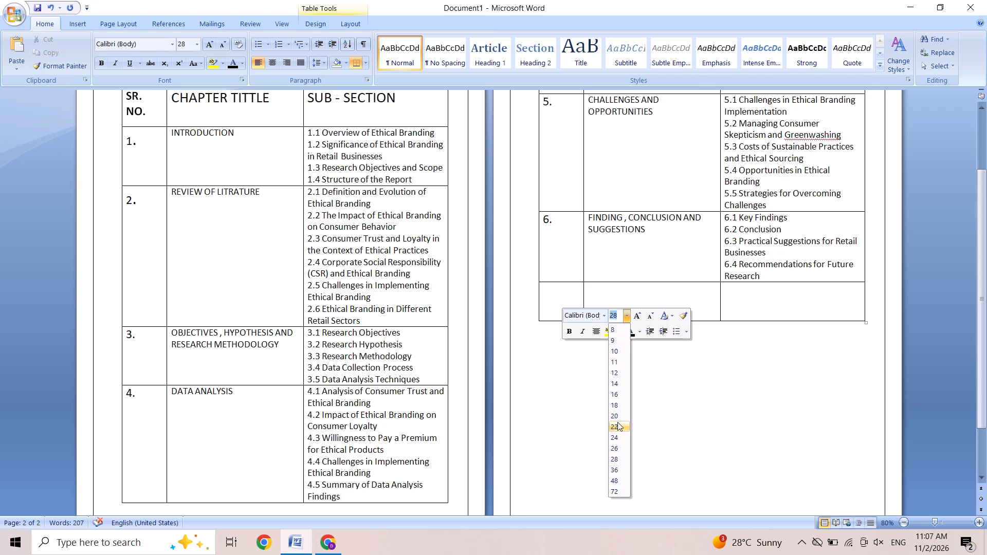
left_click(619, 409)
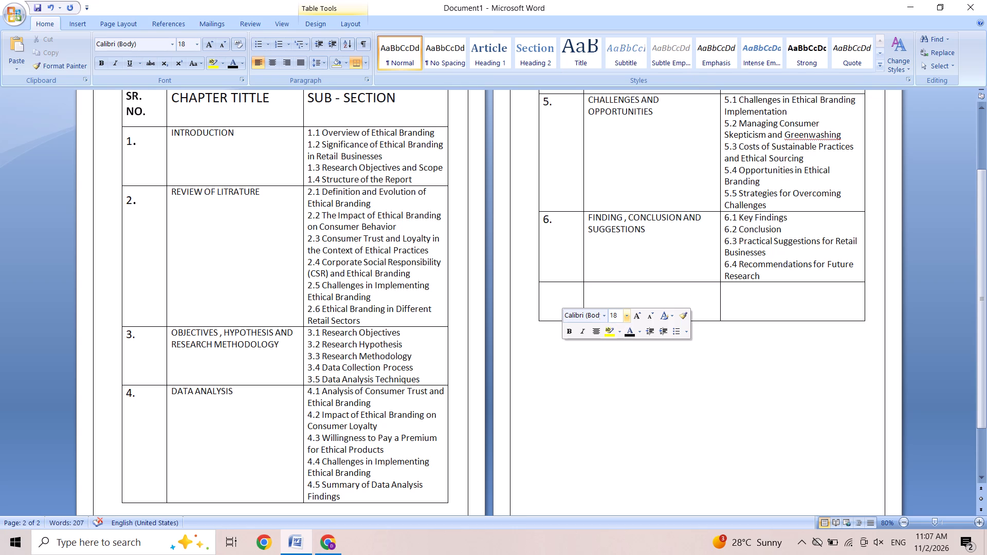
left_click(549, 284)
left_click(549, 284)
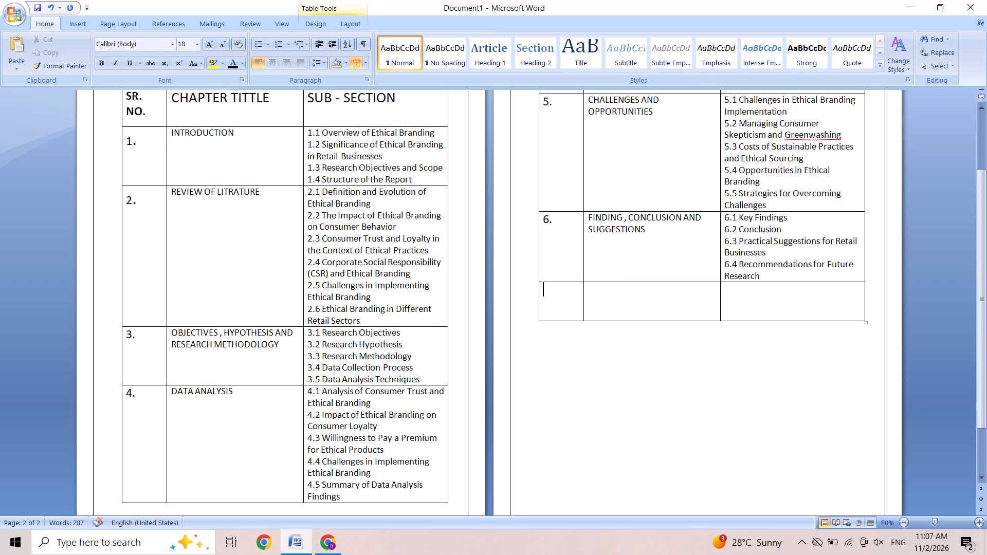
key("7")
key("period")
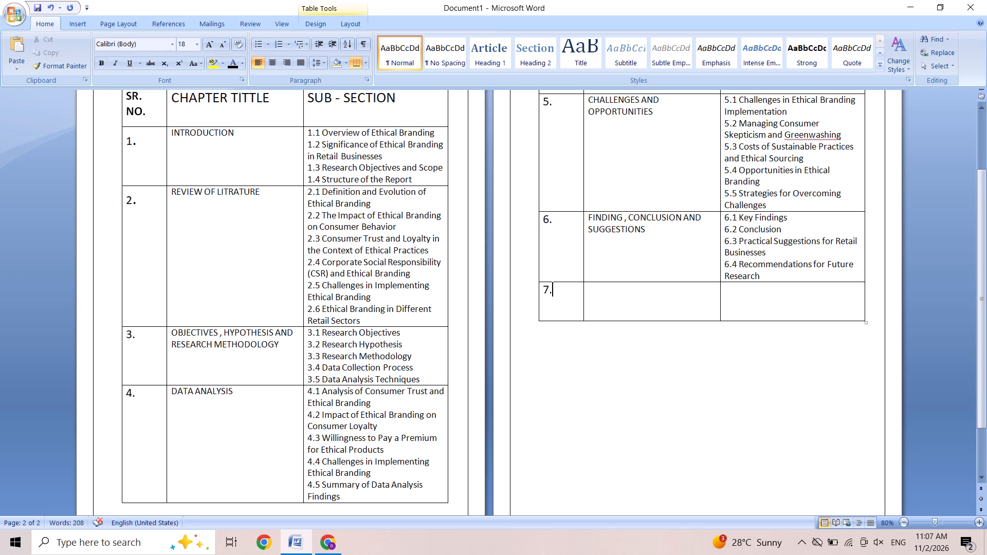
Enter the chapter title REFERENCE AND BIBLIOGRAPHY at font size 14 in the CHAPTER TITTLE column of row 7.
left_click(590, 297)
right_click(590, 297)
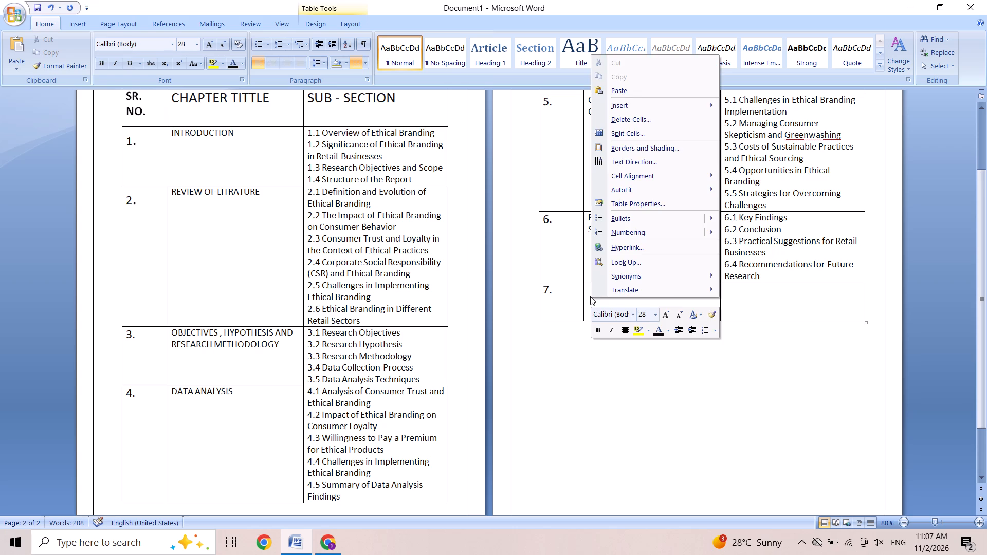
left_click(654, 313)
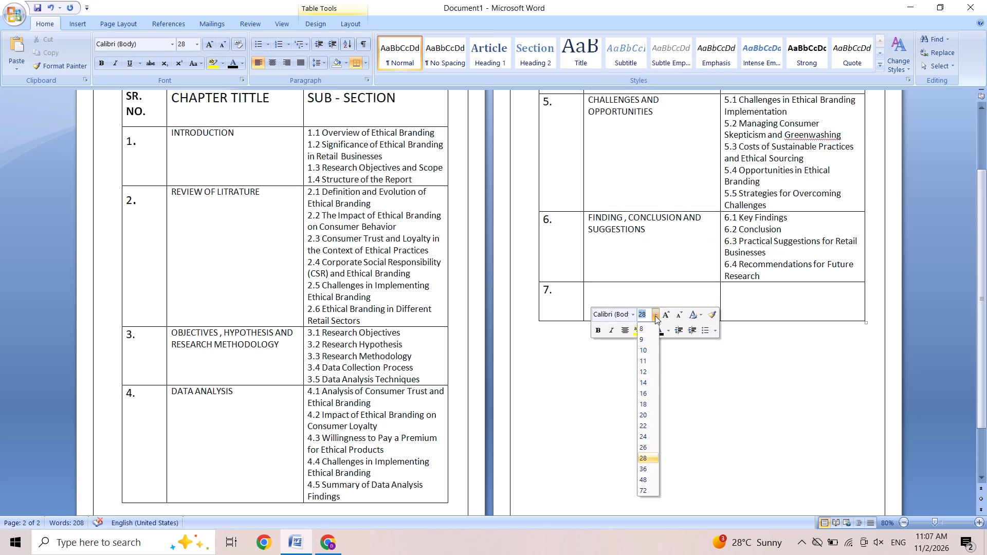
left_click(648, 383)
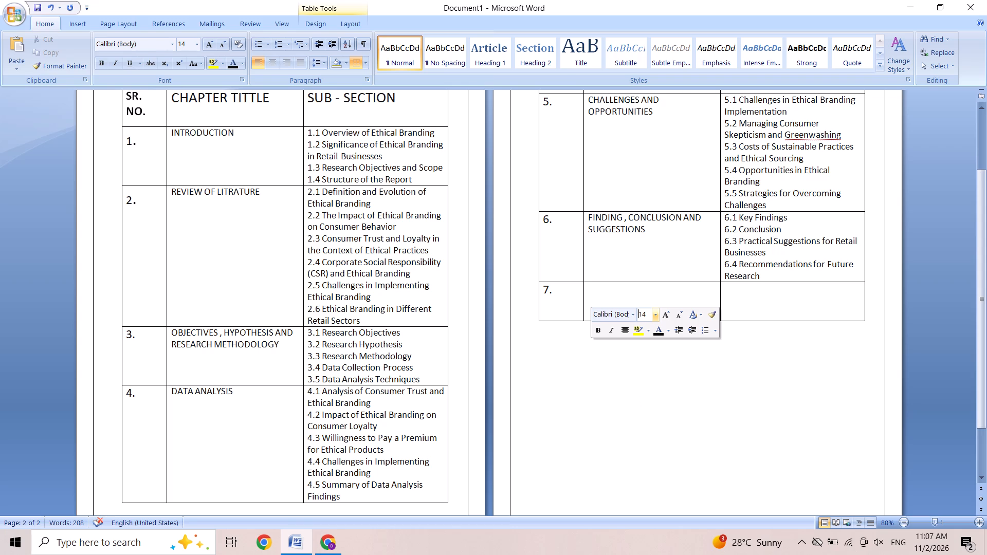
left_click(602, 293)
type("REFER")
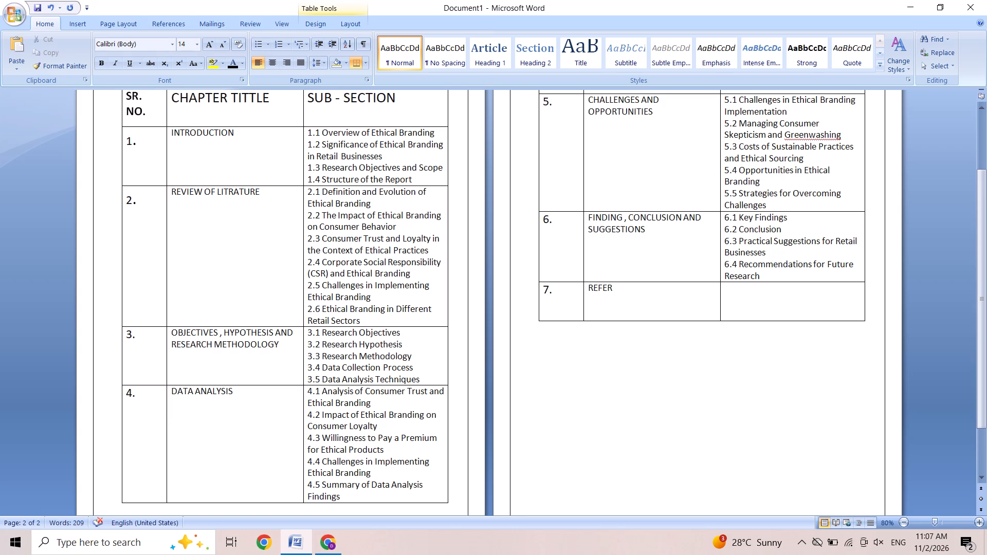
type("ENCE AND BIBLIO")
type("GRA")
key("p")
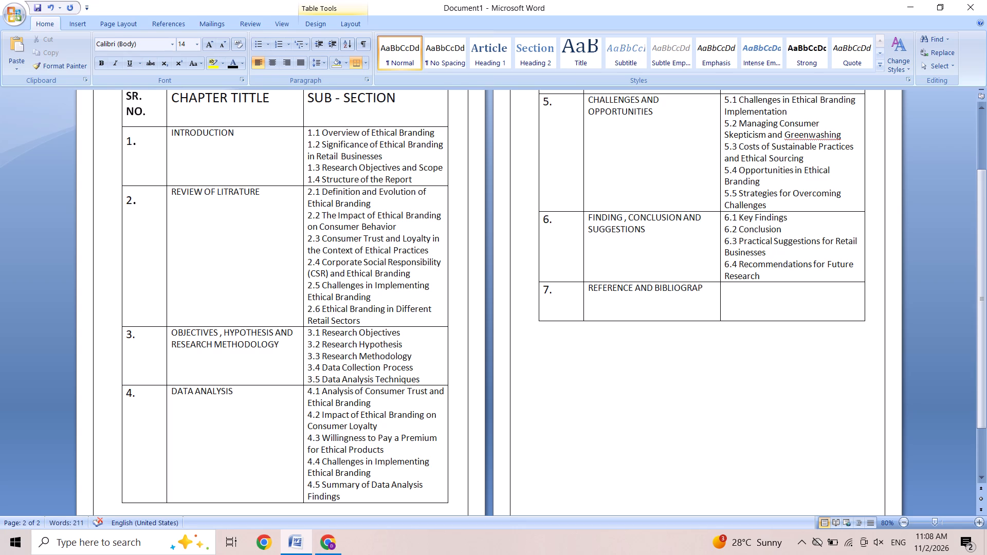
type("HY")
Enter the first sub-section 7.1 REFERENCES at font size 14 in the SUB - SECTION cell of row 7.
left_click(733, 291)
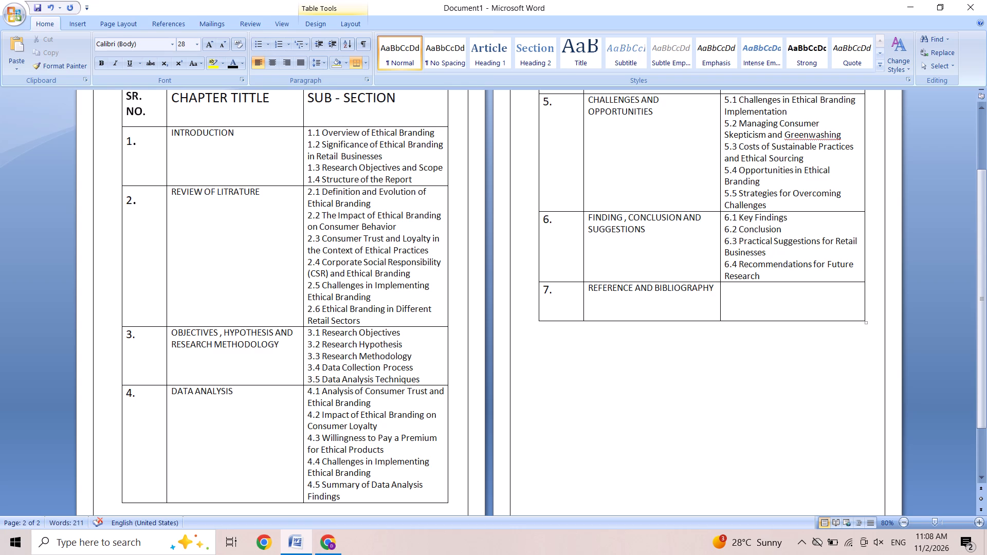
left_click(734, 291)
right_click(734, 296)
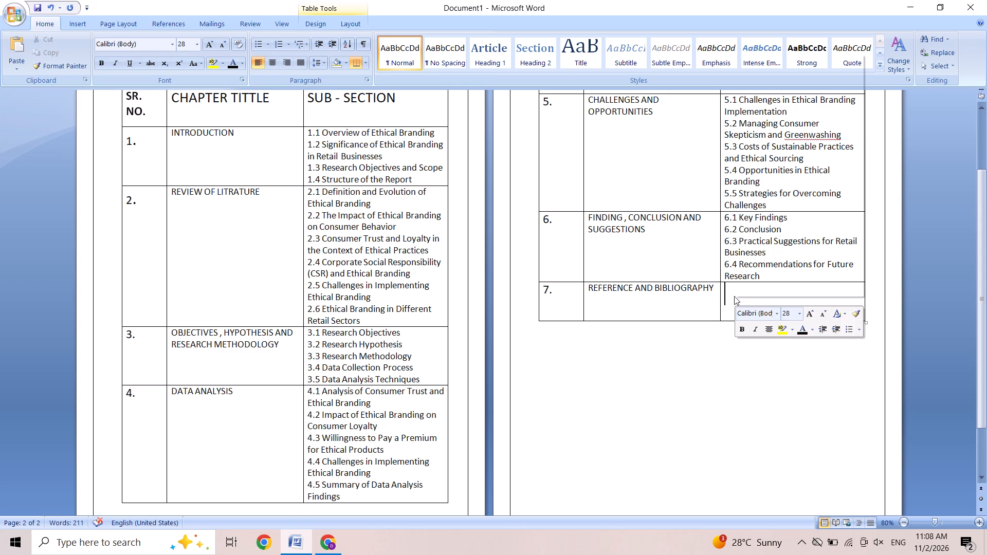
left_click(799, 313)
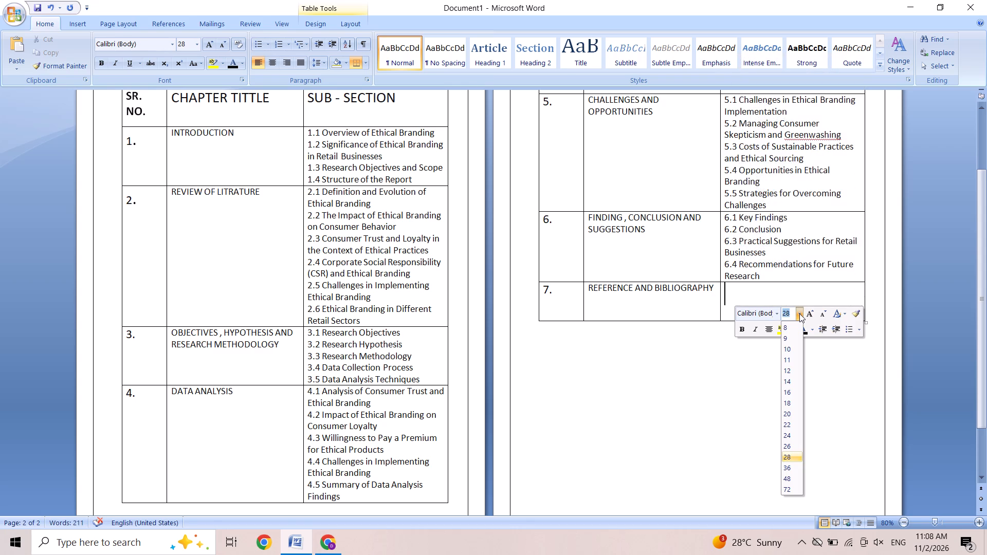
left_click(790, 380)
left_click(790, 380)
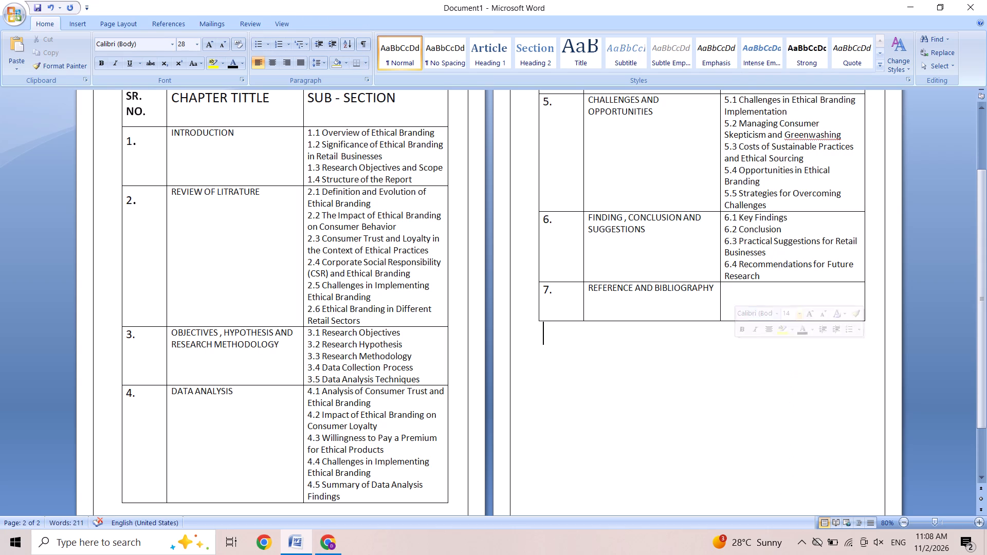
left_click(729, 289)
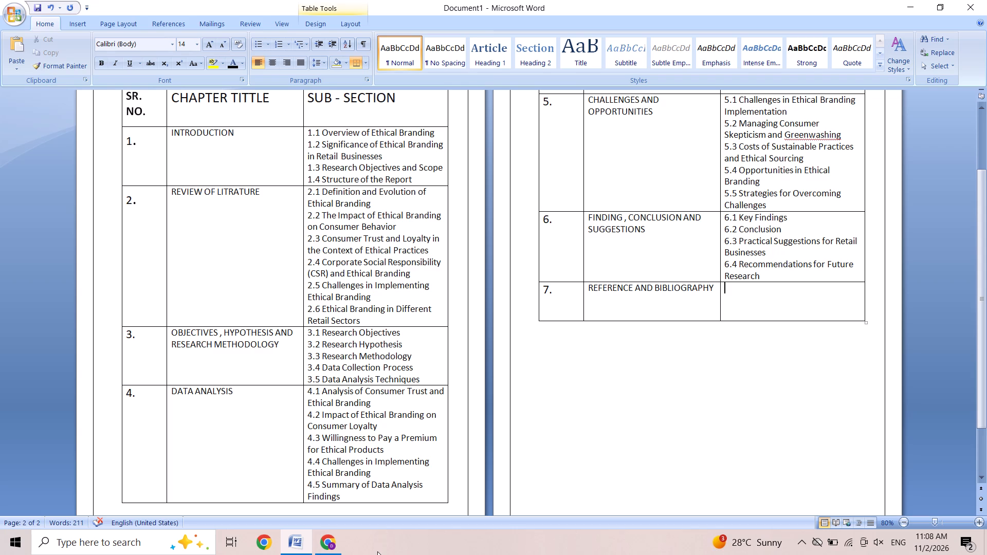
key("7")
key("period")
key("1")
key("space")
type("REFEREN")
type("CES")
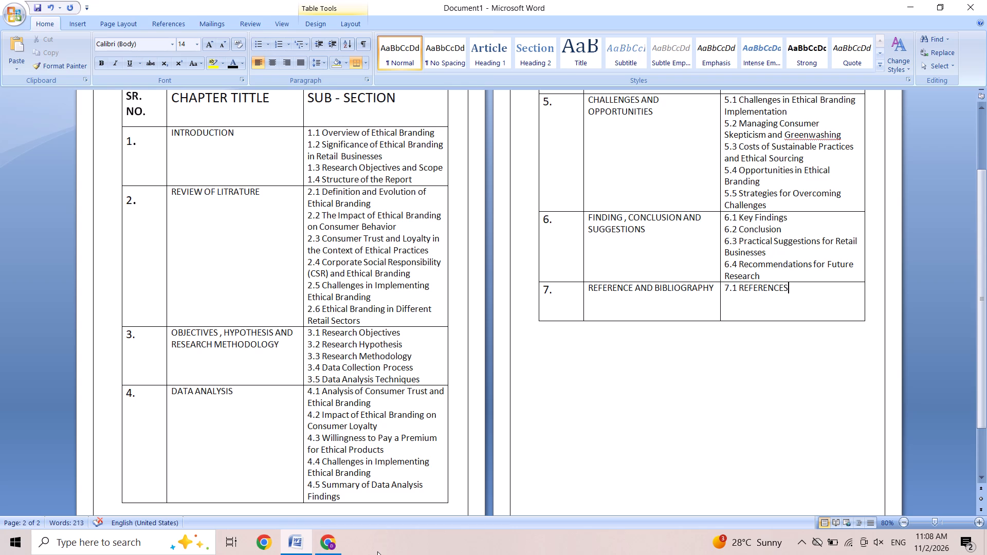
Add the sub-section 7.2 BIBLIOGRAPHY on a new line below 7.1 REFERENCES.
key("Return")
key("7")
key("period")
key("2")
key("space")
type("BIB")
type("LIO")
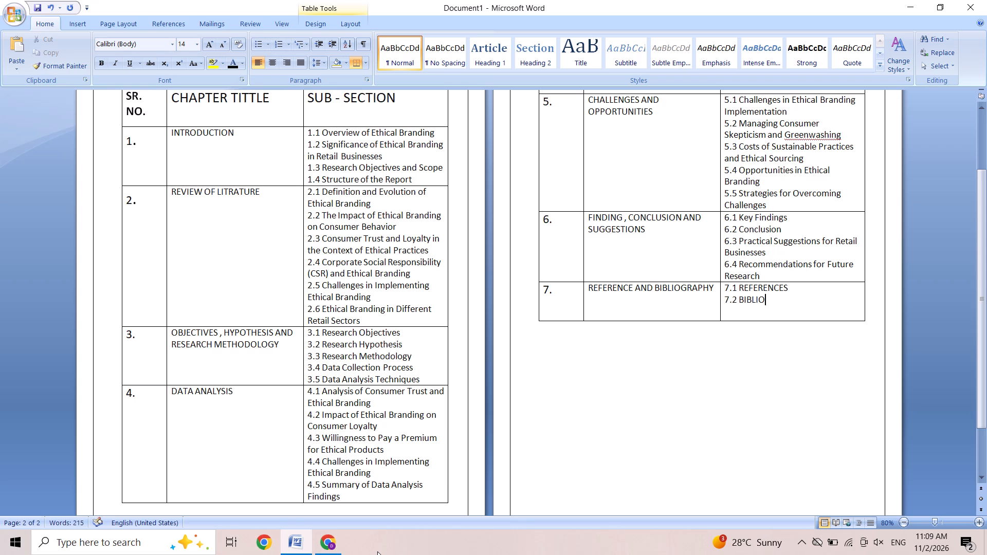
type("GRA")
type("PHY")
Save the table of contents document in the Documents folder as a Word Document named MINOR PROJECT.
left_click(34, 3)
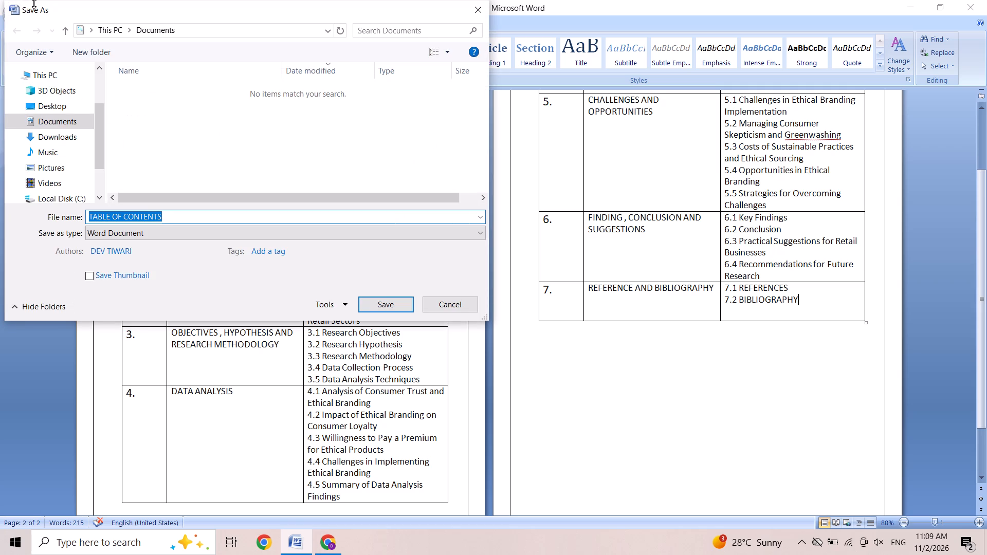
left_click(181, 215)
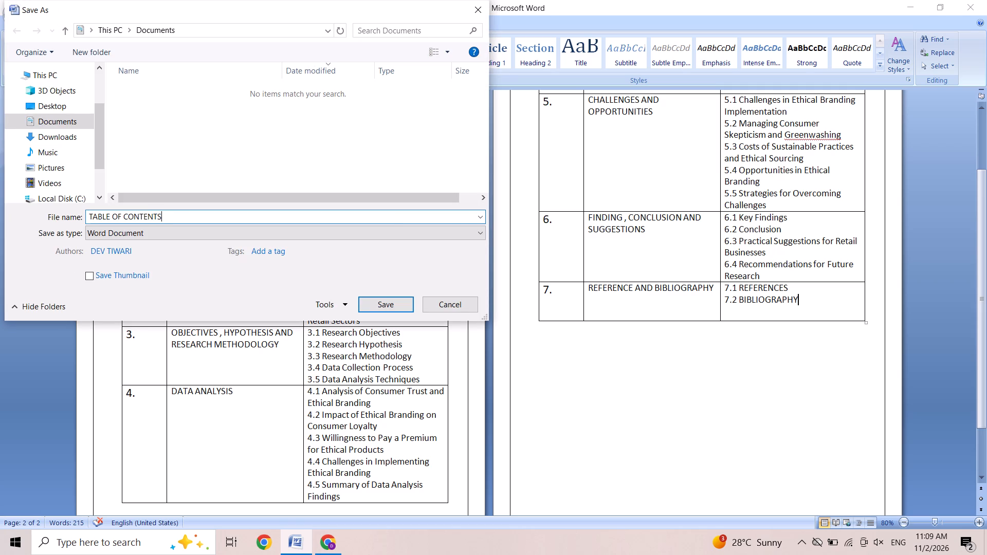
key("BackSpace")
key("BackSpace")
key("BackSpace")
key("BackSpace")
key("BackSpace")
key("BackSpace")
key("BackSpace")
key("BackSpace")
key("BackSpace")
key("BackSpace")
key("BackSpace")
key("BackSpace")
key("BackSpace")
key("BackSpace")
key("BackSpace")
key("BackSpace")
key("BackSpace")
key("BackSpace")
key("BackSpace")
key("BackSpace")
type("MI")
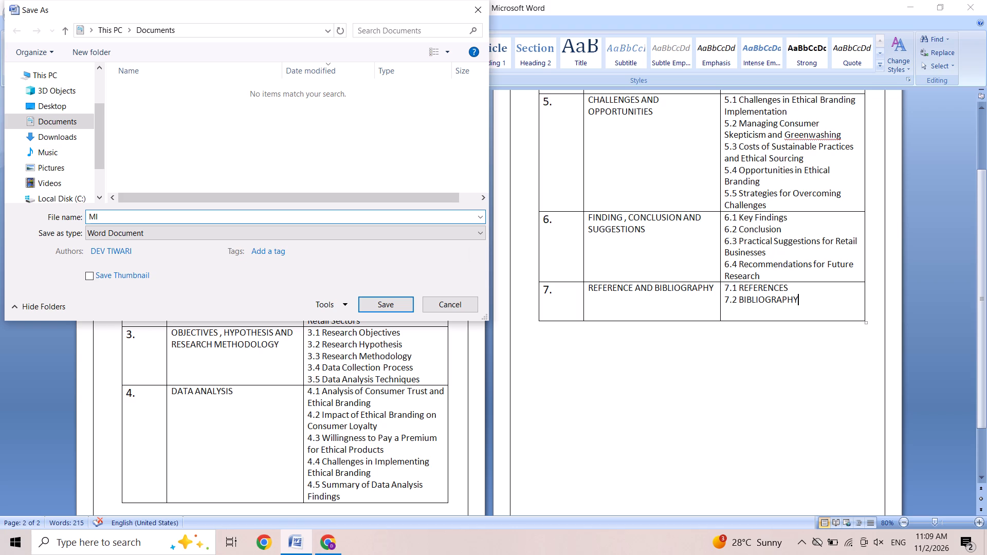
type("NO")
key("r")
key("space")
key("p")
key("r")
key("o")
type("JECT")
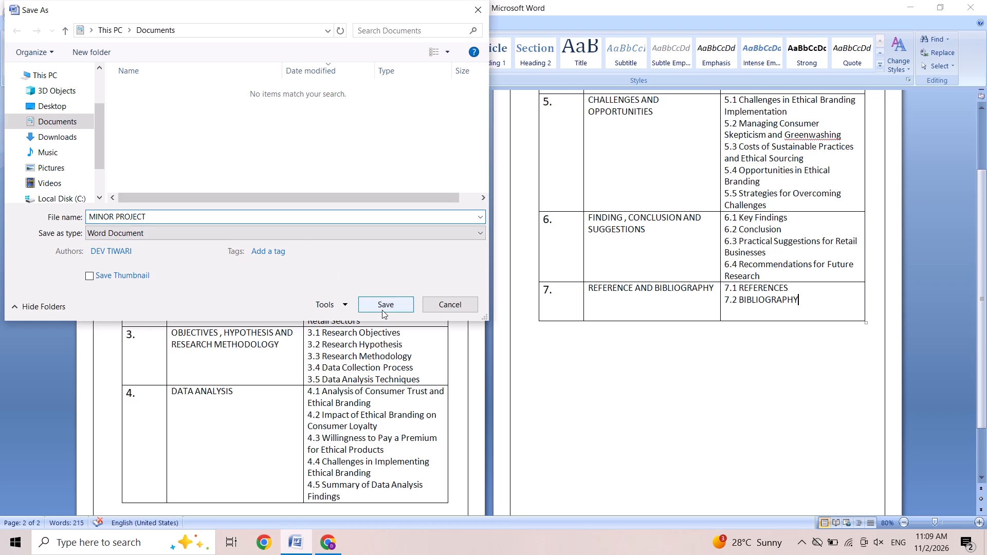
left_click(382, 310)
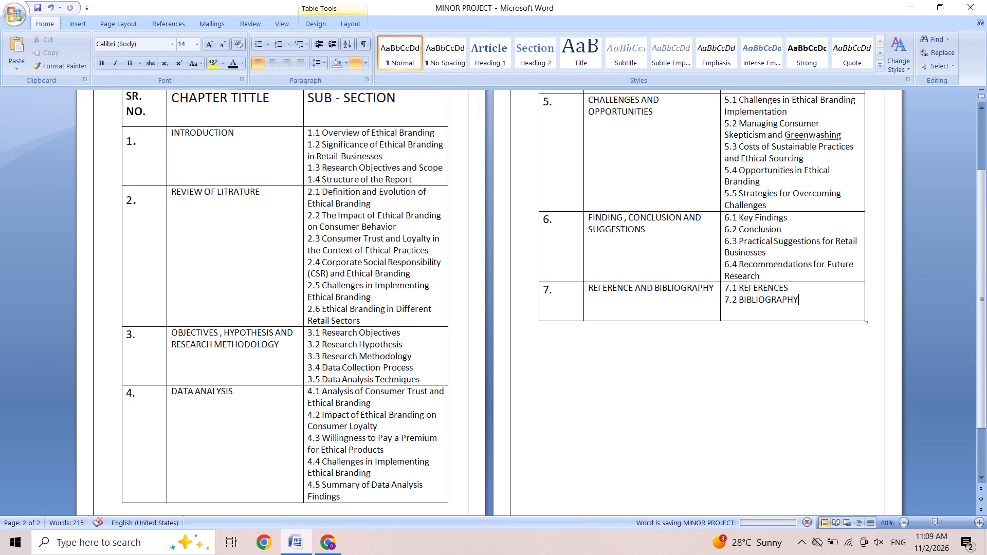
Create a new blank document.
left_click(43, 21)
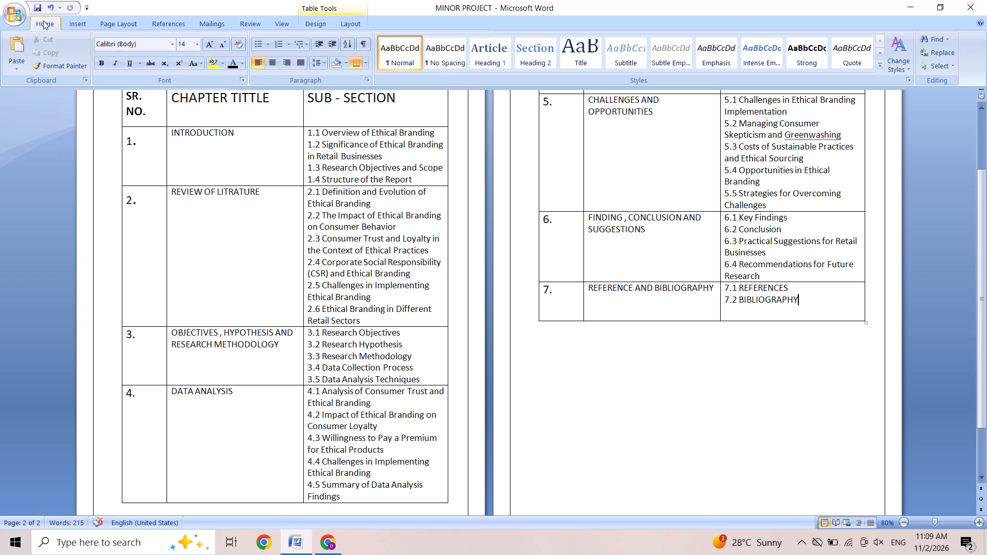
left_click(23, 61)
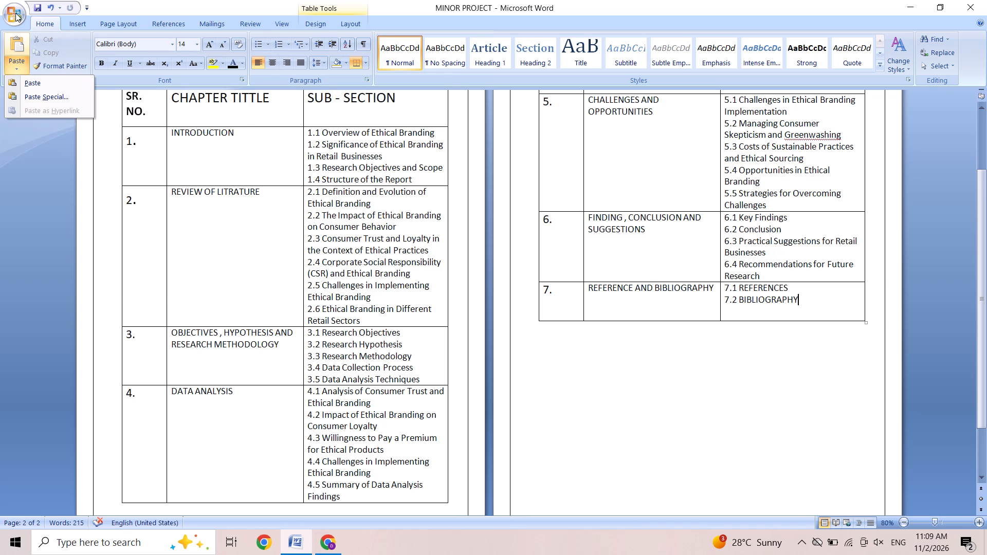
left_click(15, 13)
left_click(41, 39)
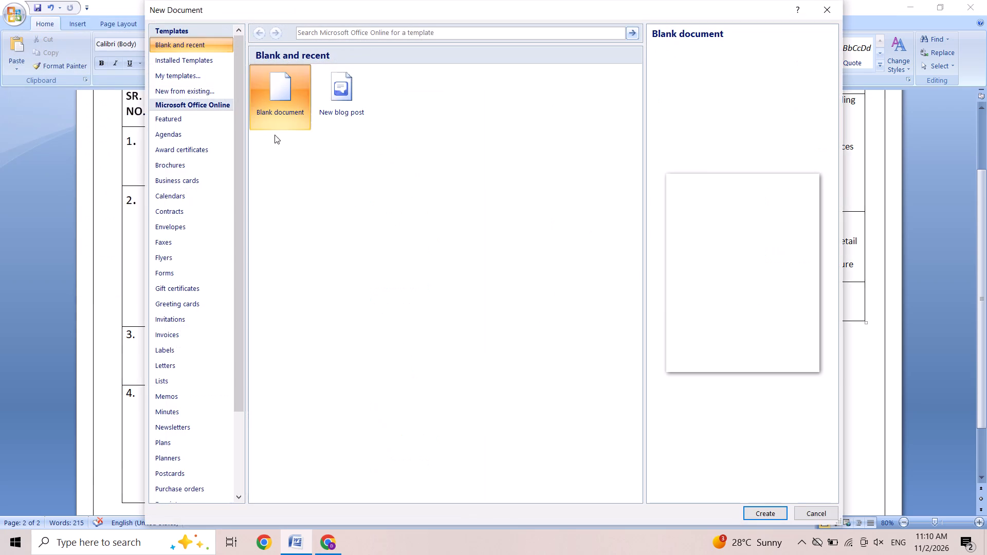
left_click(275, 125)
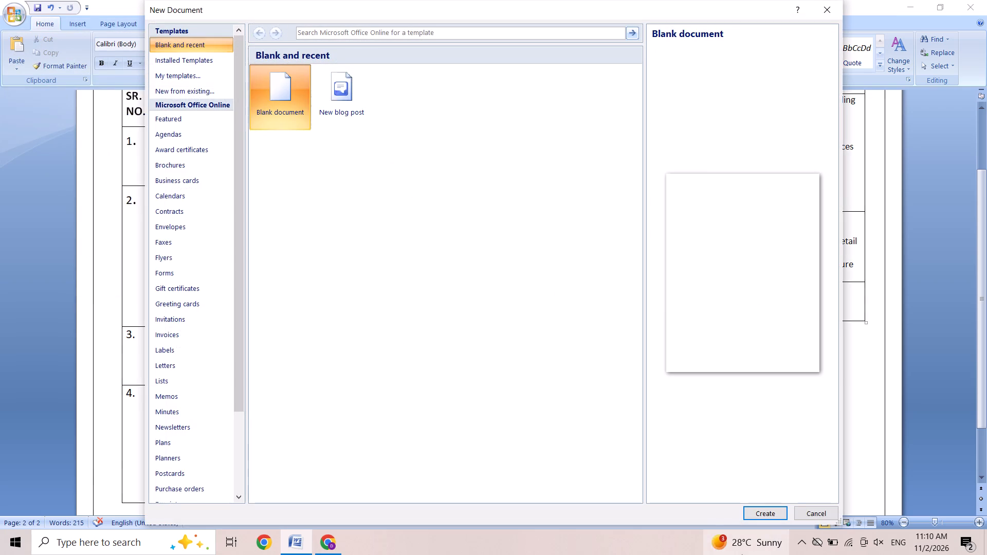
left_click(770, 515)
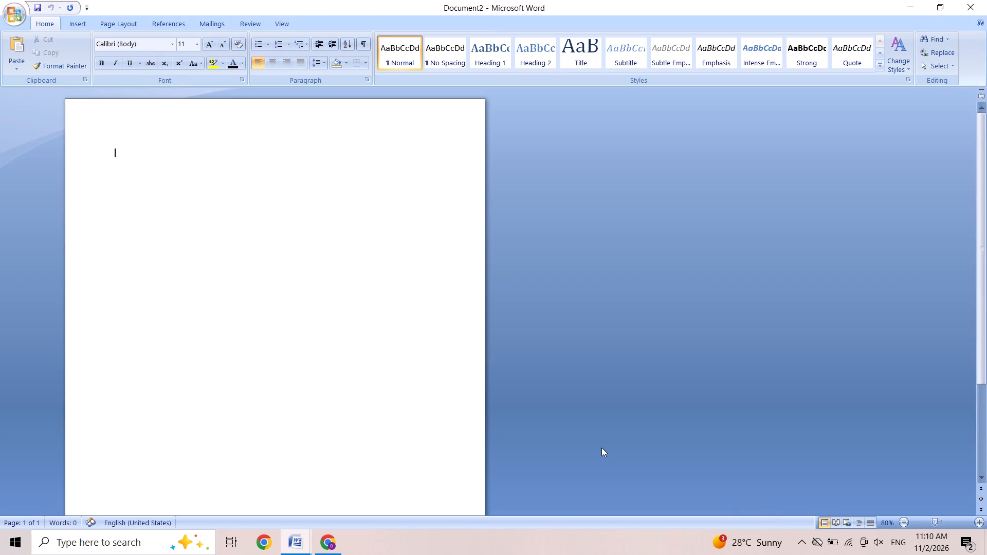
Set the new document's paper size to A4 (8.27" x 11.69").
left_click(79, 22)
left_click(125, 20)
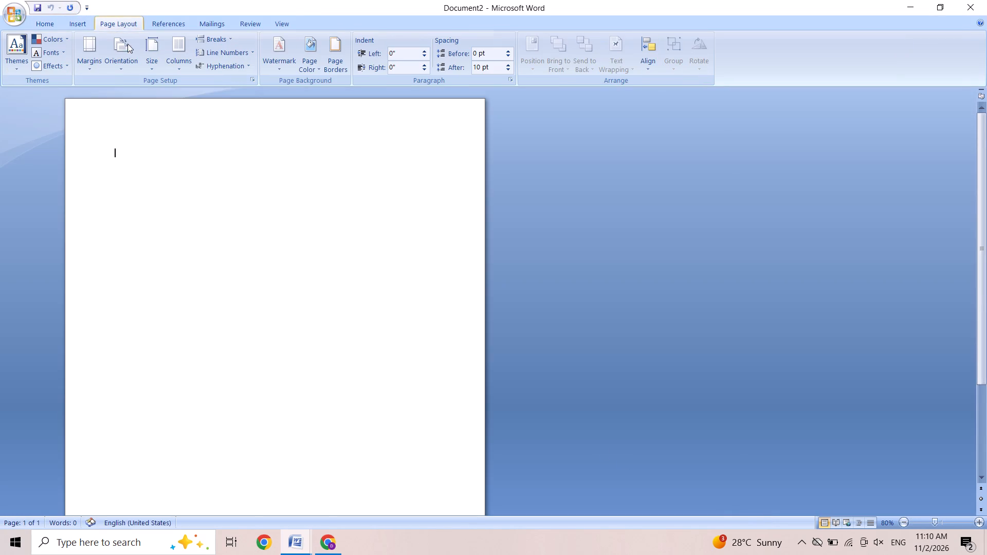
double_click(141, 66)
double_click(141, 66)
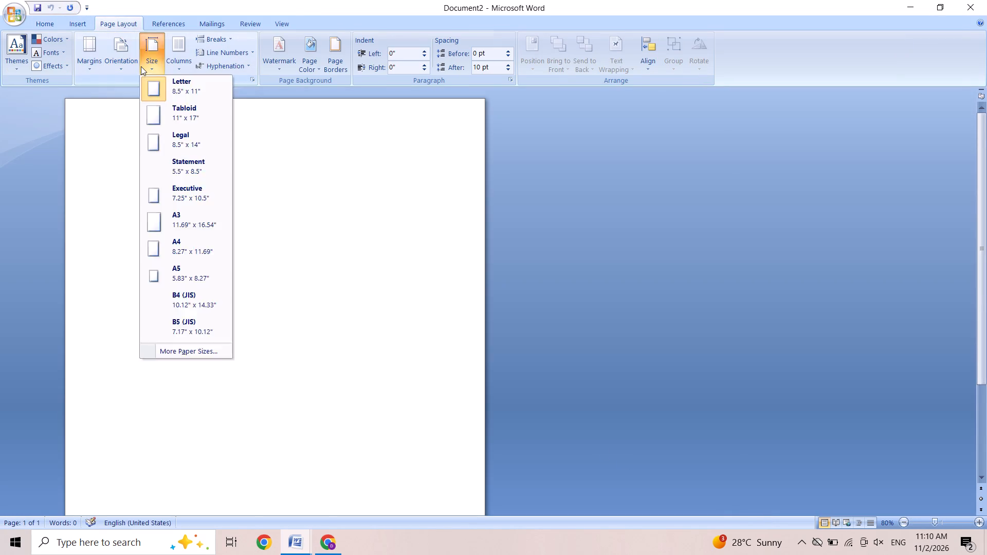
left_click(141, 66)
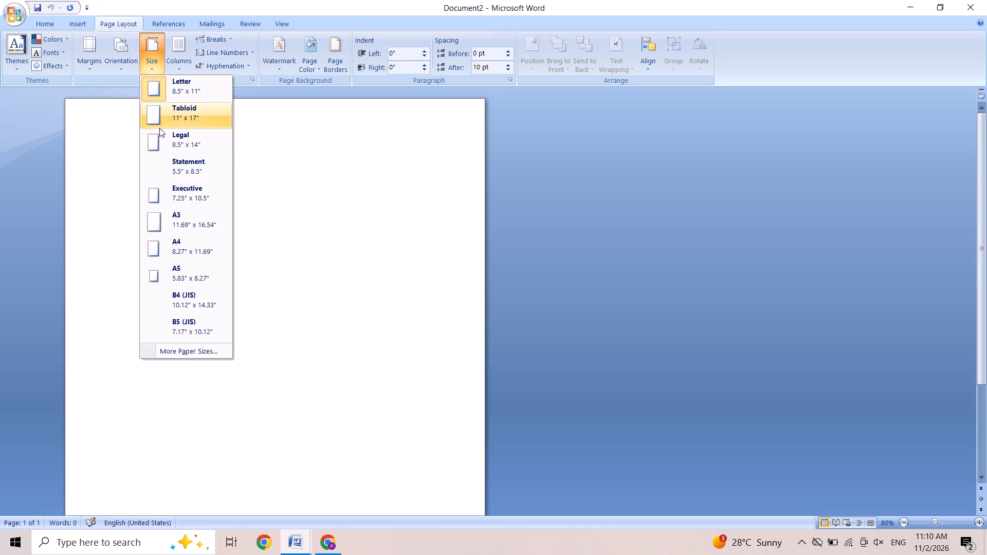
left_click(175, 241)
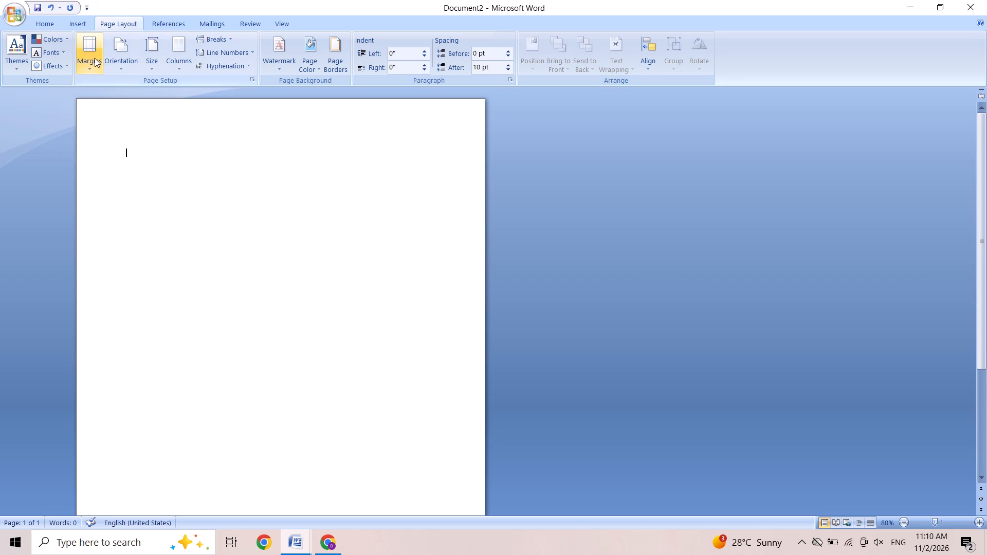
Apply the Normal margin preset, 1" on all four sides, to the new document.
left_click(95, 58)
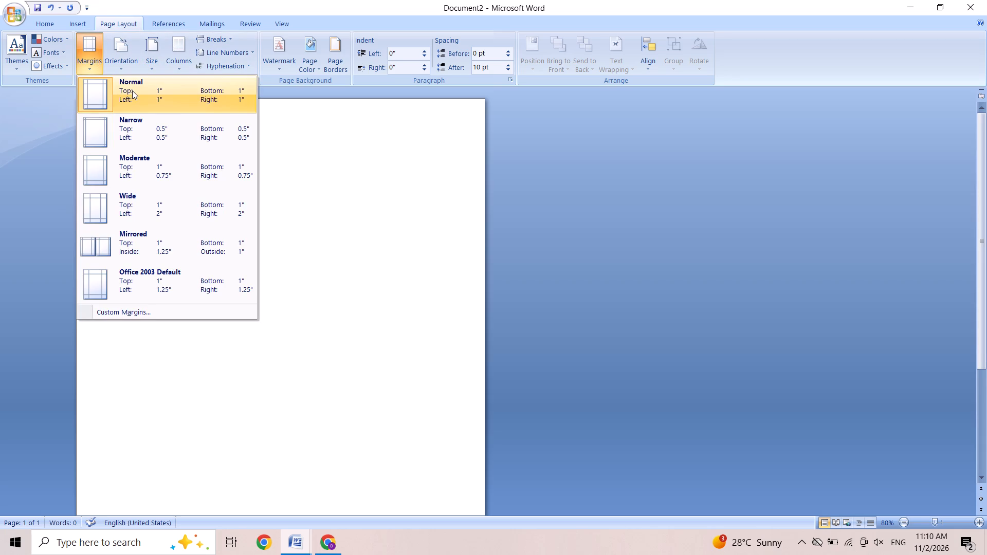
left_click(132, 90)
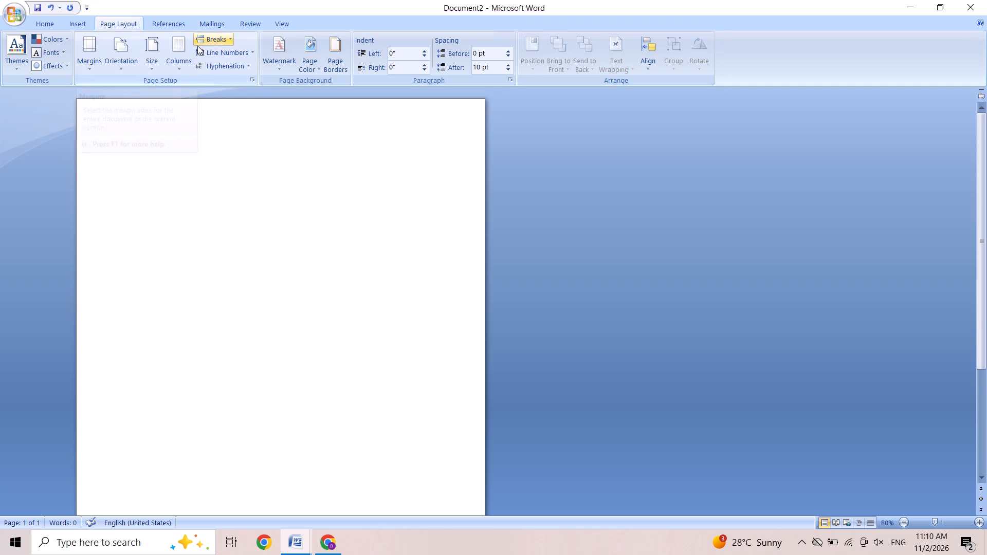
Add a Box page border with a solid ½ pt line in automatic colour to the whole document.
left_click(341, 71)
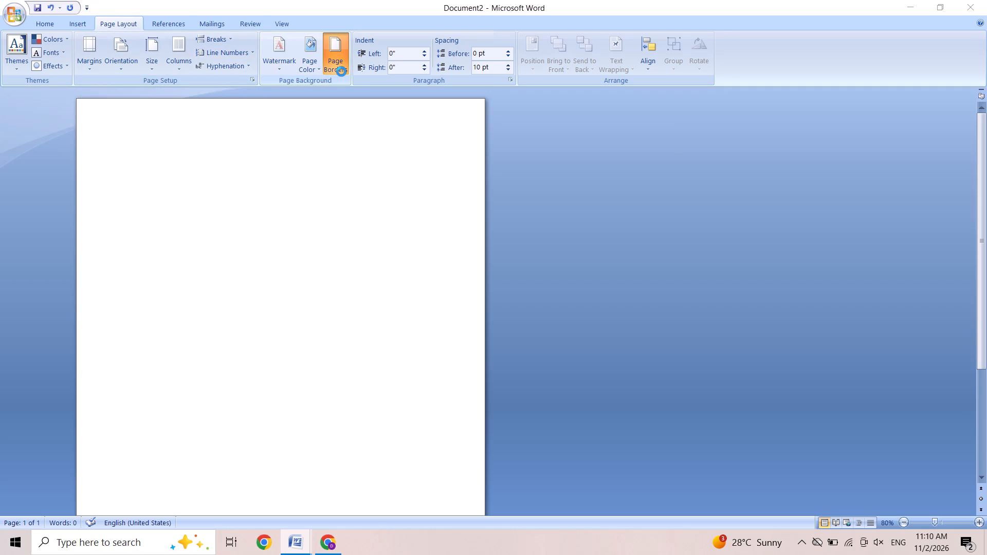
left_click(352, 214)
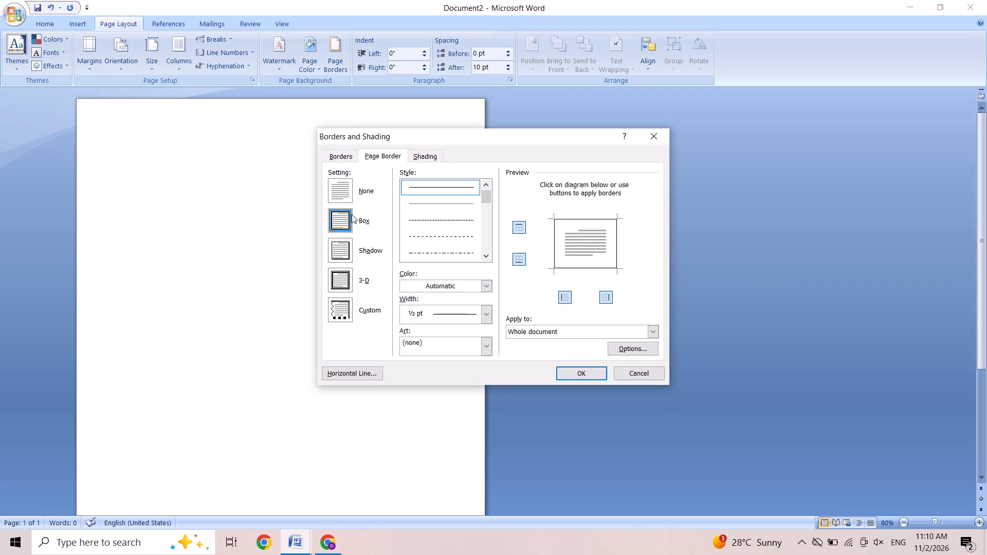
left_click(580, 378)
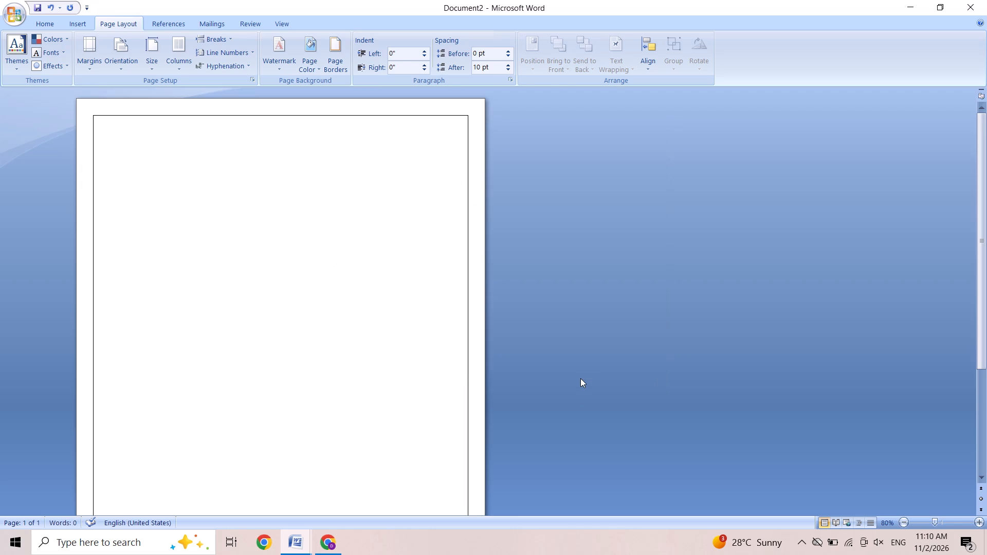
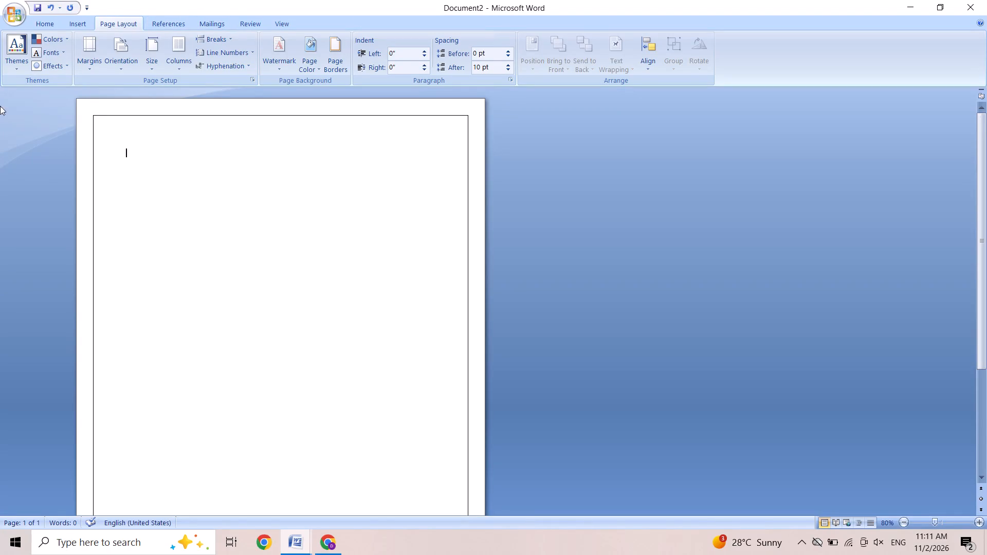
Set the text formatting for the first line to bold, 20 pt.
left_click(37, 16)
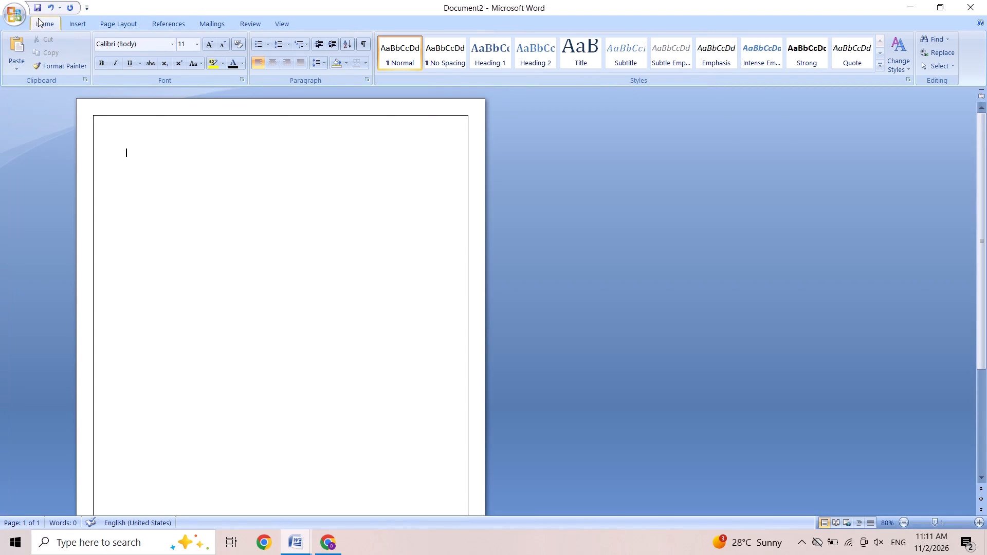
left_click(102, 57)
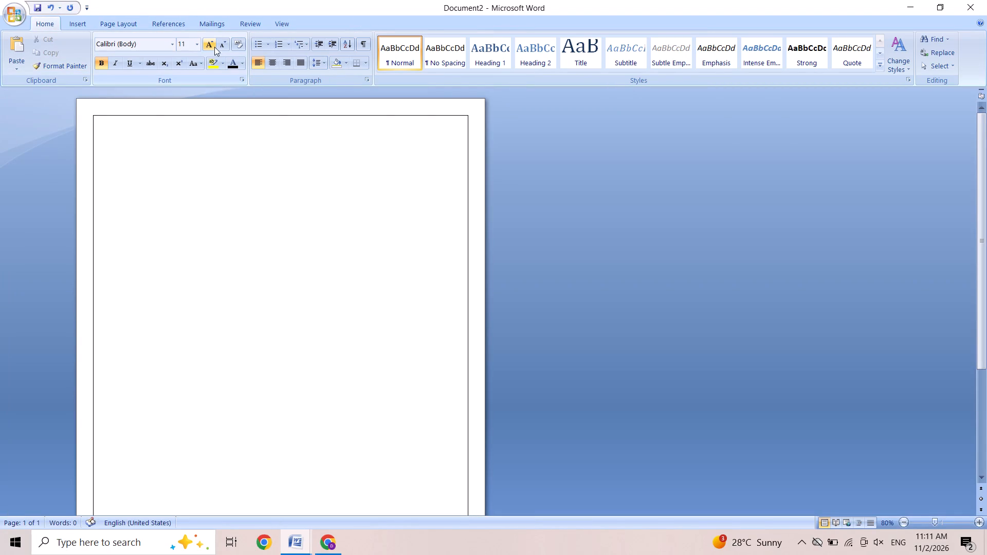
left_click(195, 47)
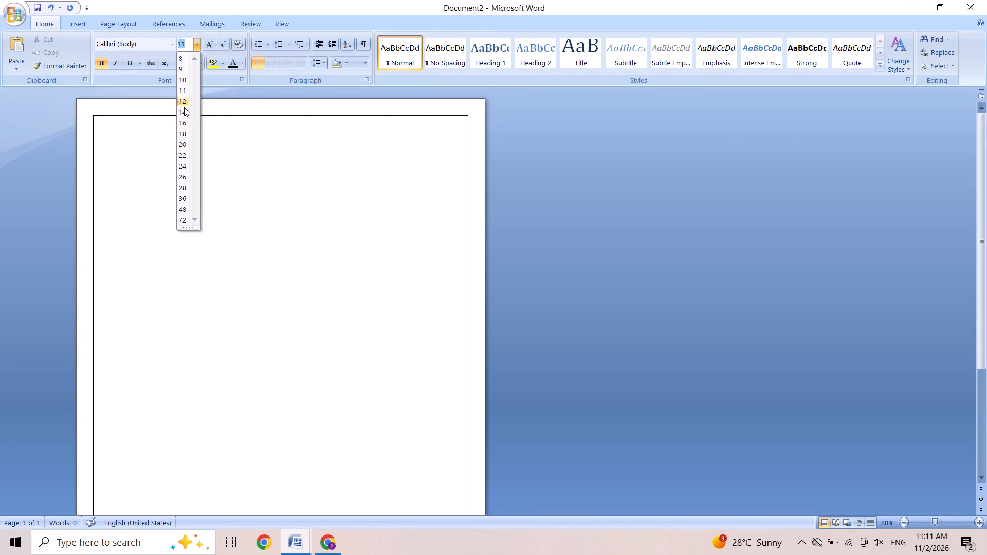
left_click(184, 143)
Enter the heading INTRODUCTION, centred on the first line of the page.
left_click(297, 62)
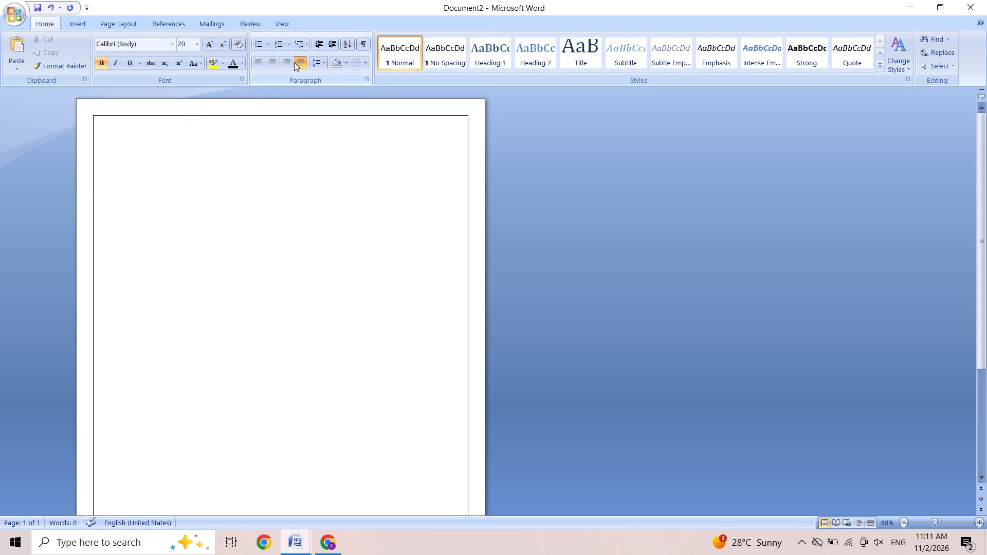
left_click(272, 62)
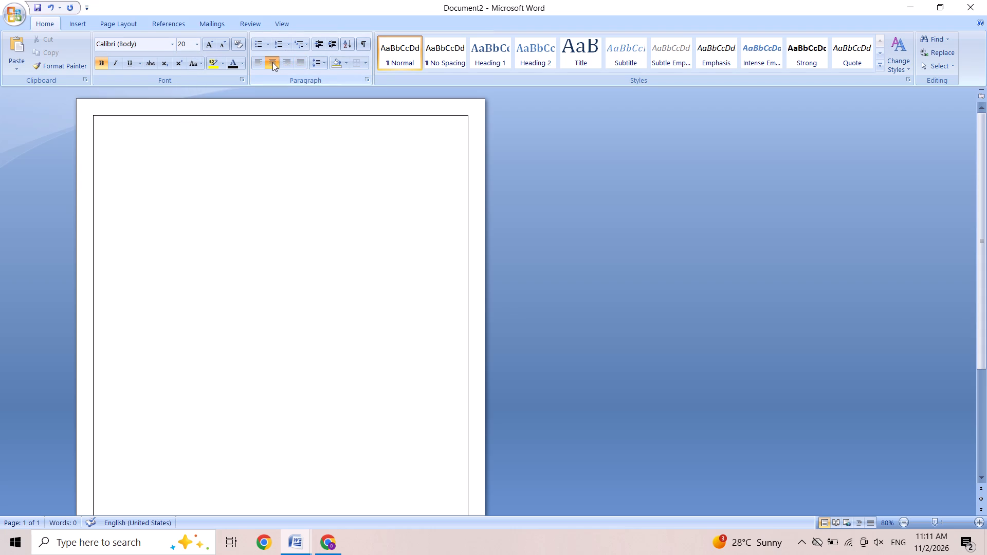
left_click(271, 62)
type("INTR")
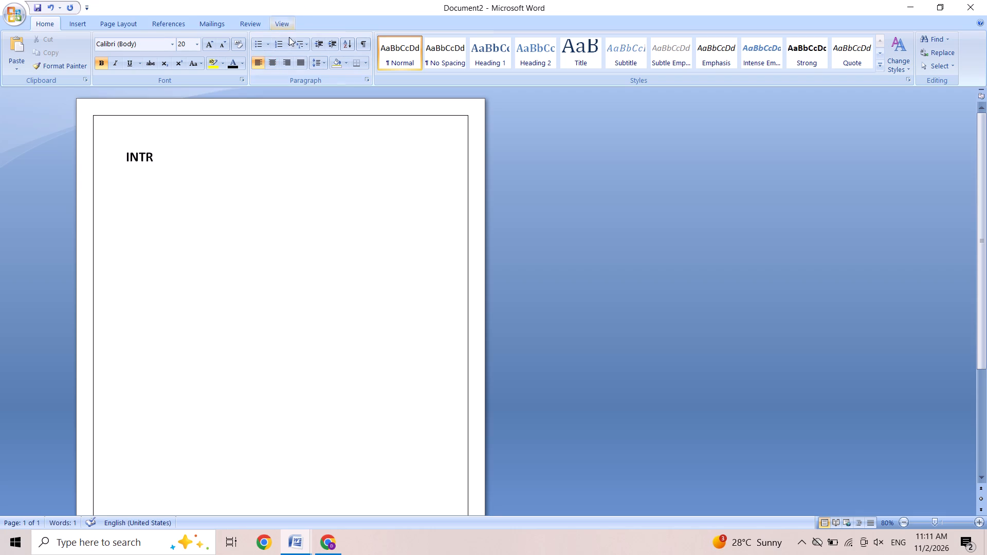
left_click(273, 64)
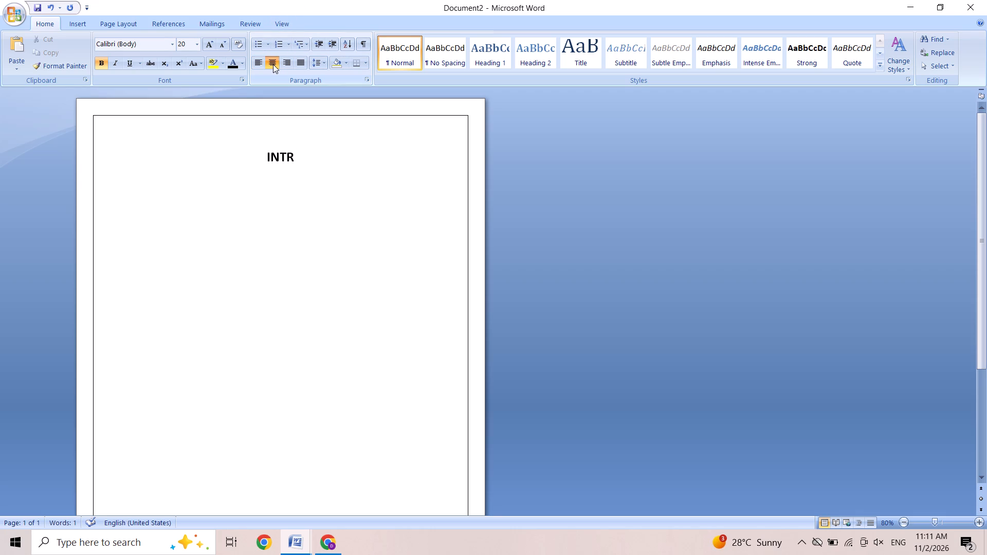
key("o")
key("d")
key("u")
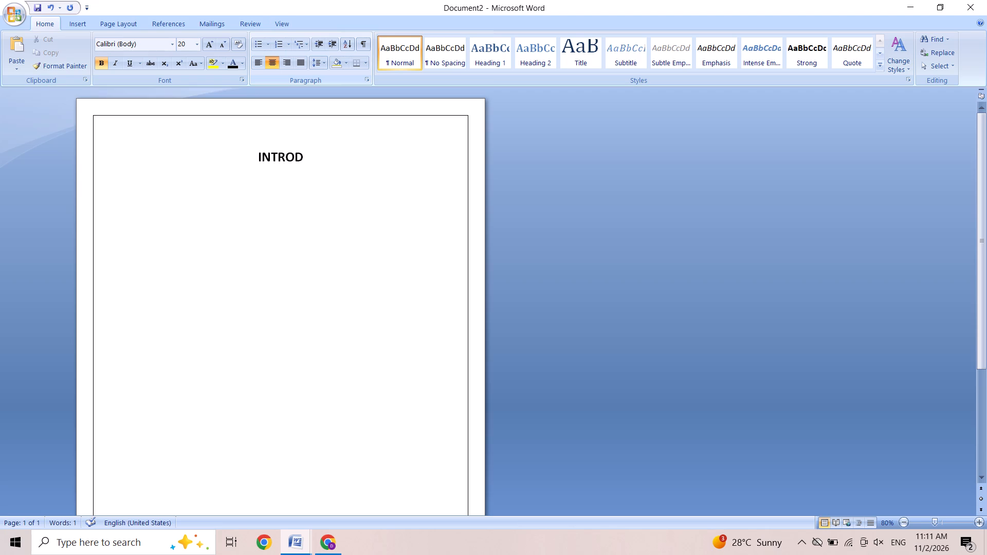
type("CTION")
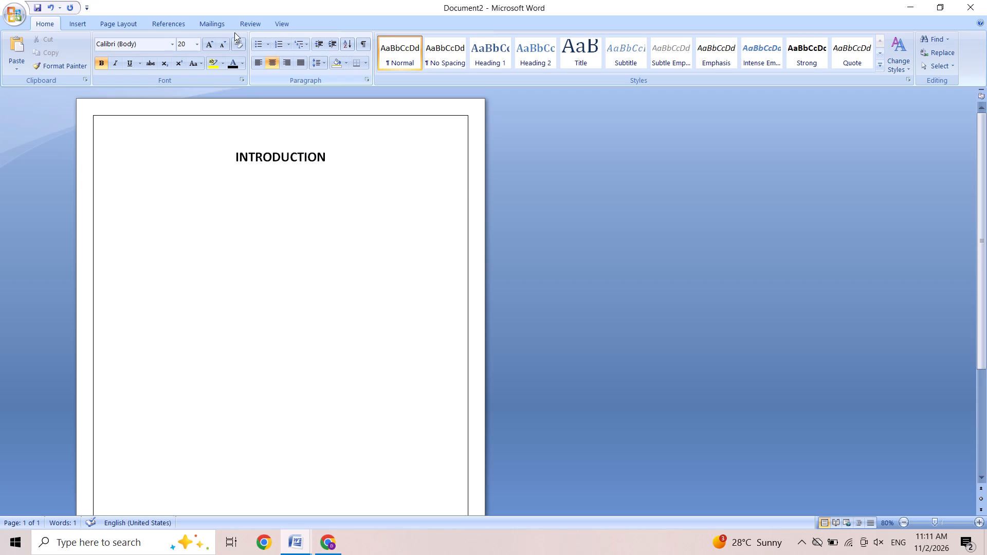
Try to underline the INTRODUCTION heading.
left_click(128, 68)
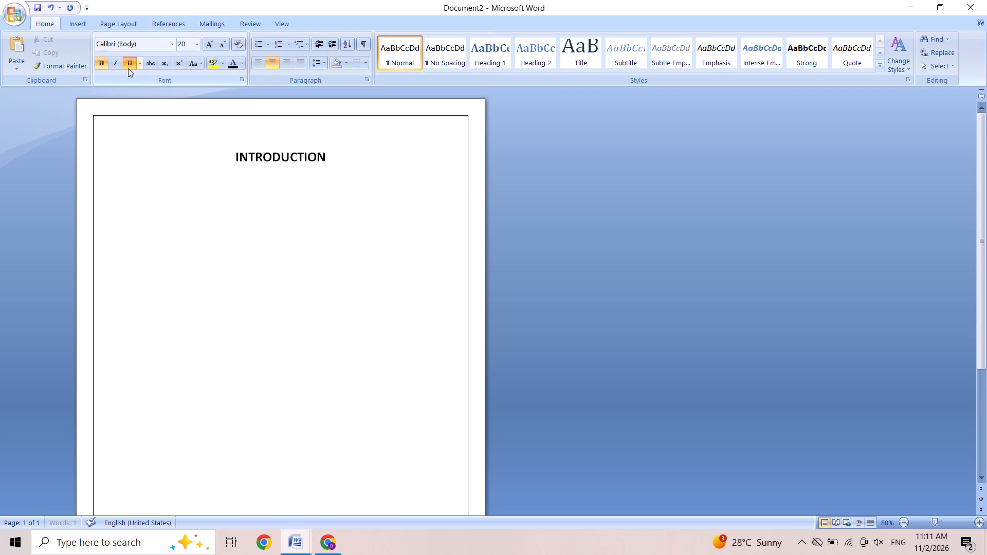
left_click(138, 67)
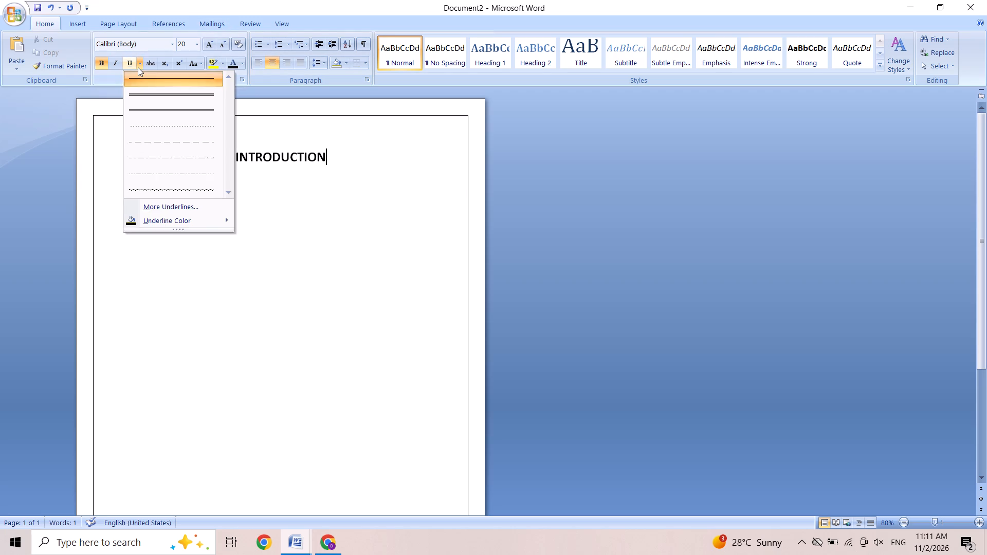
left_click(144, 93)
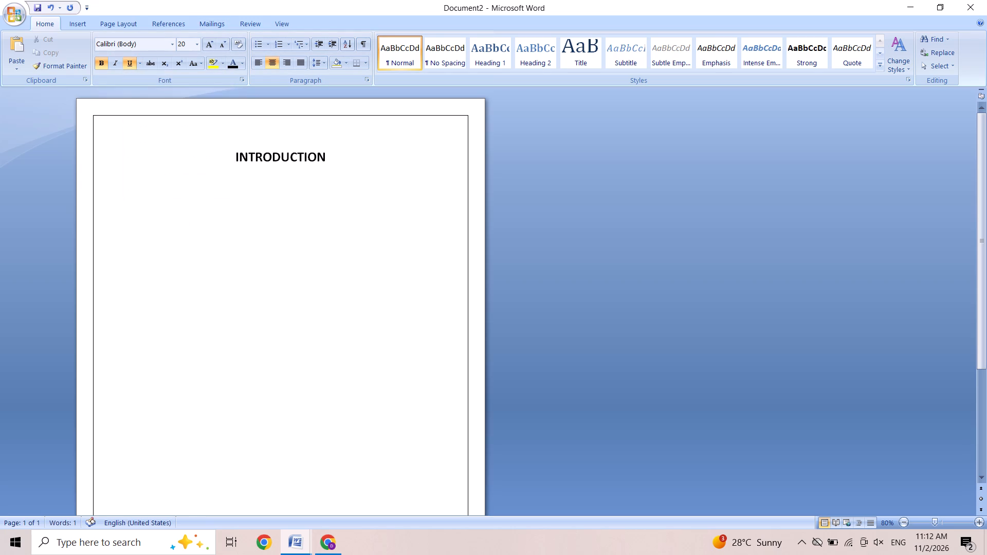
Delete the whole INTRODUCTION heading text.
key("BackSpace")
key("BackSpace")
key("BackSpace")
key("BackSpace")
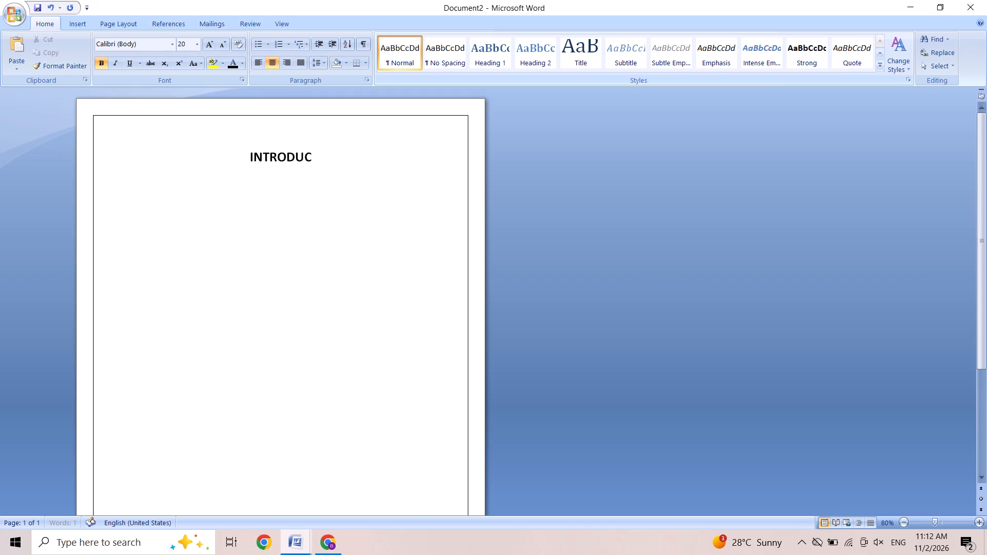
key("BackSpace")
key("BackSpace")
key("BackSpace")
key("BackSpace")
key("BackSpace")
key("BackSpace")
key("BackSpace")
key("BackSpace")
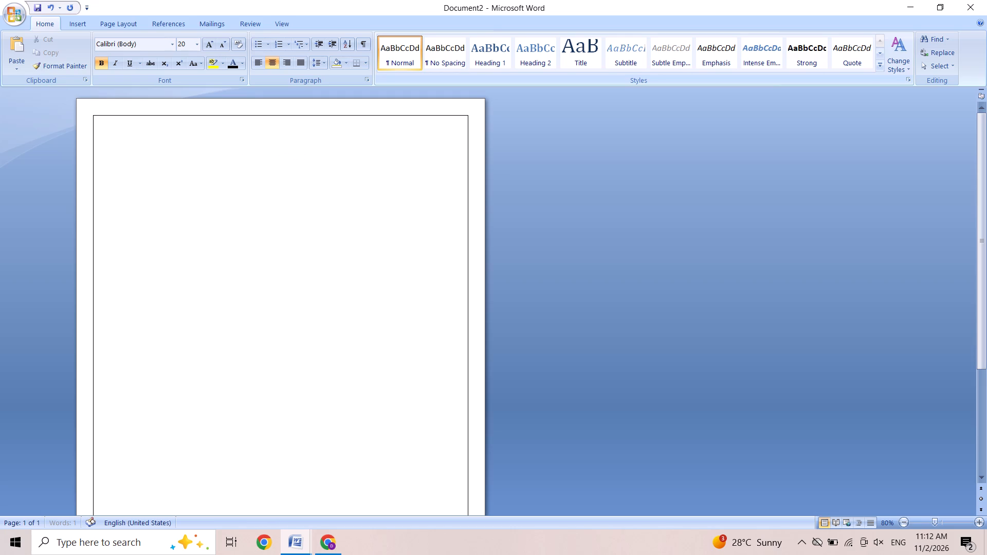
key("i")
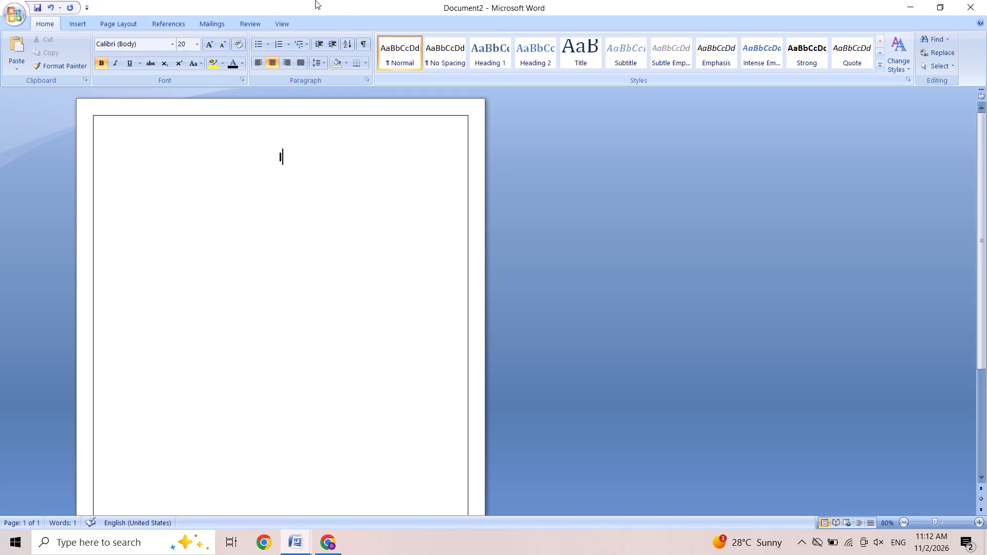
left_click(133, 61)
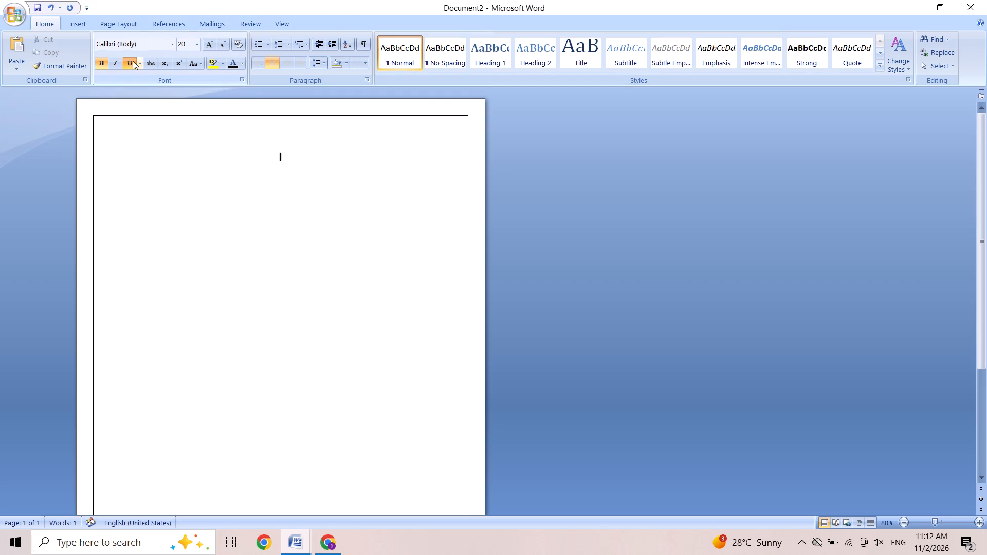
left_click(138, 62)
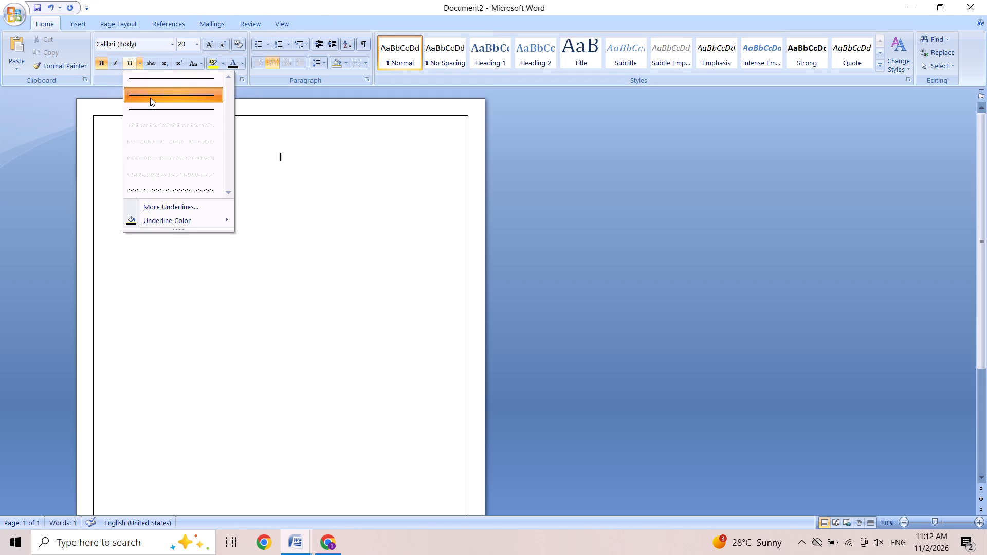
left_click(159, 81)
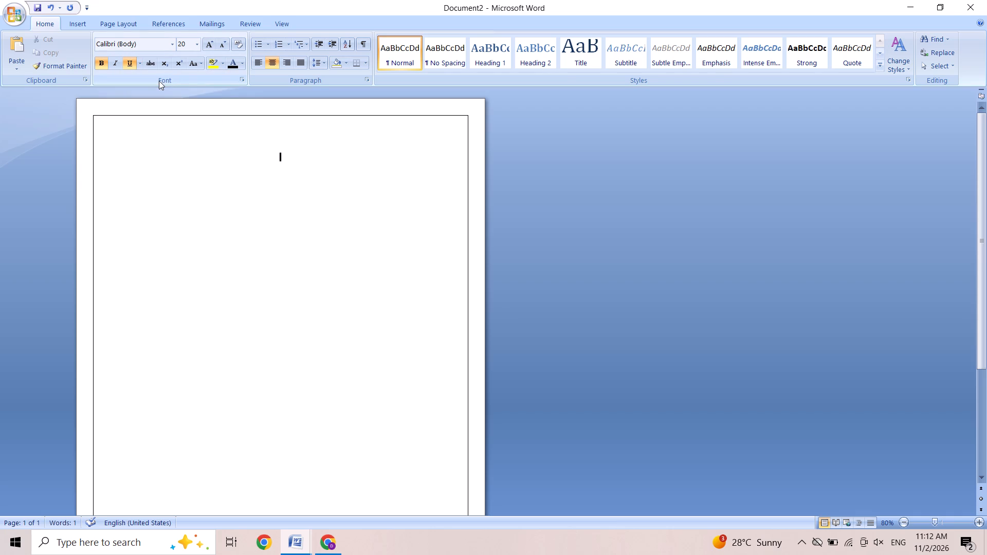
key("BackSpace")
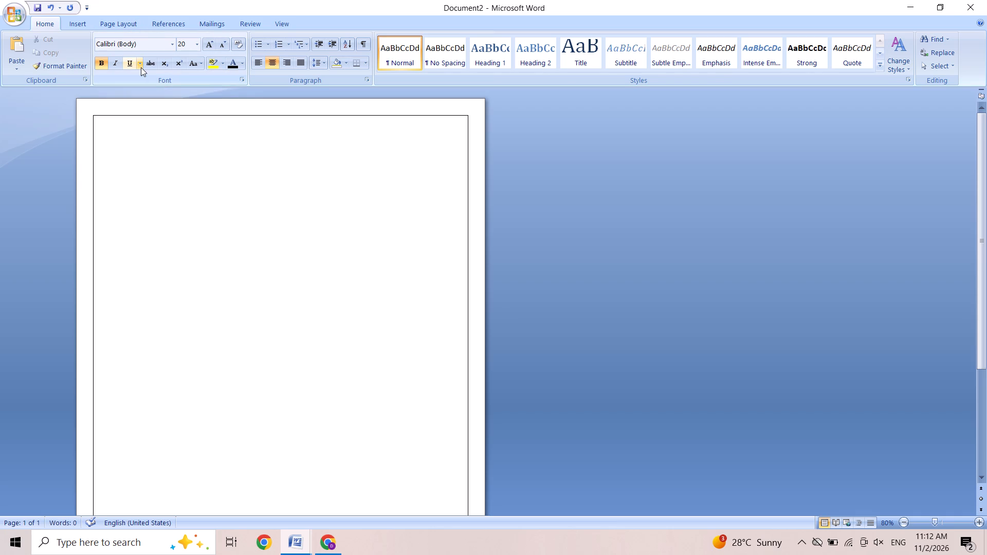
Re-enter the heading INTRODUCTION on the centred first line with a single underline.
left_click(141, 67)
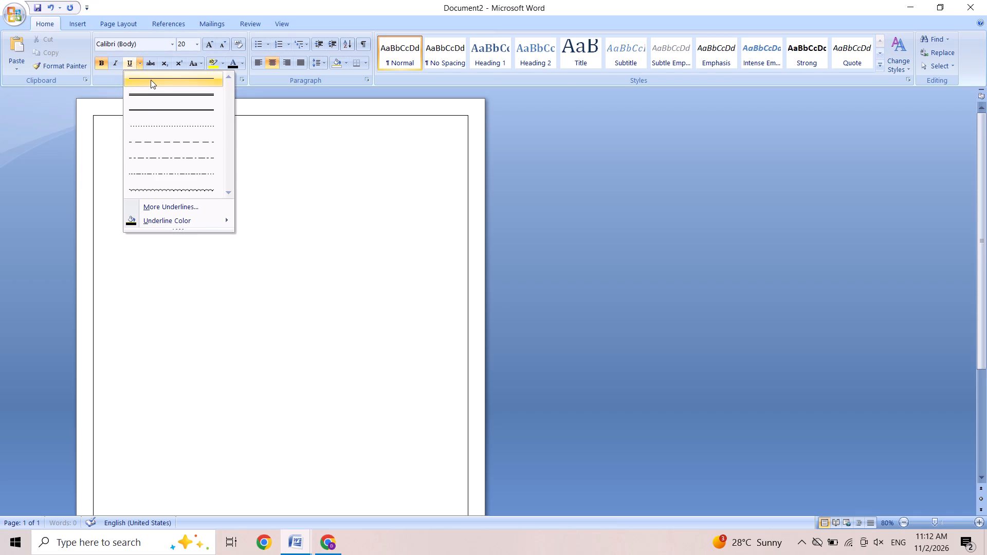
left_click(151, 80)
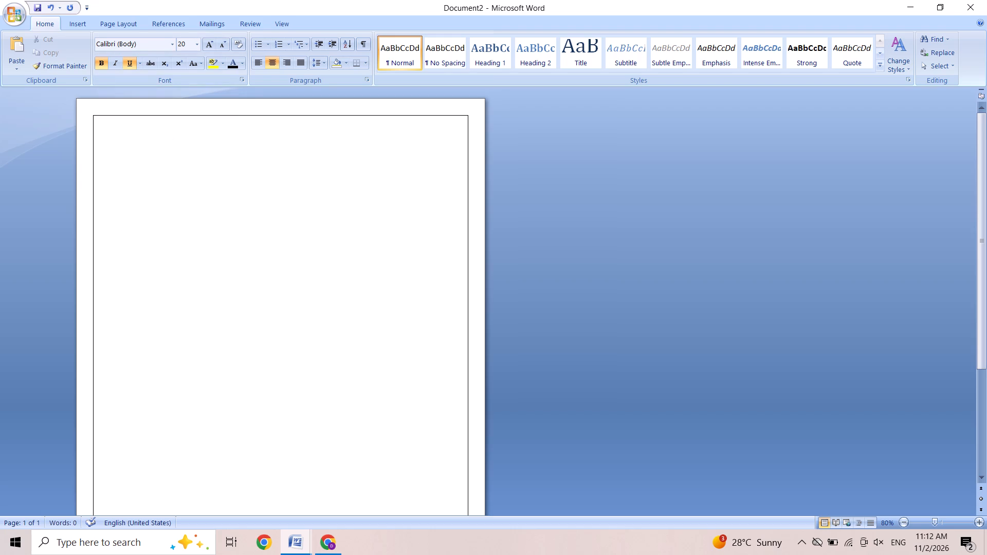
type("IN")
type("TR")
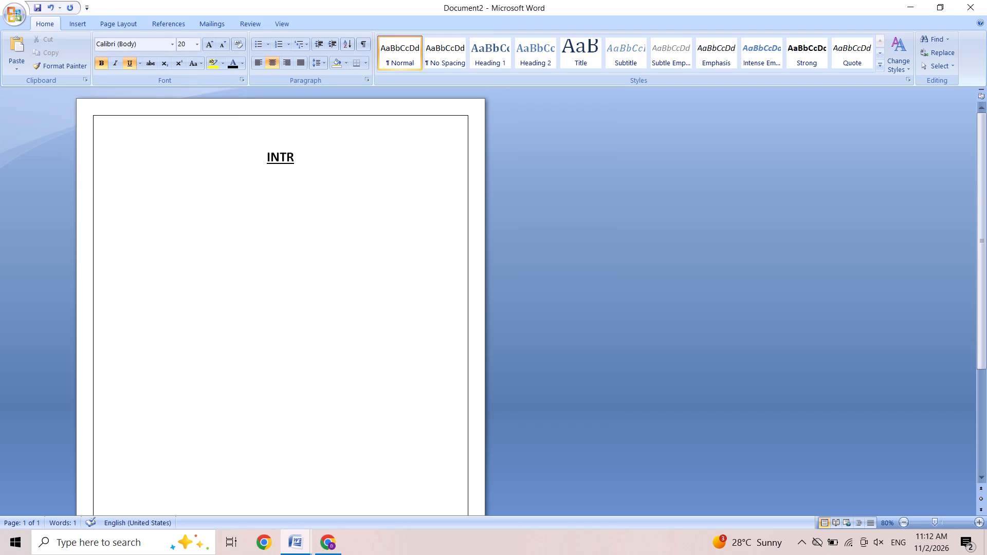
key("o")
type("DUCT")
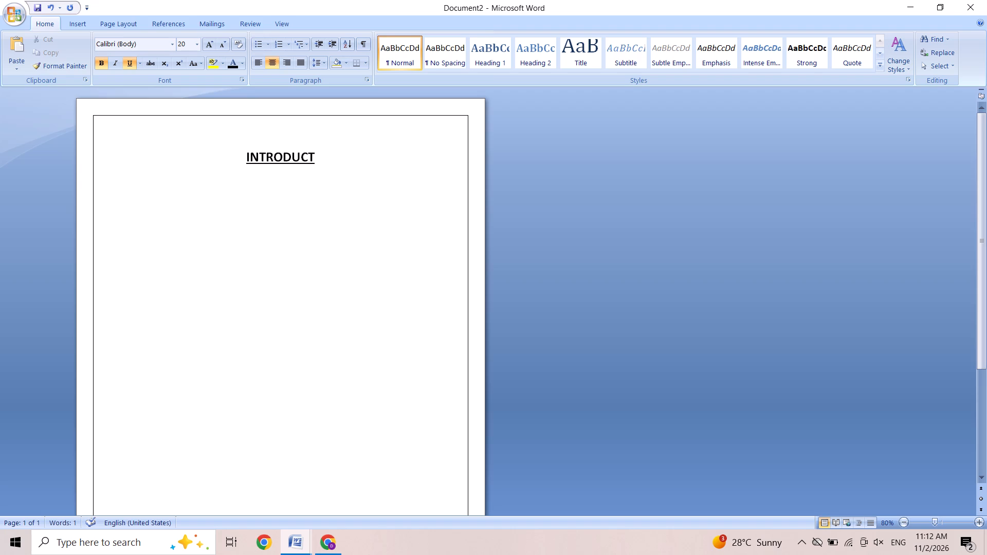
type("ION")
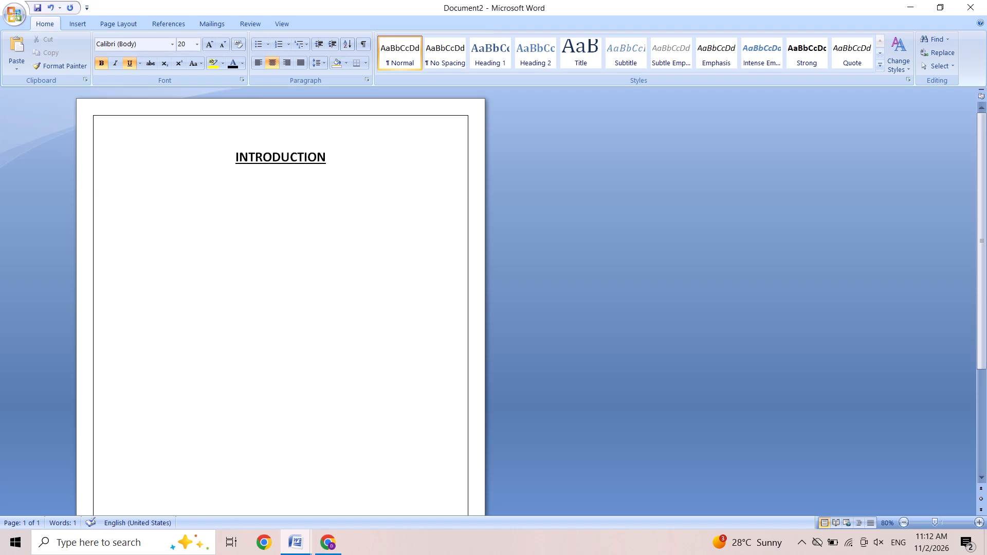
Set the text formatting at the insertion point to 12 pt with bold and underline turned off.
left_click(209, 176)
left_click(126, 67)
left_click(138, 66)
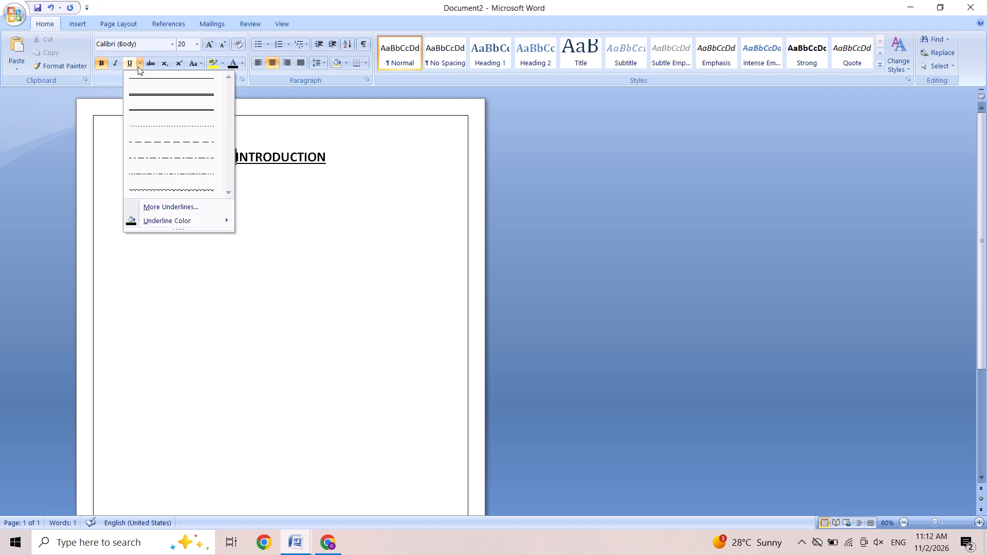
left_click(130, 61)
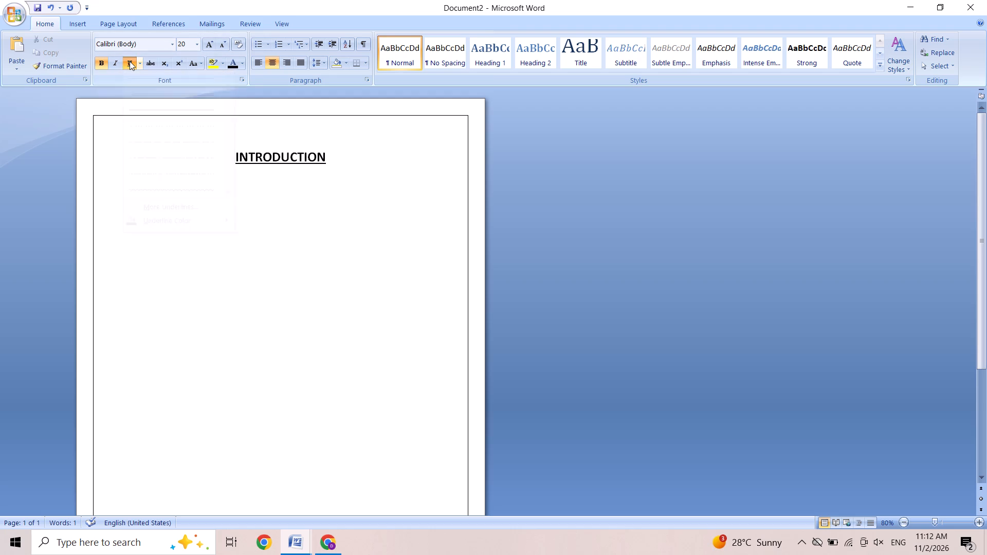
left_click(130, 61)
left_click(97, 66)
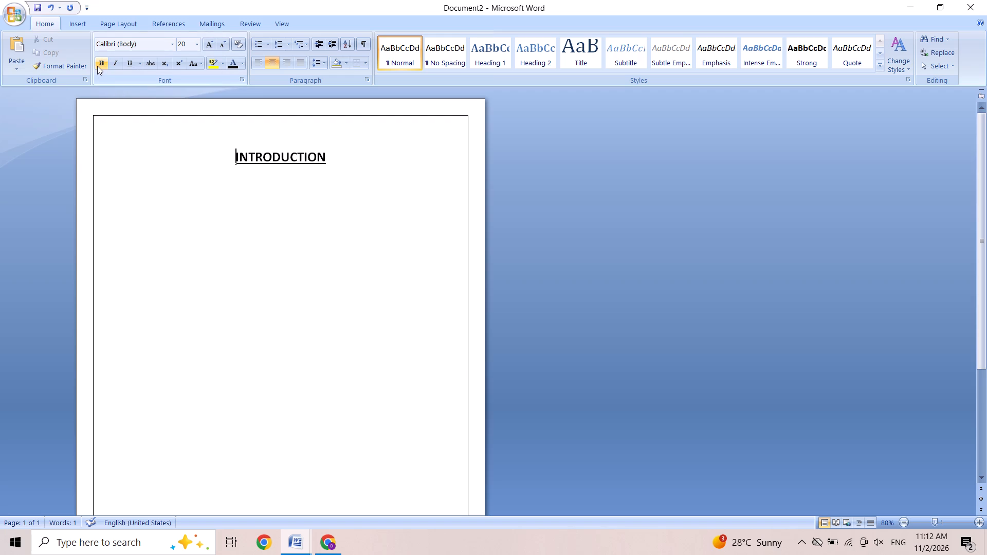
left_click(197, 43)
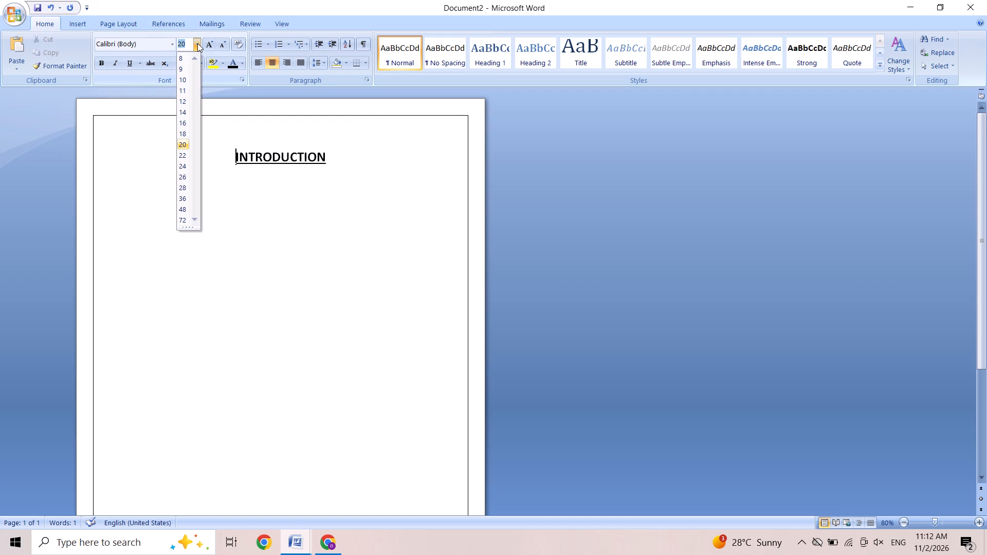
left_click(186, 104)
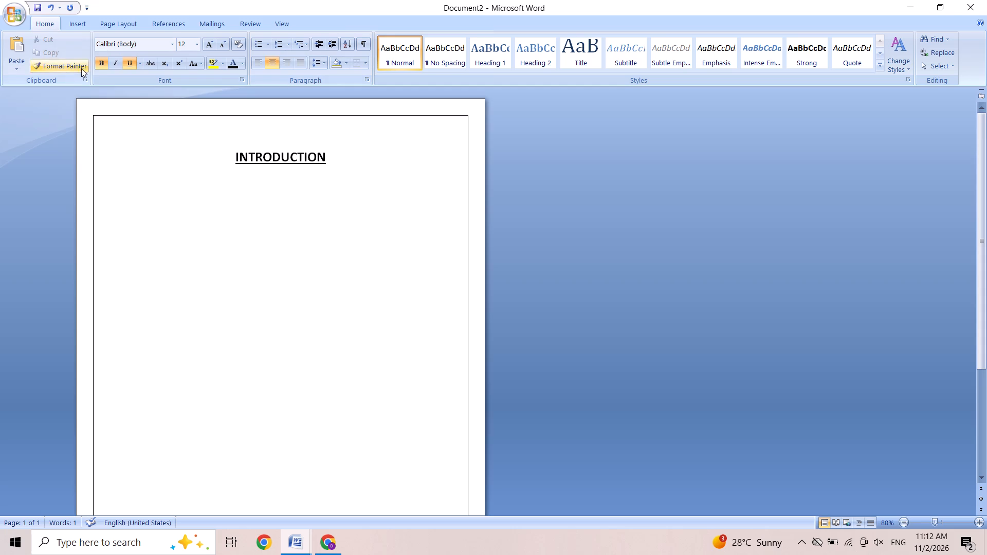
left_click(129, 61)
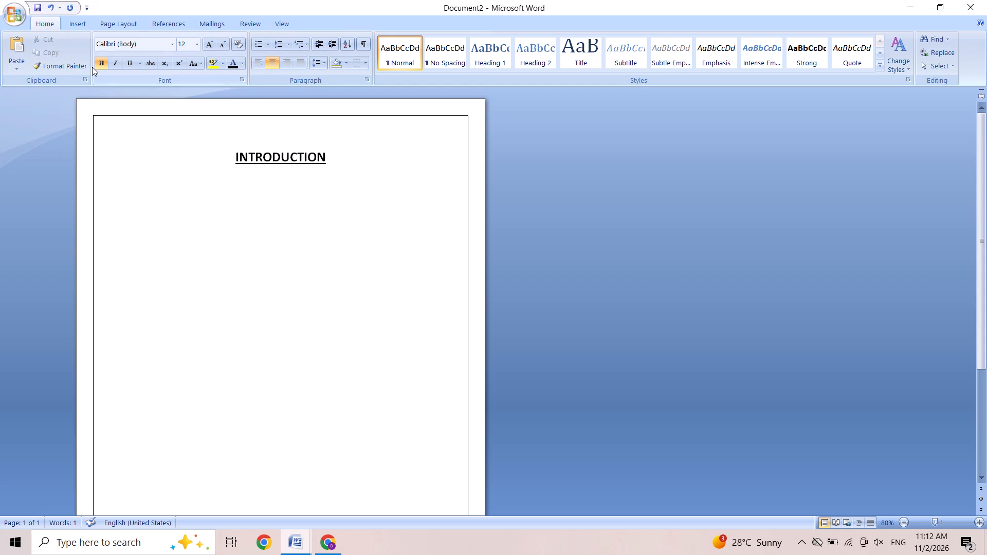
left_click(98, 65)
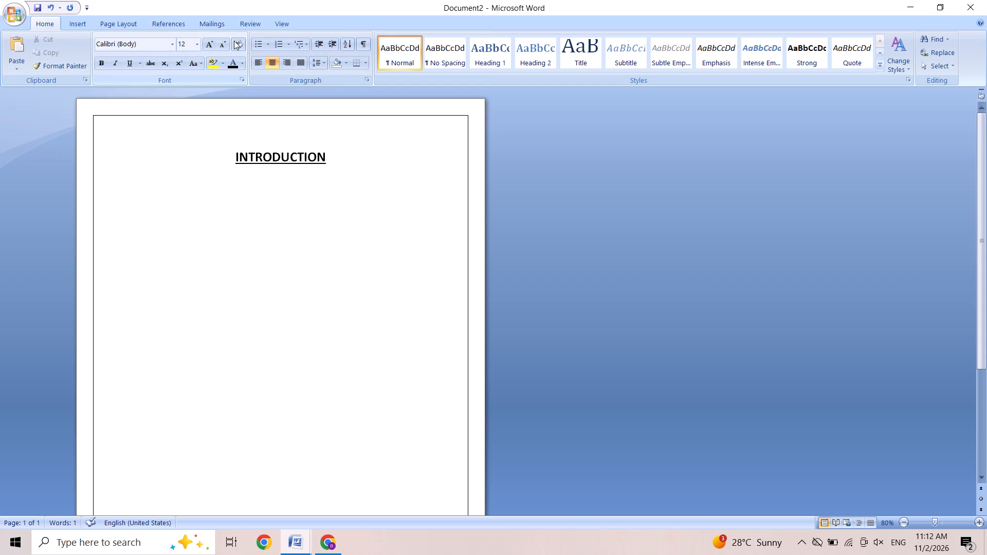
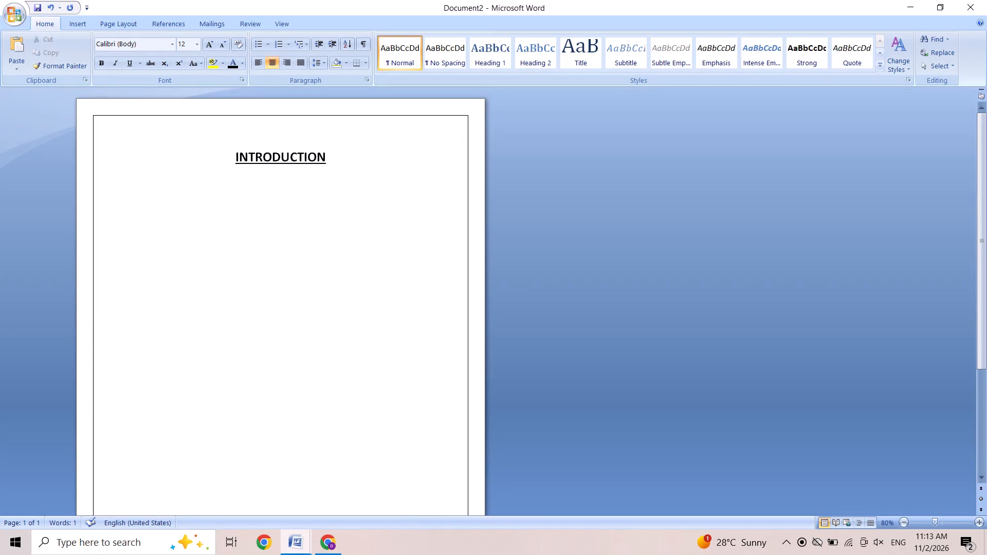
Left-align the paragraph containing the INTRODUCTION heading.
right_click(123, 169)
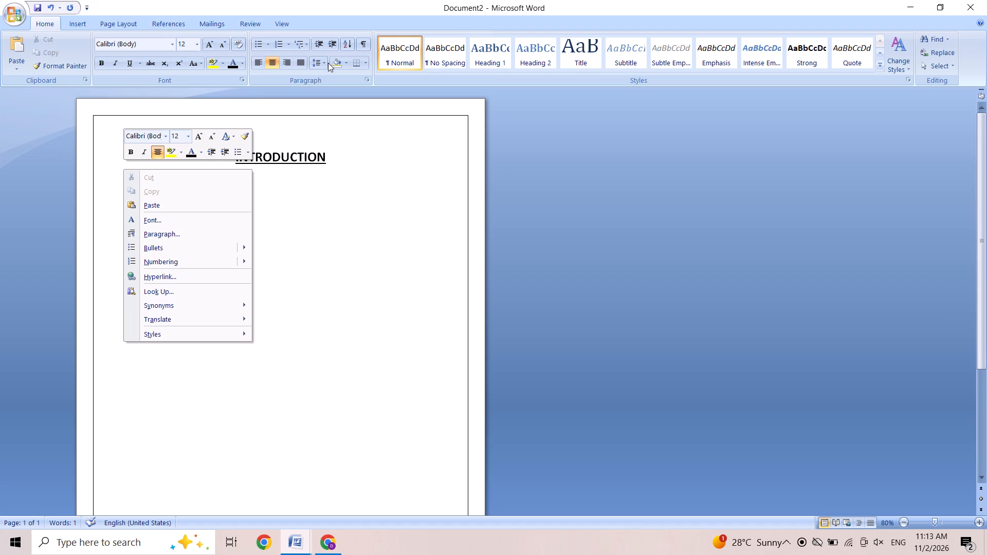
left_click(255, 61)
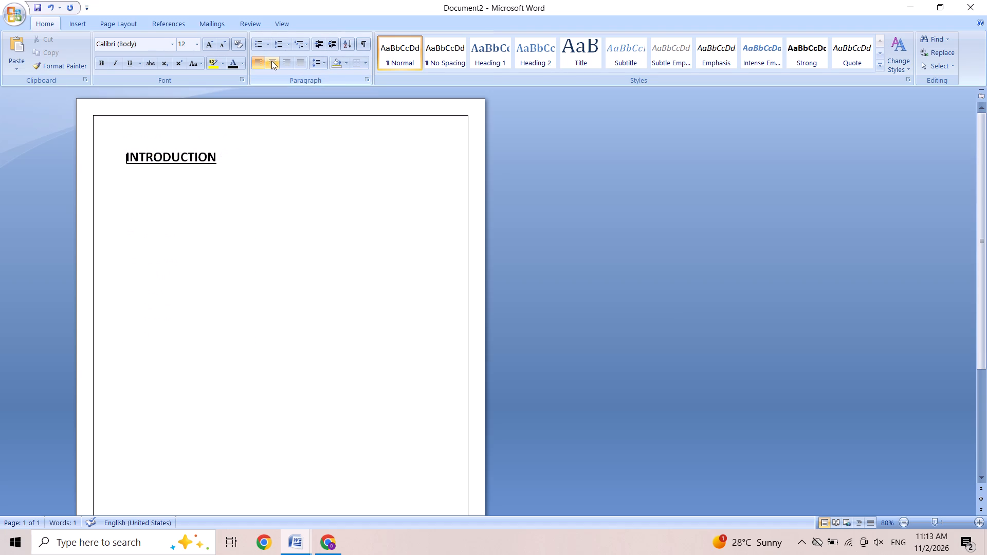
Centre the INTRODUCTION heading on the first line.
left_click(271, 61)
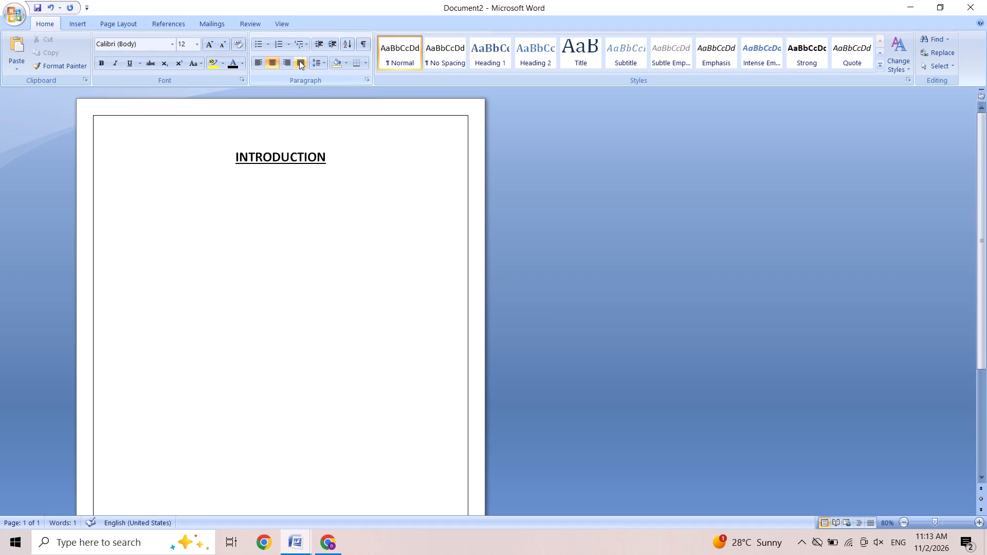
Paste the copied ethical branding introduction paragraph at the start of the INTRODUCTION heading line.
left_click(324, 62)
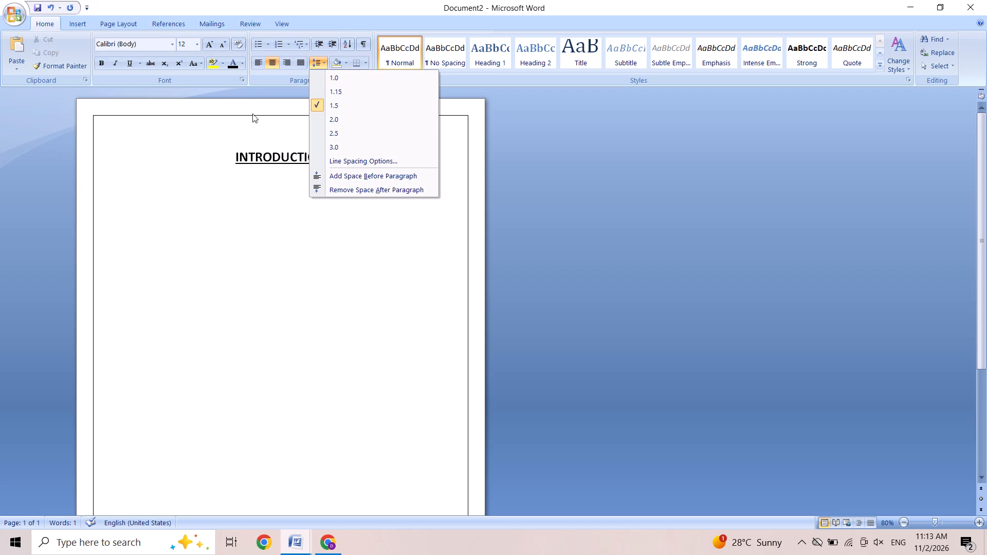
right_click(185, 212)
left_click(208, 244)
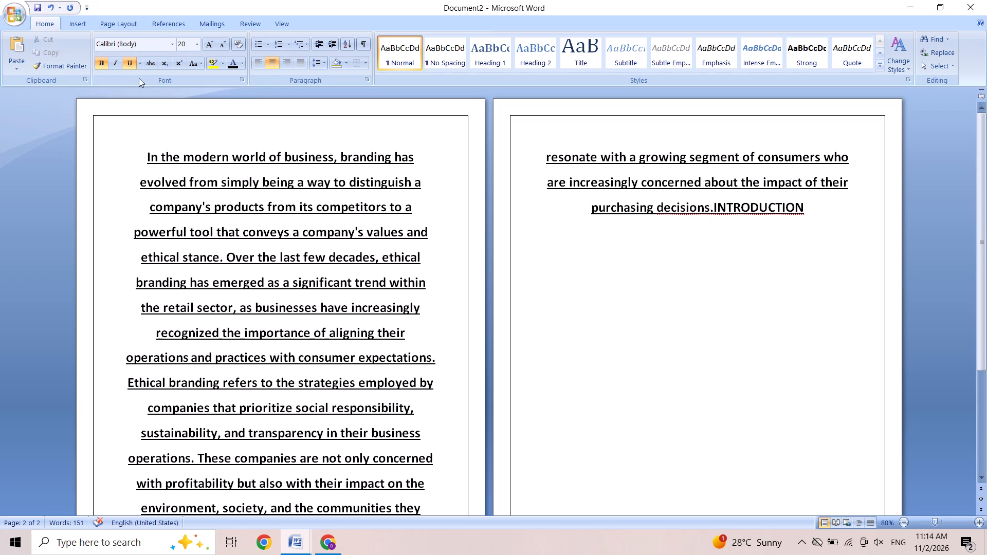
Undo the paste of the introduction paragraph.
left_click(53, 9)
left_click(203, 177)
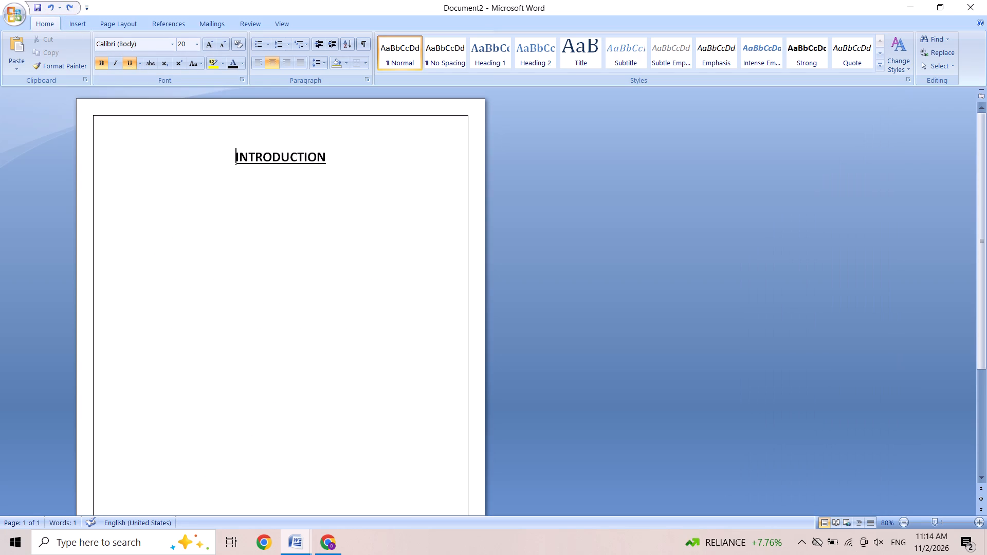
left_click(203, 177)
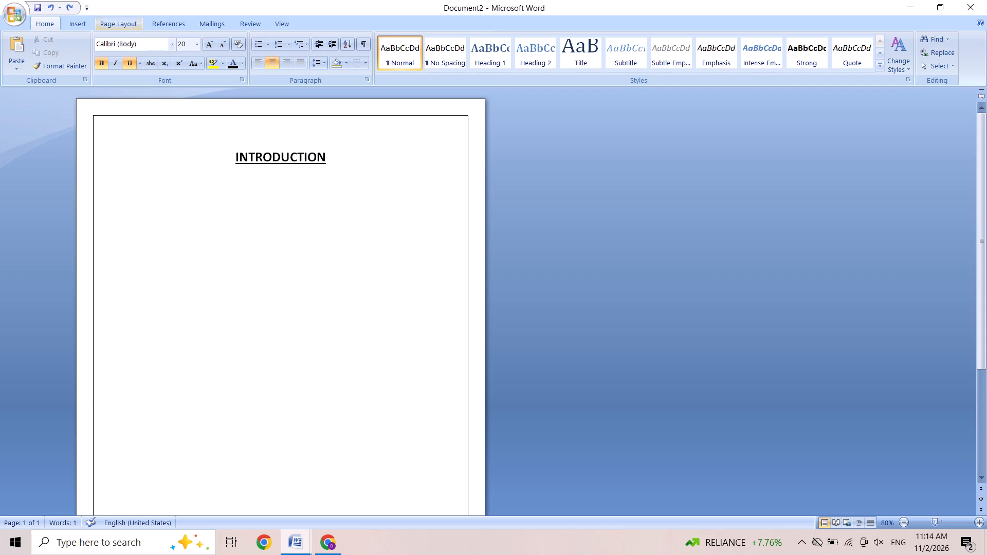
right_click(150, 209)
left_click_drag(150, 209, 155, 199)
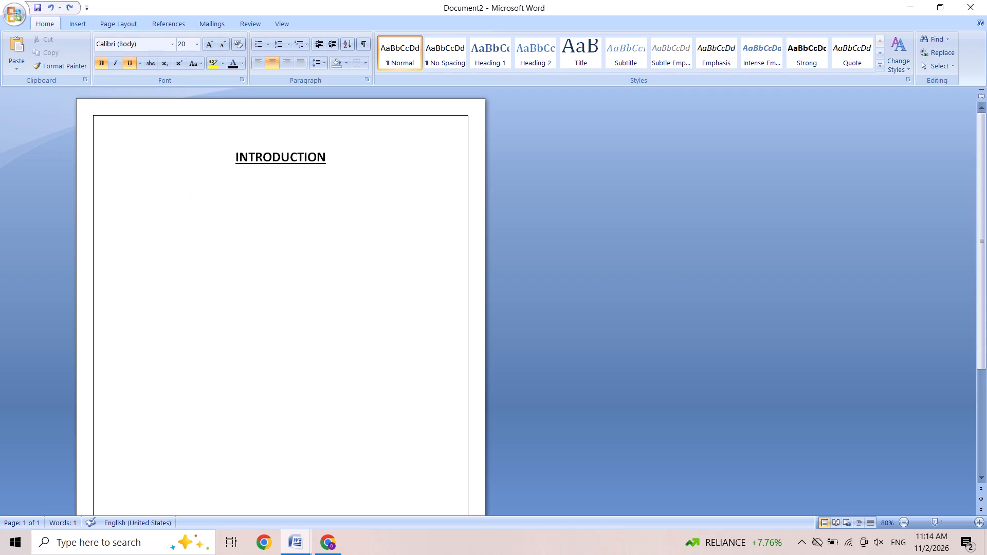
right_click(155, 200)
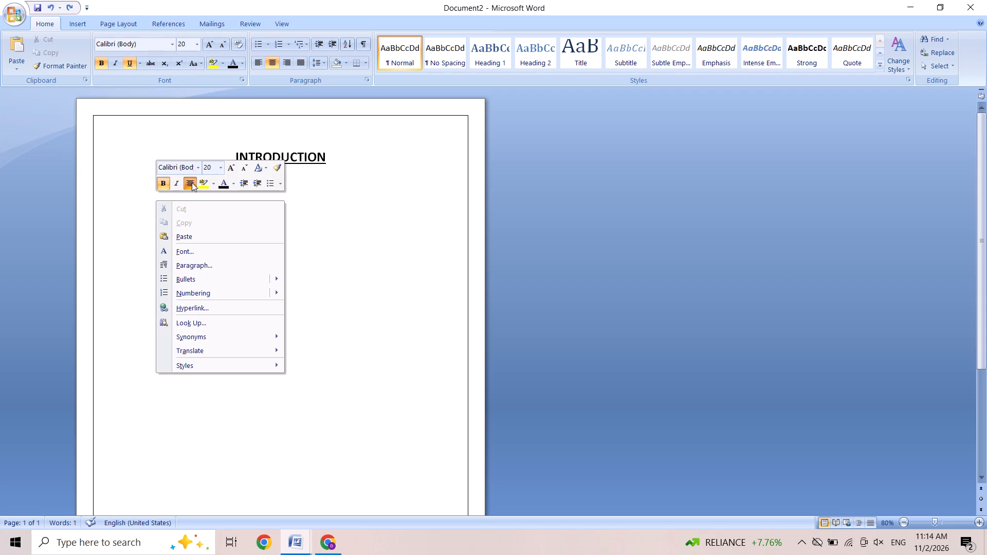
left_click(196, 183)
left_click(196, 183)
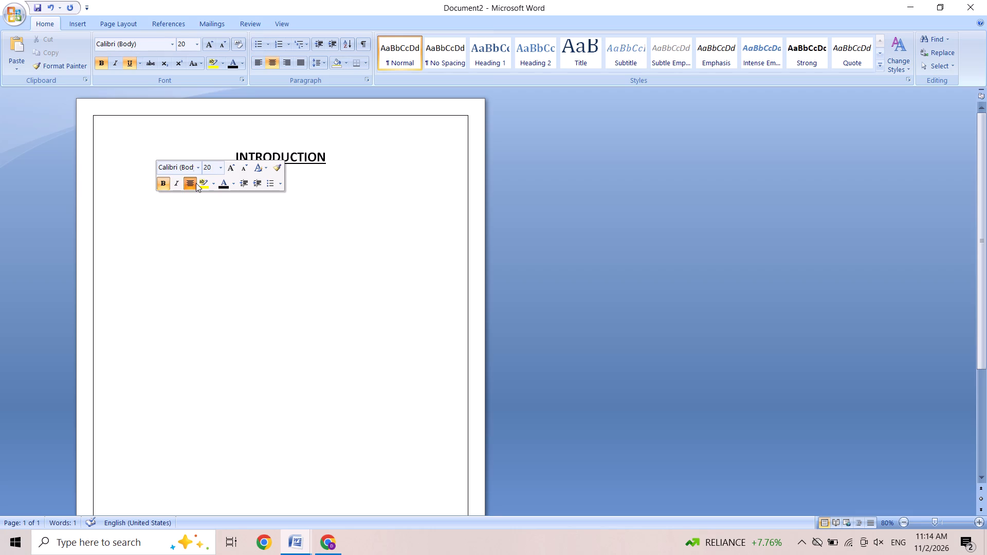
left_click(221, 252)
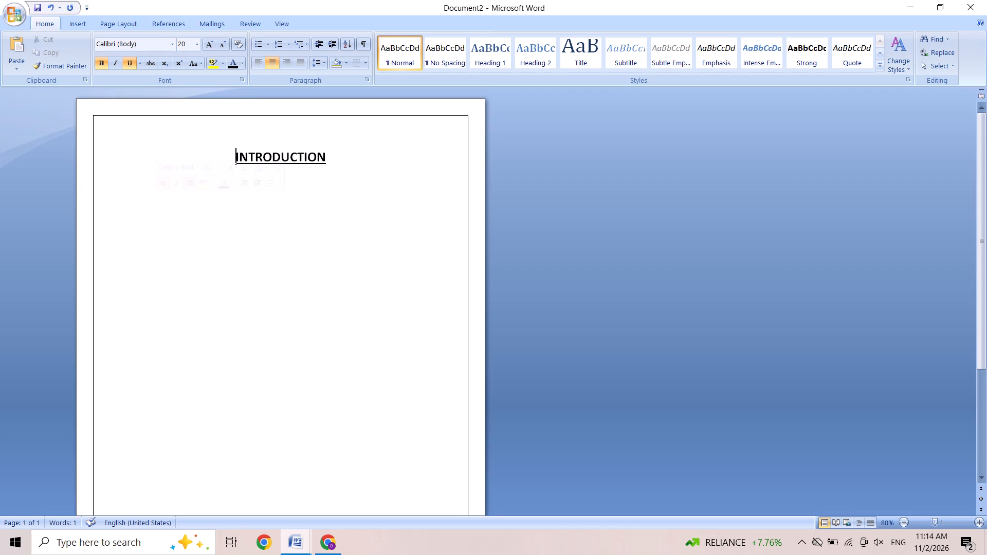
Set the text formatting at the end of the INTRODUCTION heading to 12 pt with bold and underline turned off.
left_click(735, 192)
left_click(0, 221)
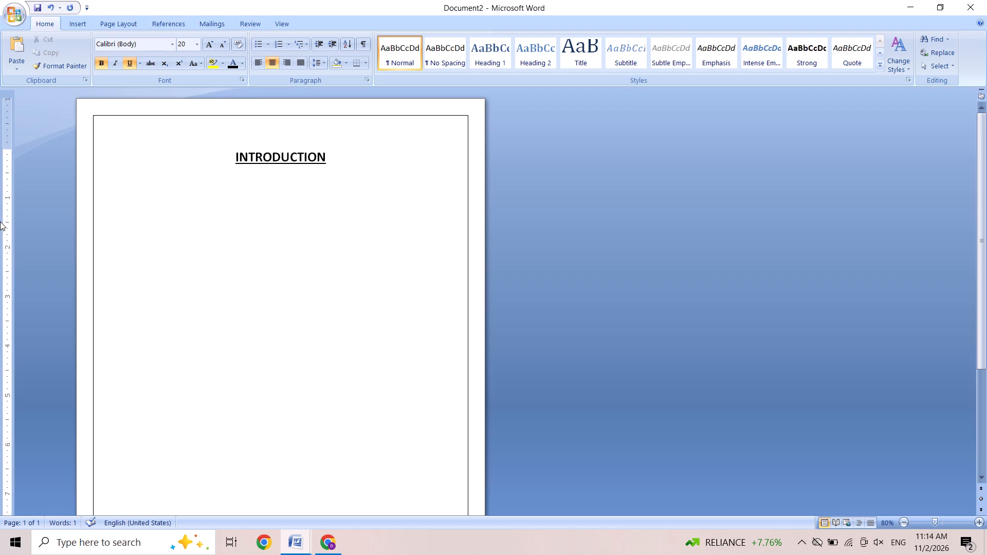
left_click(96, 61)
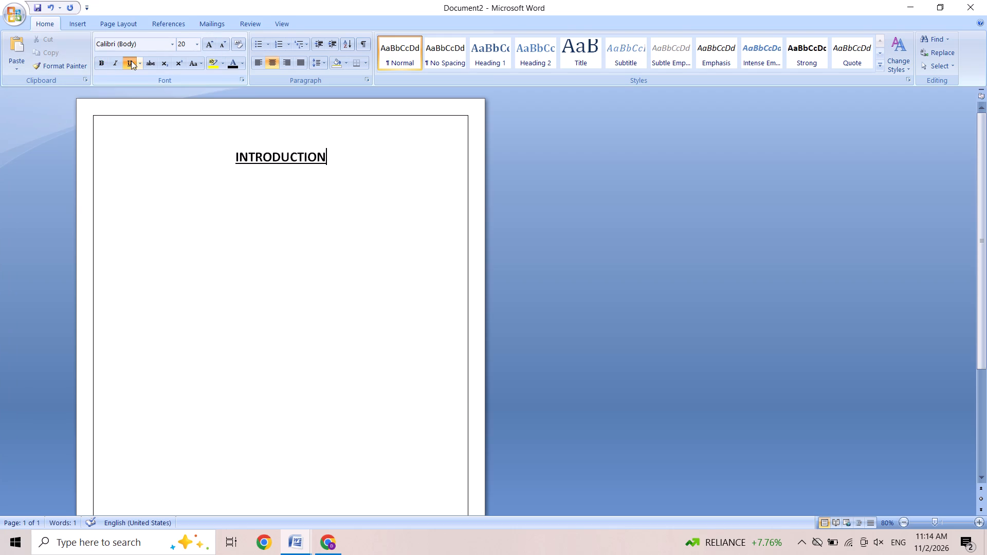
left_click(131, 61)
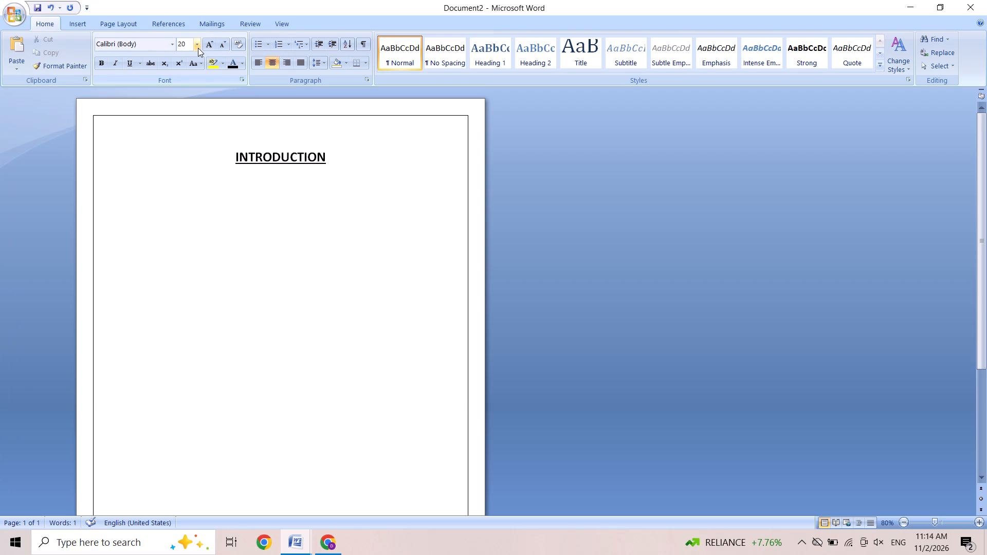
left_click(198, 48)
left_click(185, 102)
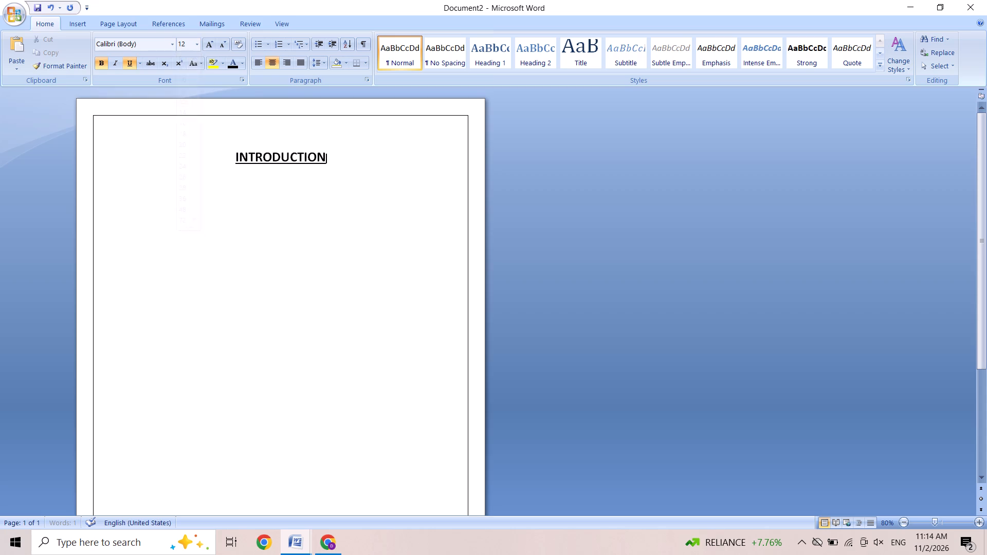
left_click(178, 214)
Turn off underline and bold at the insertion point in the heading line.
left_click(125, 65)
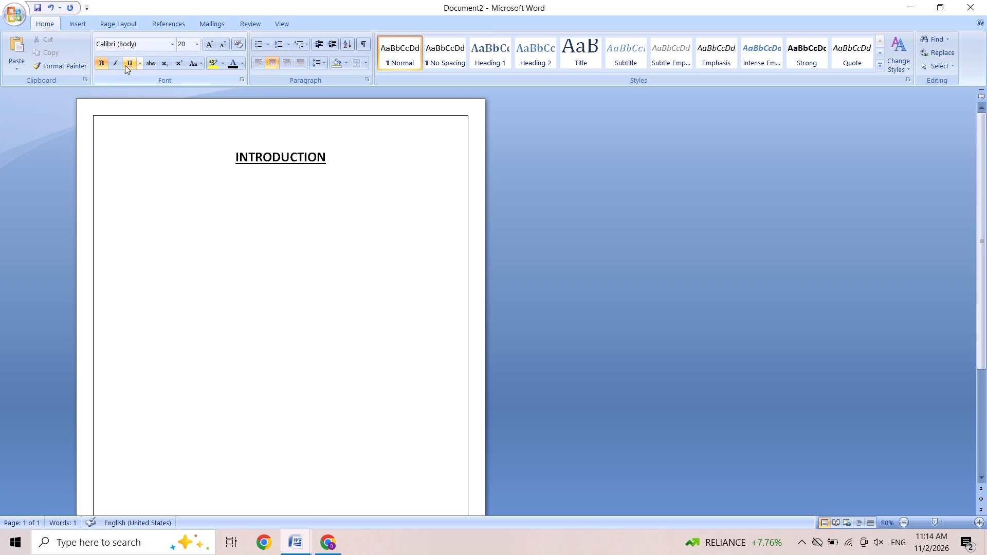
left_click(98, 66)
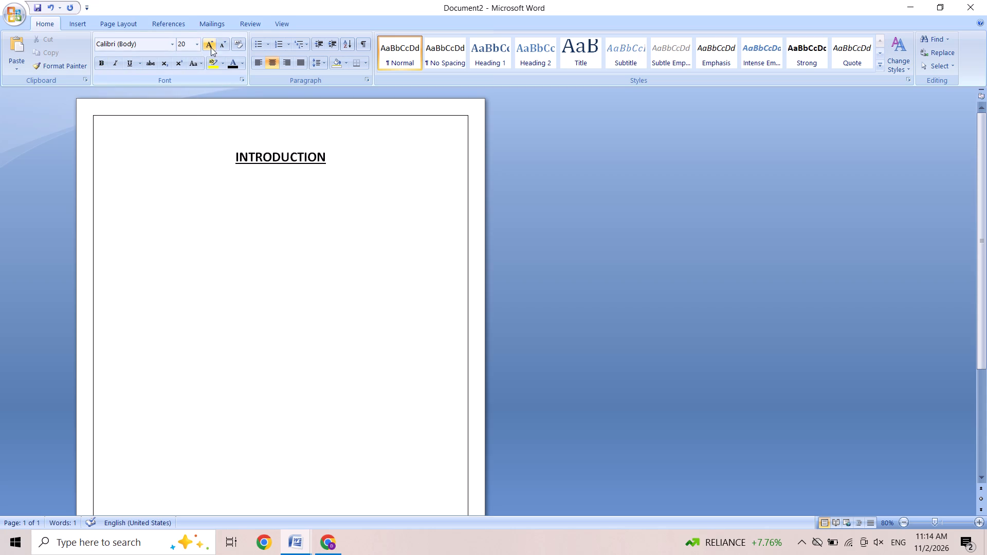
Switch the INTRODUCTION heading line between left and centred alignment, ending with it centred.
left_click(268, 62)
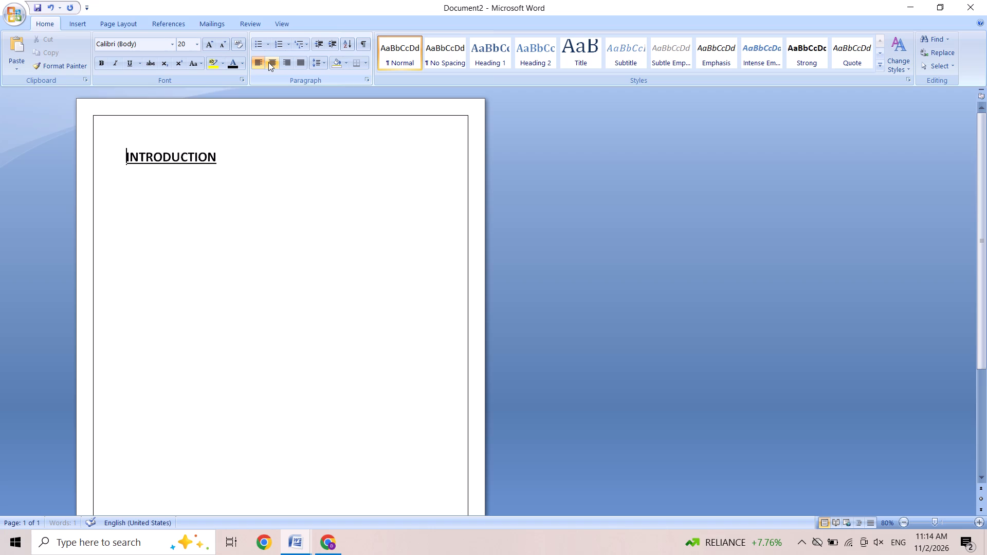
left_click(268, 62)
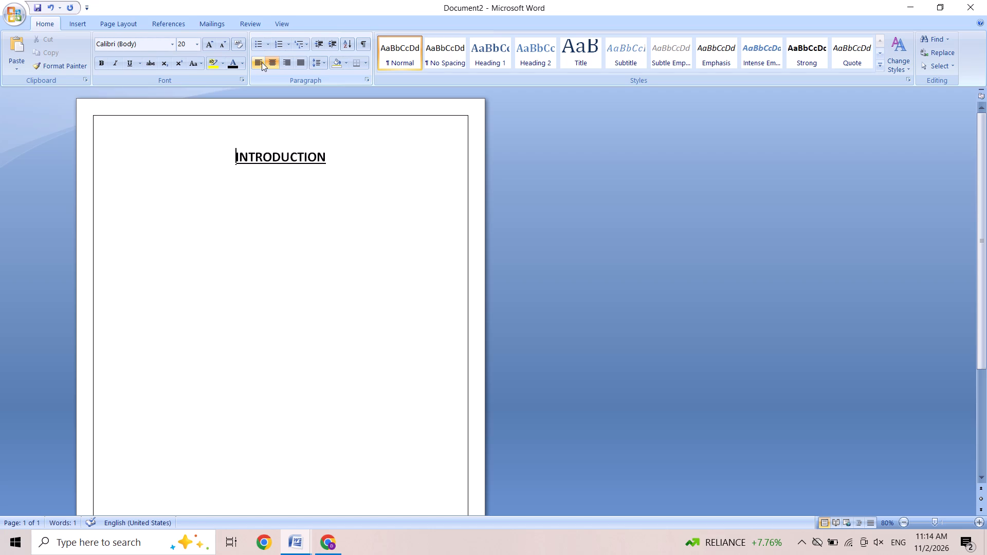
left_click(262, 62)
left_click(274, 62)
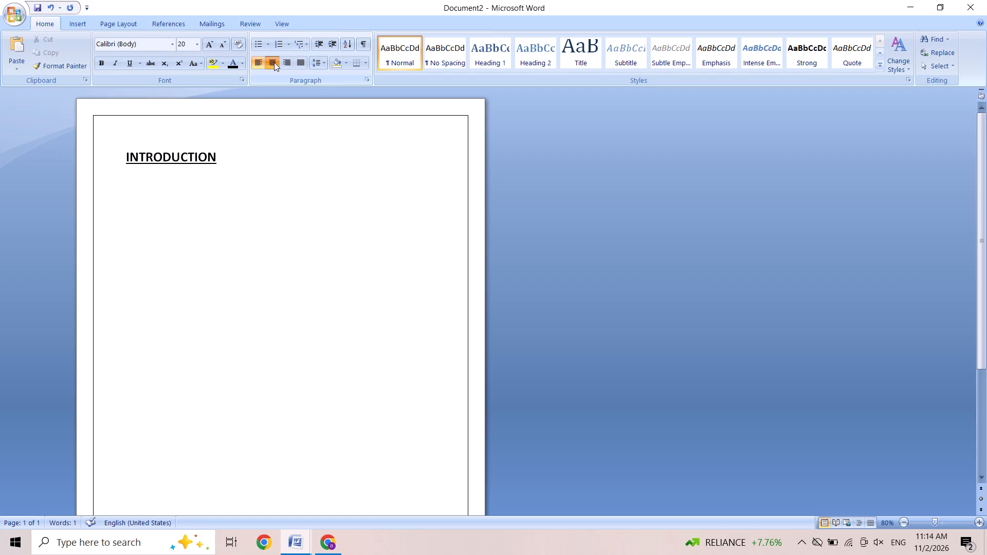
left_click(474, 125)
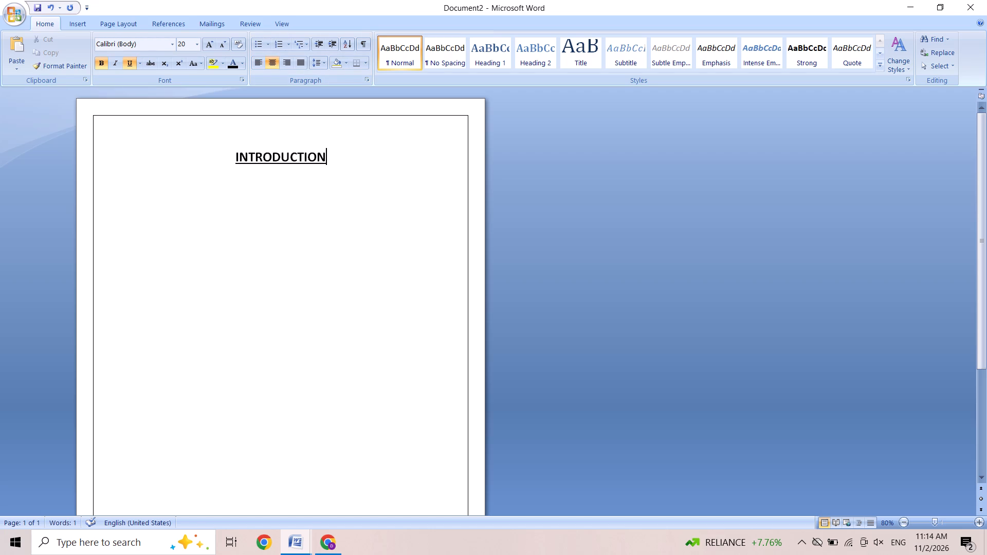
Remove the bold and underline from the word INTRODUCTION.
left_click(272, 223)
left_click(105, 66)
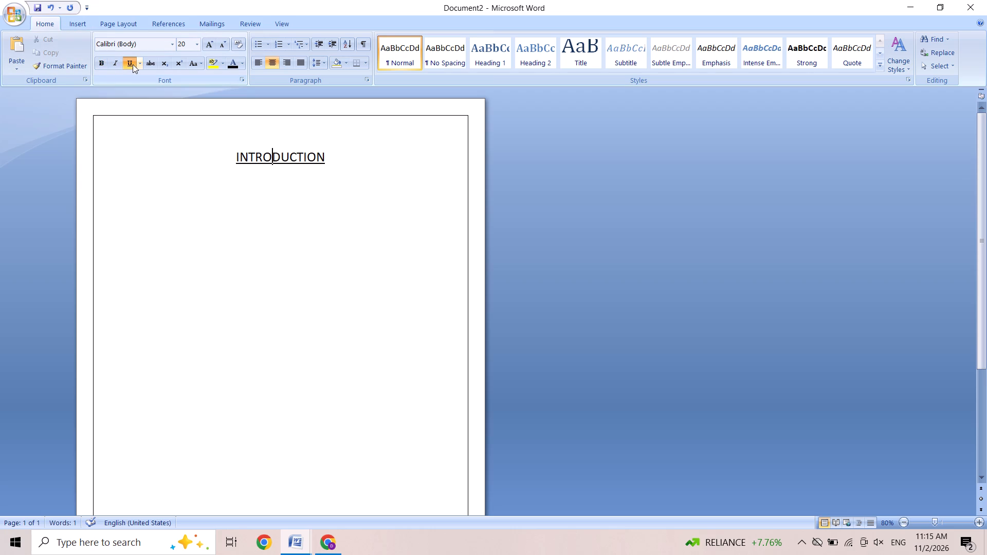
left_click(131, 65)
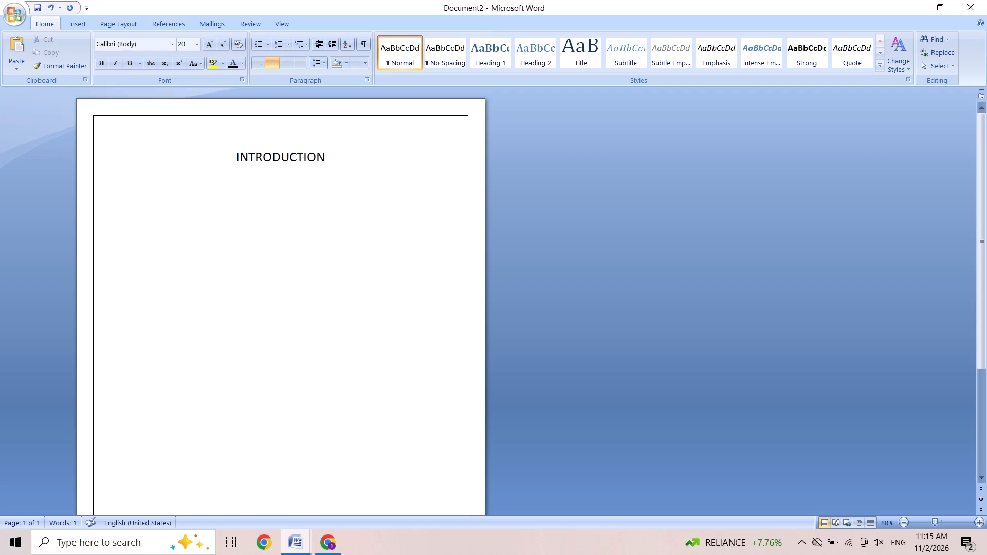
Delete the whole INTRODUCTION heading text, leaving the first line empty.
left_click_drag(294, 158, 337, 153)
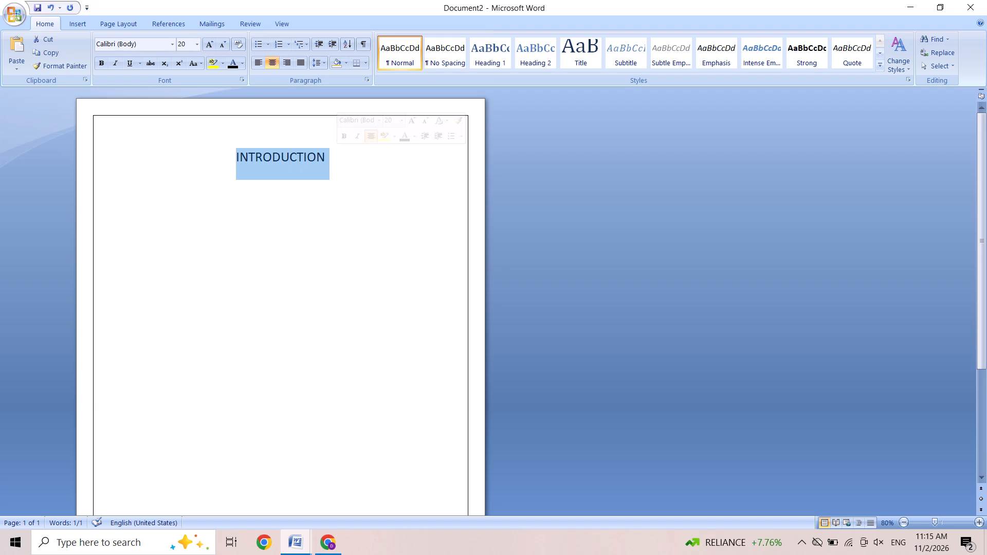
key("backslash")
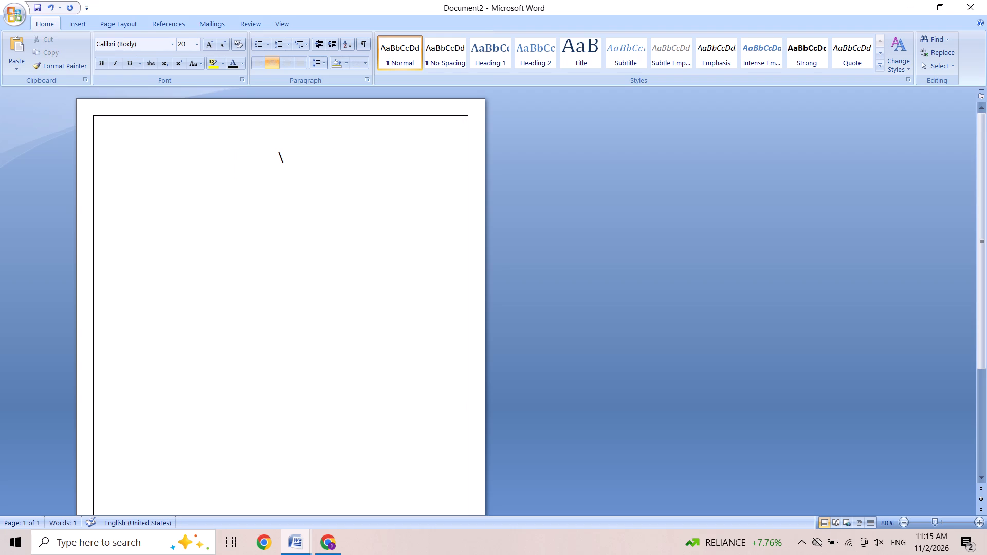
key("BackSpace")
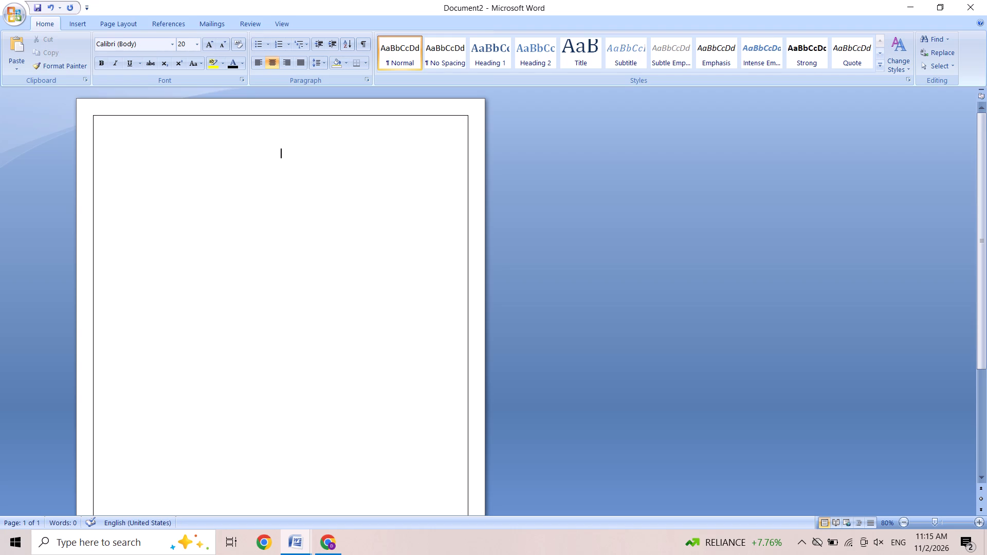
Set the empty first line to left alignment.
left_click(339, 153)
right_click(343, 156)
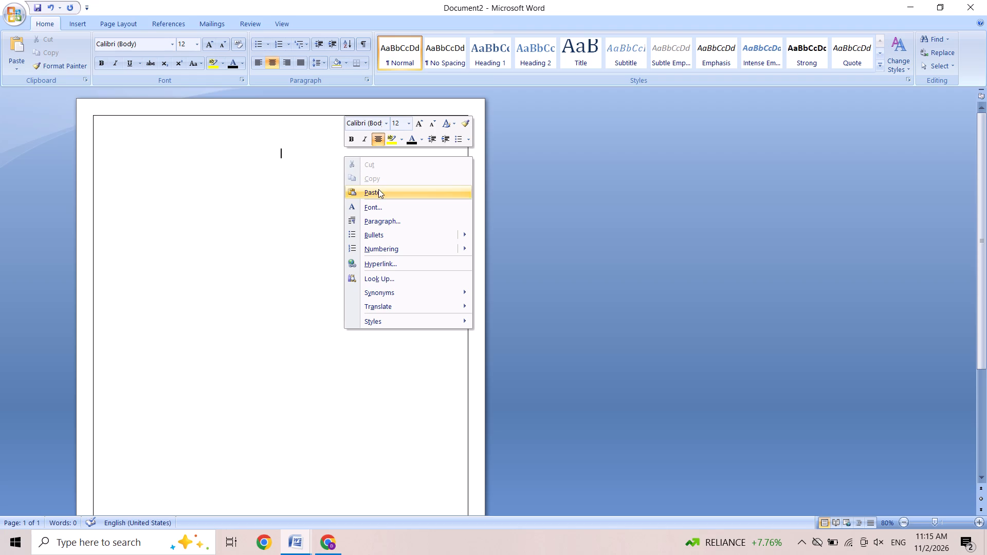
left_click(374, 137)
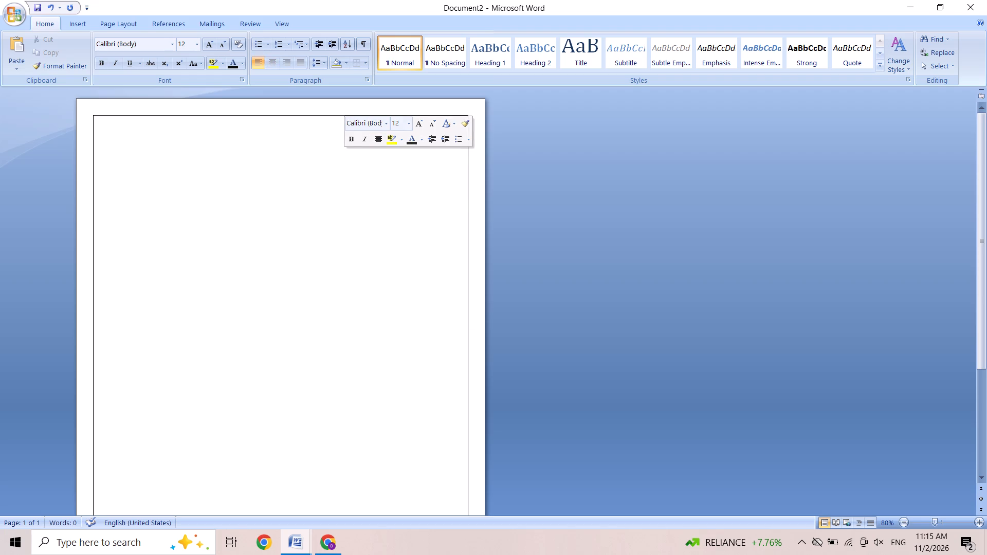
Paste the copied ethical branding introduction paragraph into the empty first line.
right_click(333, 169)
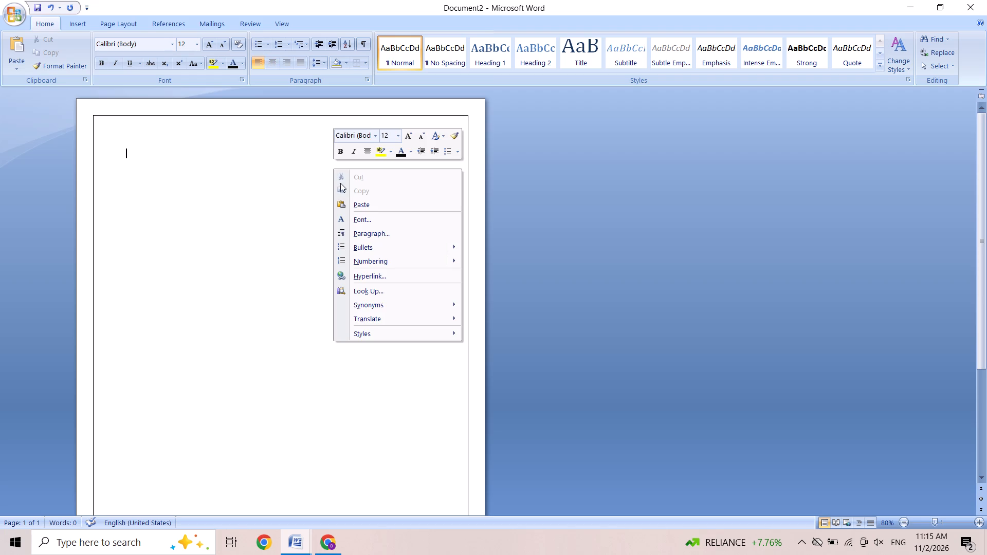
left_click(361, 201)
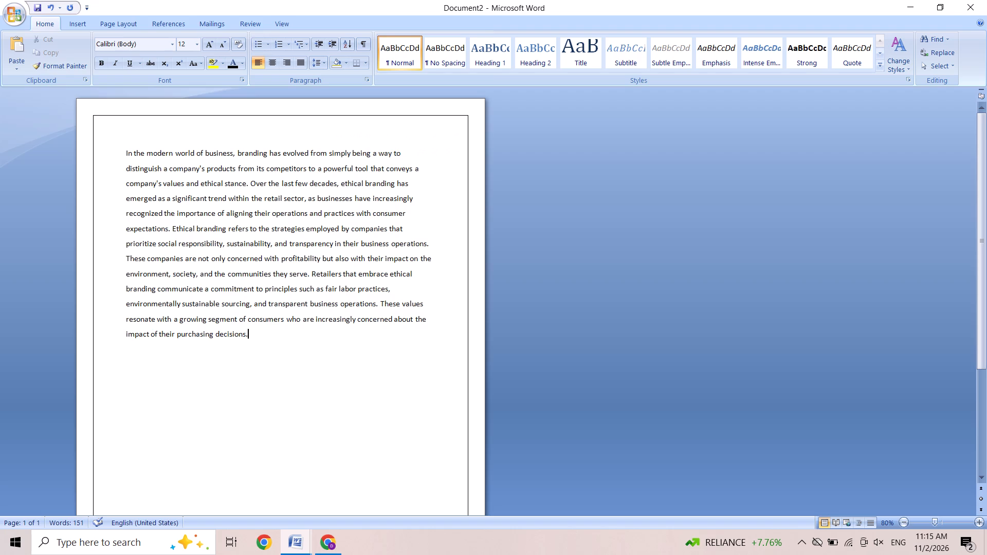
Open the line spacing choices for the pasted ethical branding introduction paragraph.
left_click(325, 63)
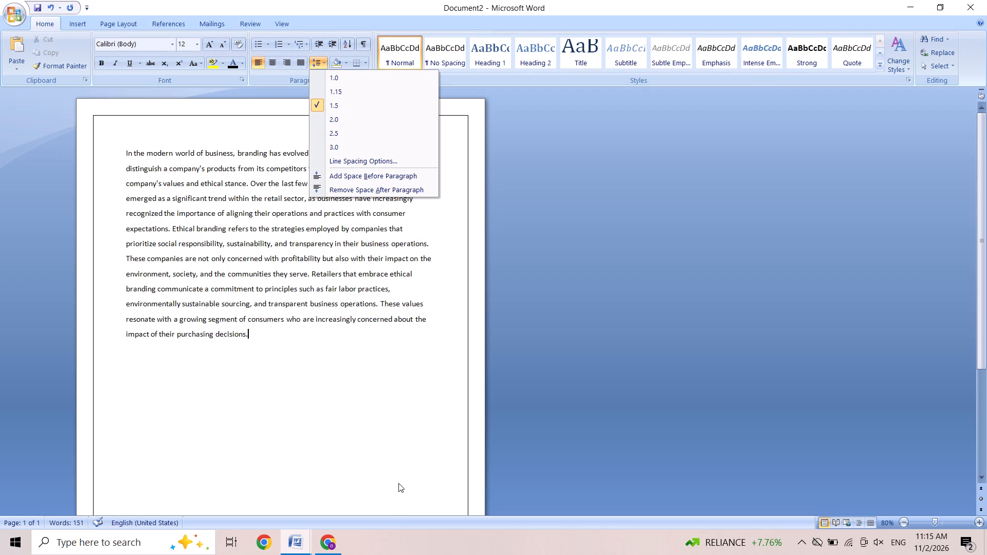
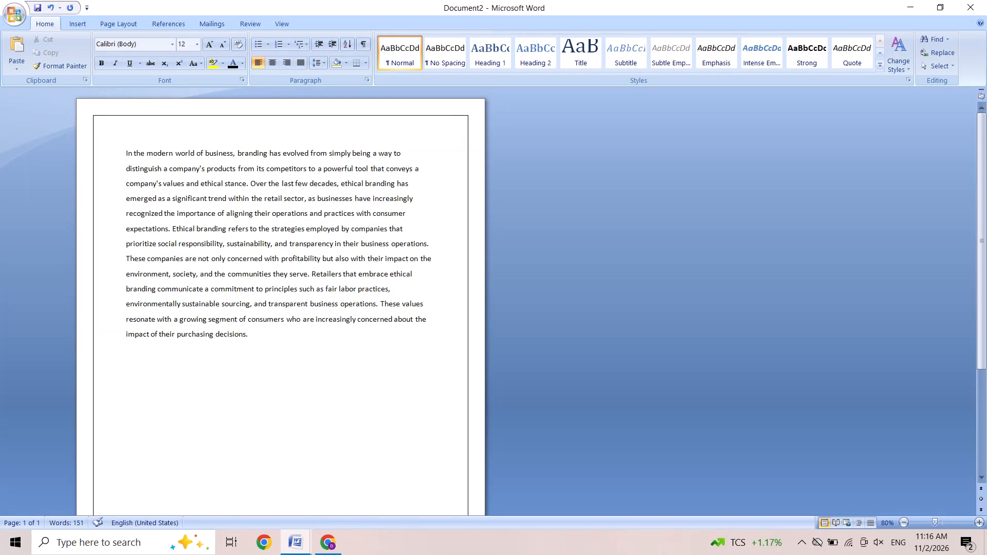
Start a new line after the last sentence of the pasted introduction paragraph.
key("Return")
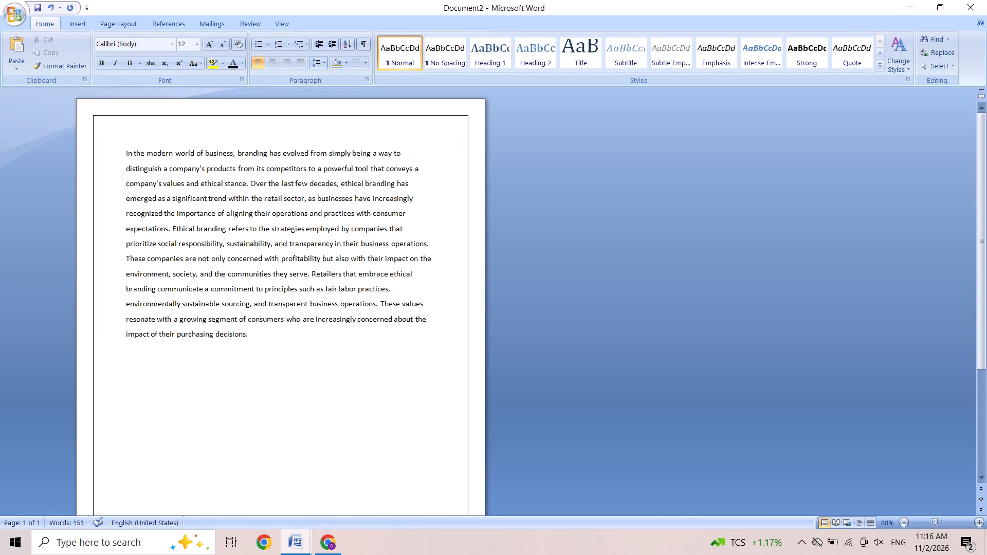
Open the editing and formatting options at the end of the introduction paragraph, after "purchasing decisions.".
right_click(259, 341)
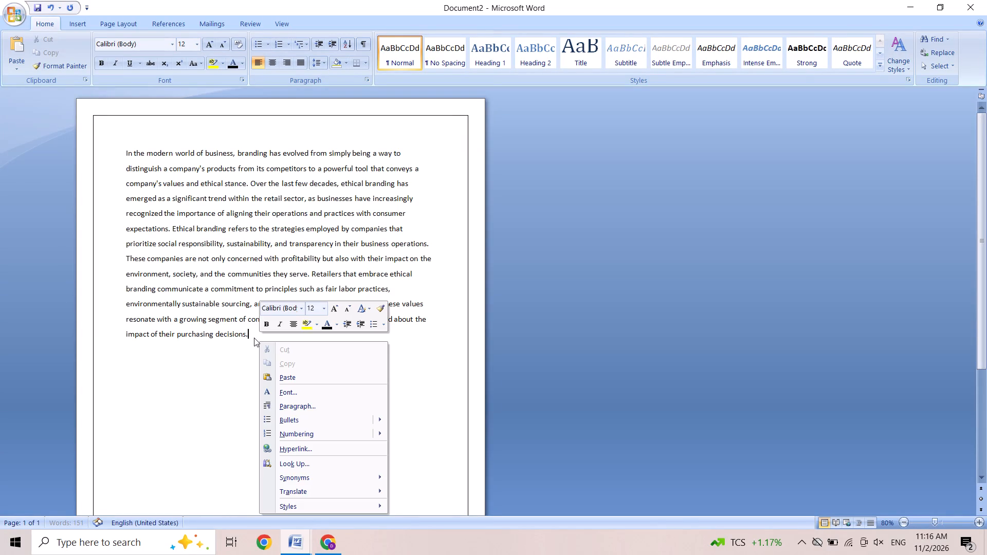
Paste the copied paragraph beginning "Today's consumers are more informed" on a new line below the first introduction paragraph.
left_click(291, 384)
left_click(291, 384)
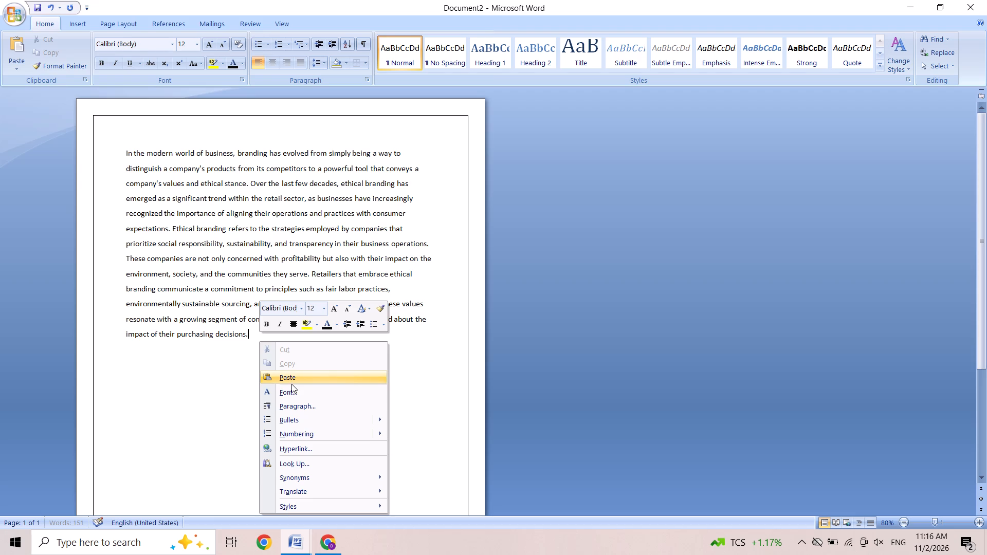
left_click(137, 359)
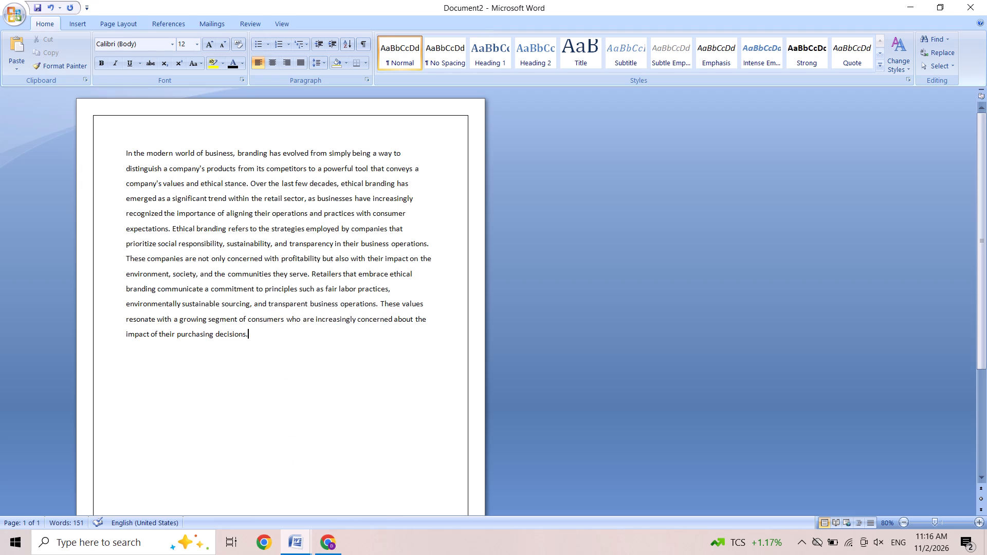
key("Return")
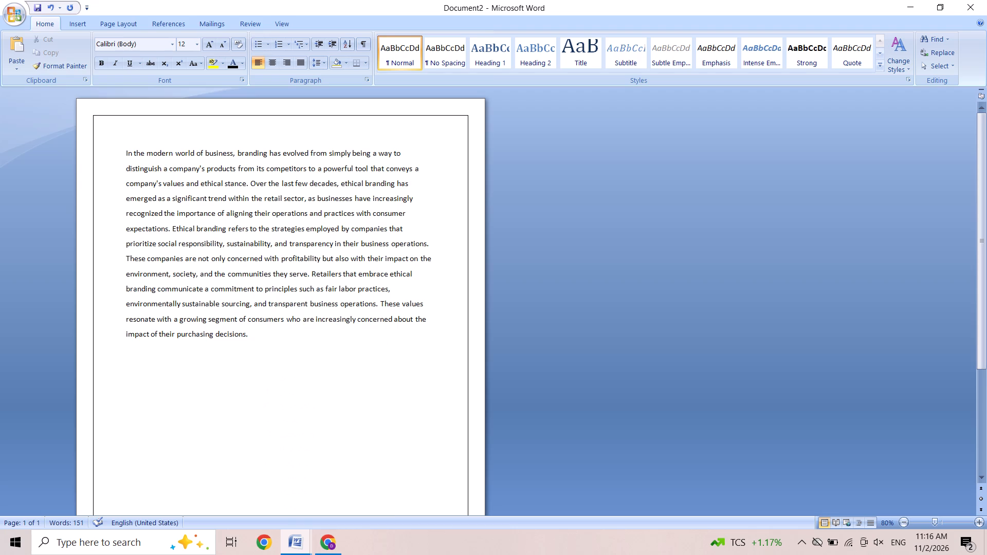
right_click(137, 359)
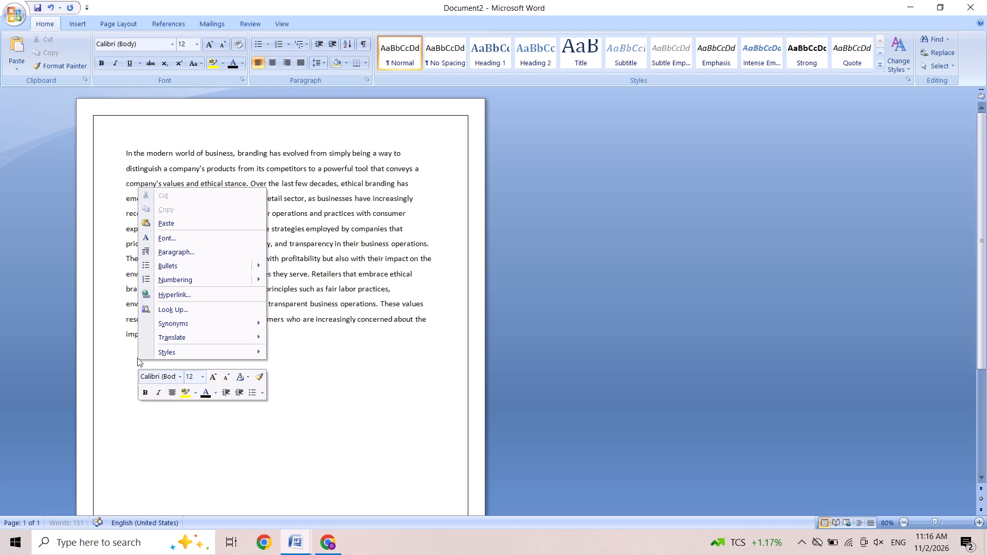
left_click(162, 225)
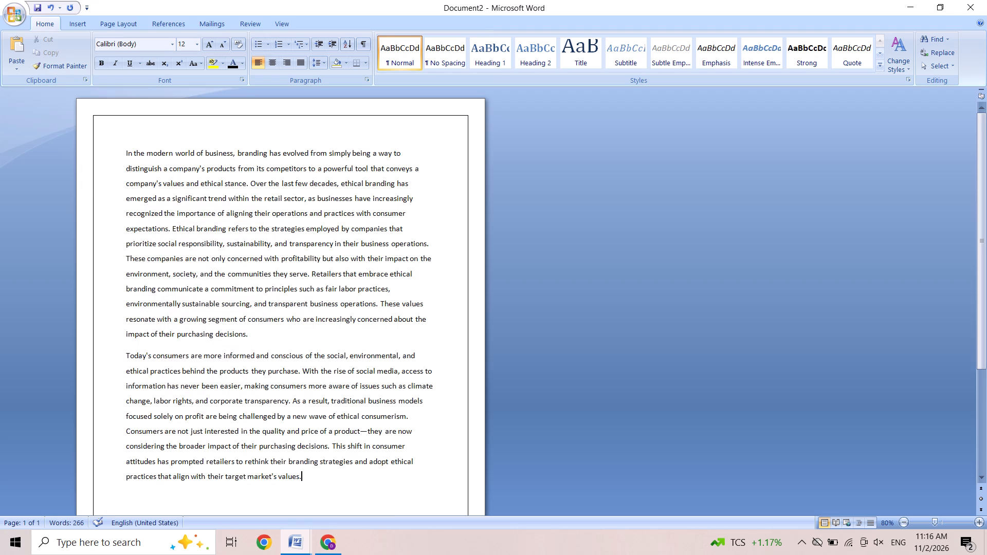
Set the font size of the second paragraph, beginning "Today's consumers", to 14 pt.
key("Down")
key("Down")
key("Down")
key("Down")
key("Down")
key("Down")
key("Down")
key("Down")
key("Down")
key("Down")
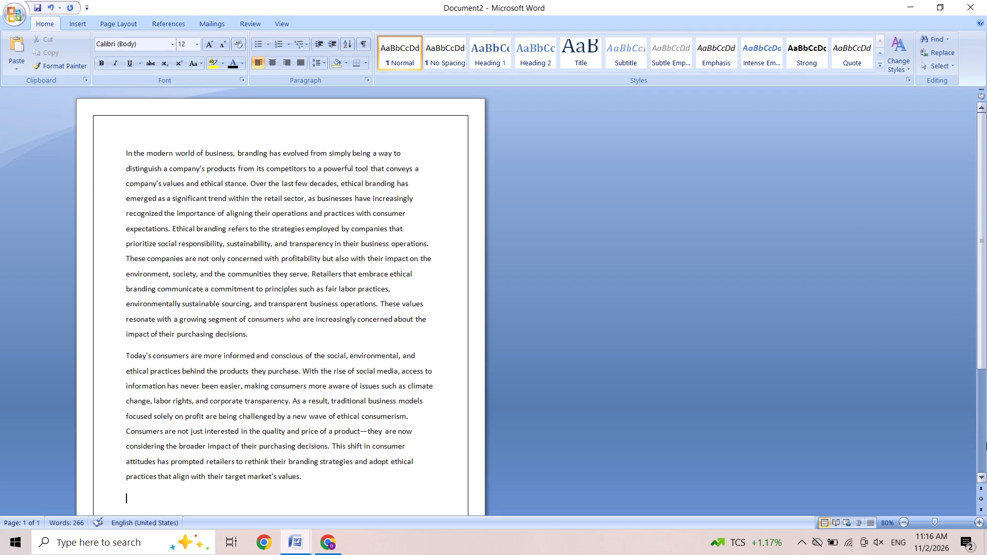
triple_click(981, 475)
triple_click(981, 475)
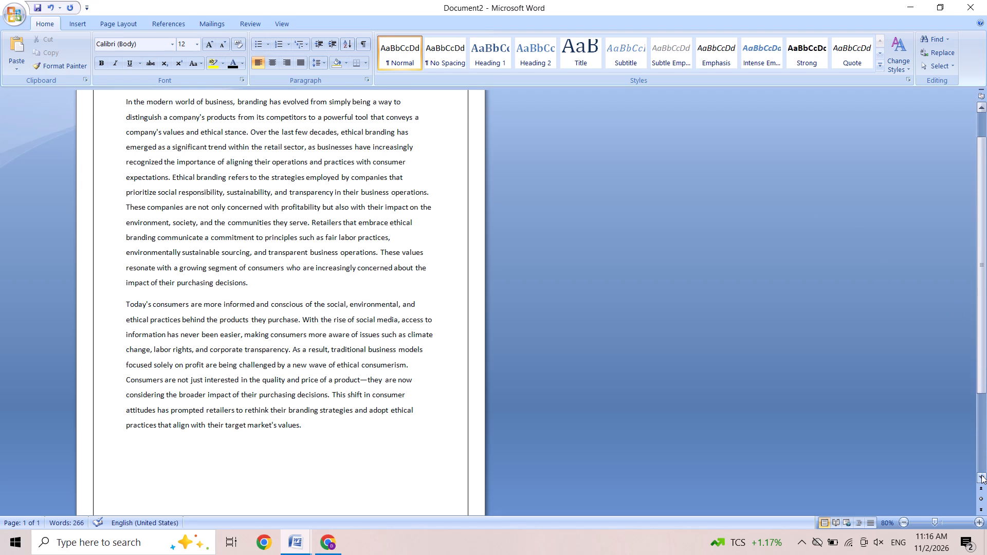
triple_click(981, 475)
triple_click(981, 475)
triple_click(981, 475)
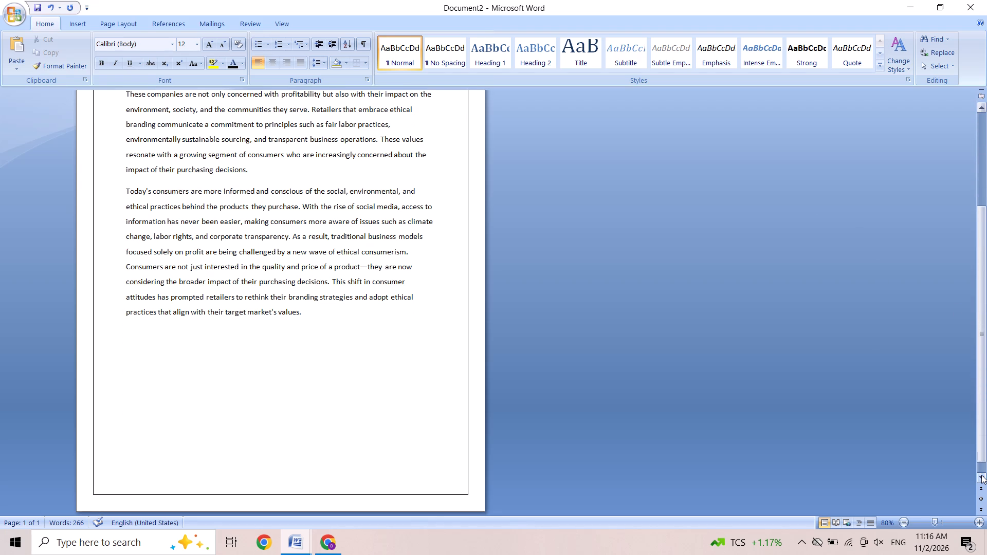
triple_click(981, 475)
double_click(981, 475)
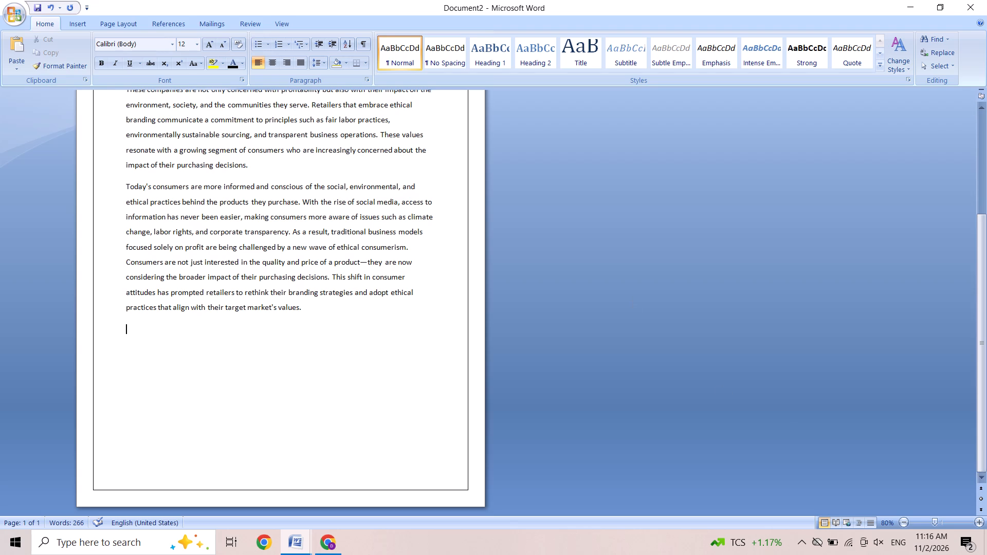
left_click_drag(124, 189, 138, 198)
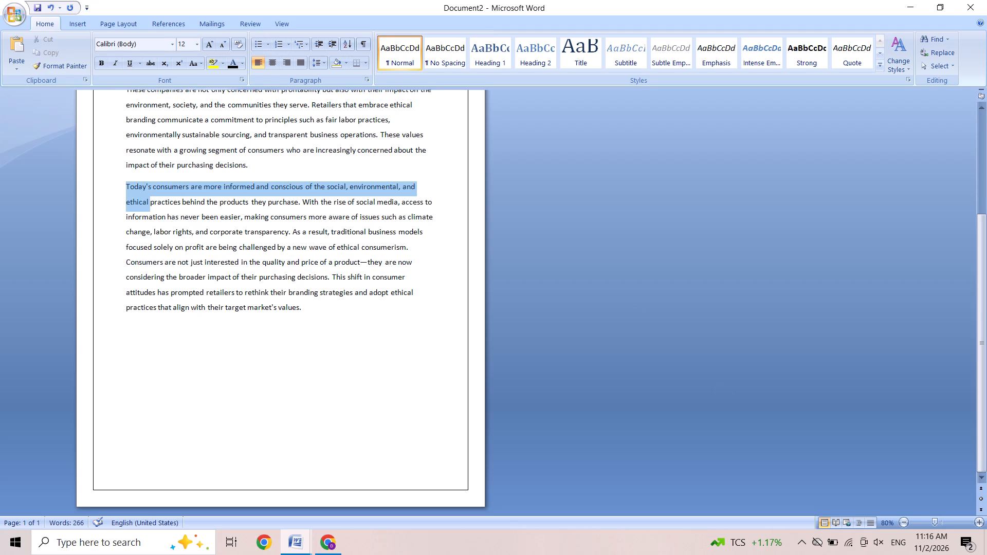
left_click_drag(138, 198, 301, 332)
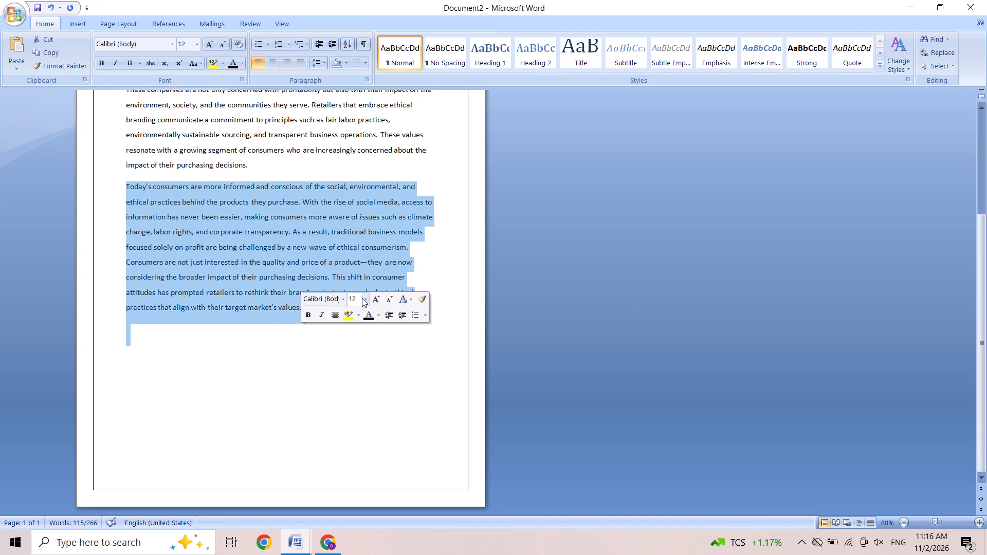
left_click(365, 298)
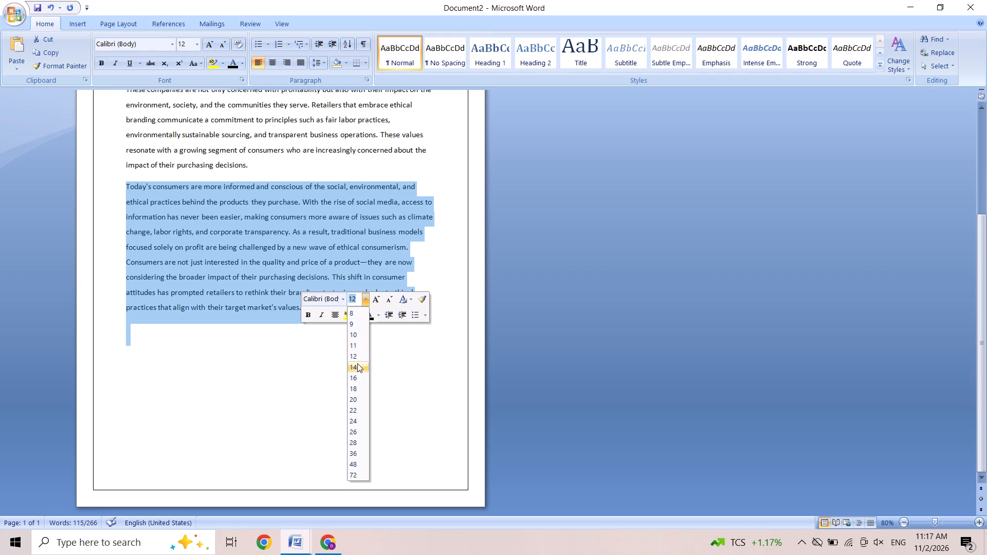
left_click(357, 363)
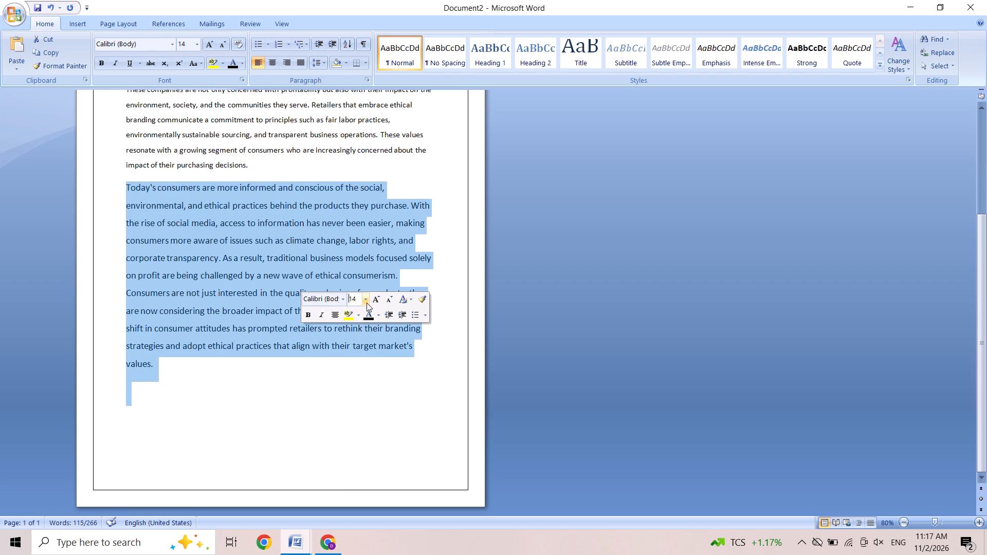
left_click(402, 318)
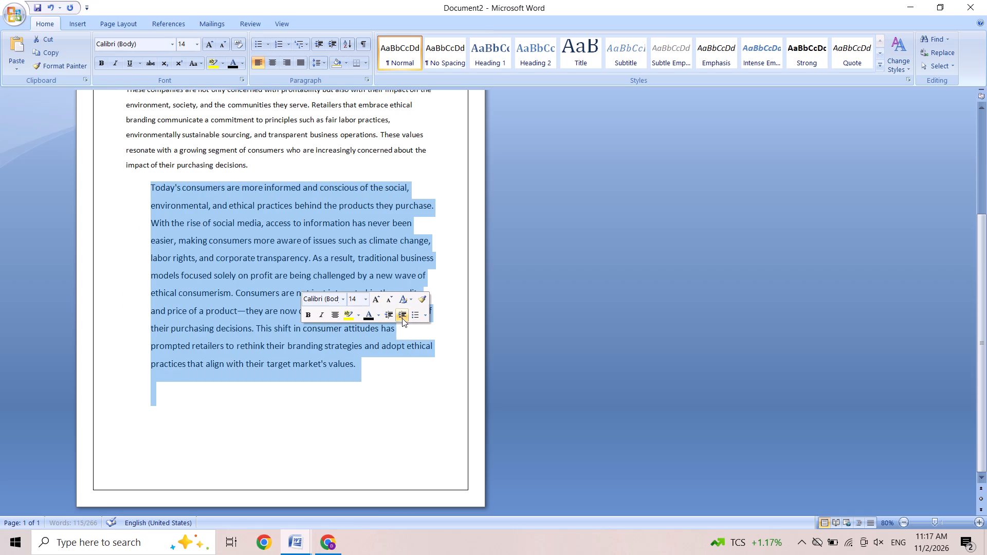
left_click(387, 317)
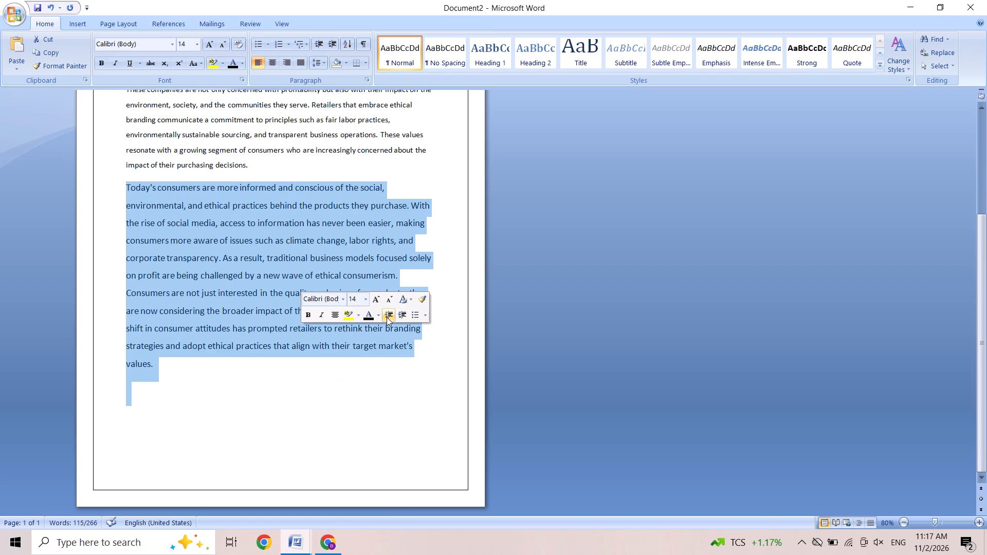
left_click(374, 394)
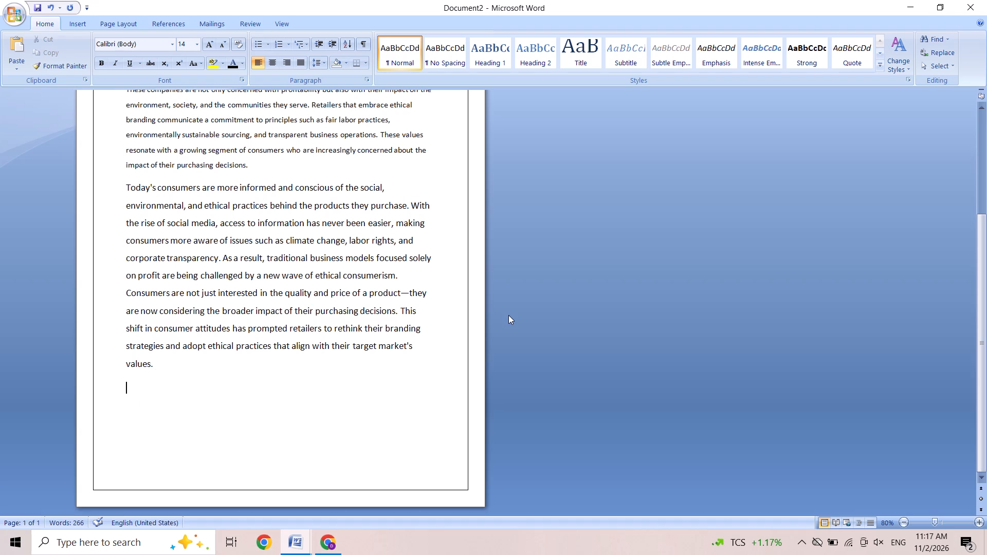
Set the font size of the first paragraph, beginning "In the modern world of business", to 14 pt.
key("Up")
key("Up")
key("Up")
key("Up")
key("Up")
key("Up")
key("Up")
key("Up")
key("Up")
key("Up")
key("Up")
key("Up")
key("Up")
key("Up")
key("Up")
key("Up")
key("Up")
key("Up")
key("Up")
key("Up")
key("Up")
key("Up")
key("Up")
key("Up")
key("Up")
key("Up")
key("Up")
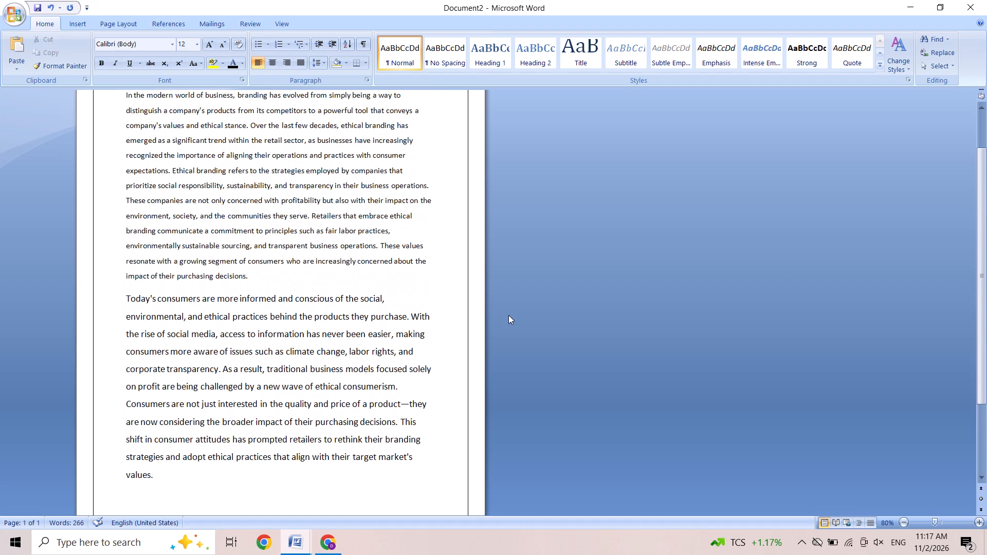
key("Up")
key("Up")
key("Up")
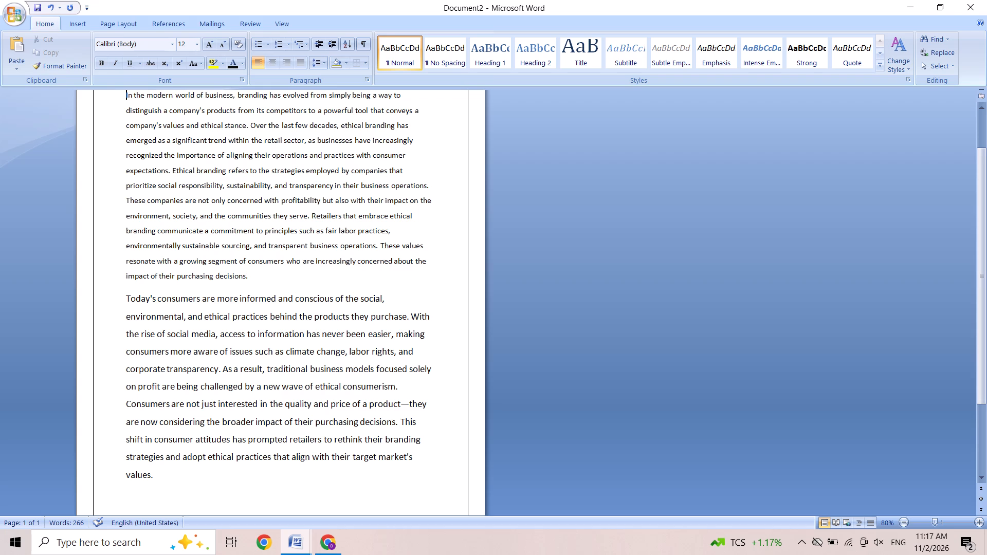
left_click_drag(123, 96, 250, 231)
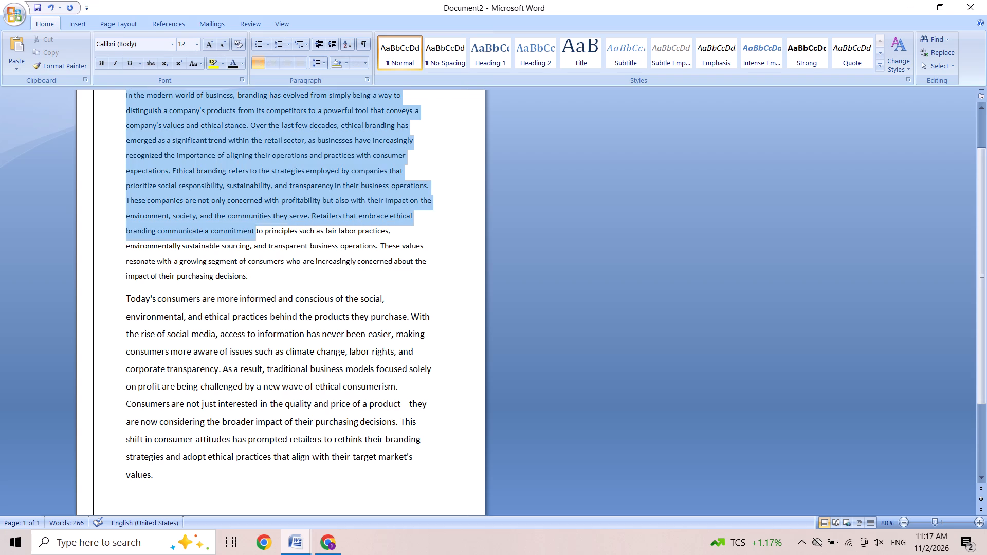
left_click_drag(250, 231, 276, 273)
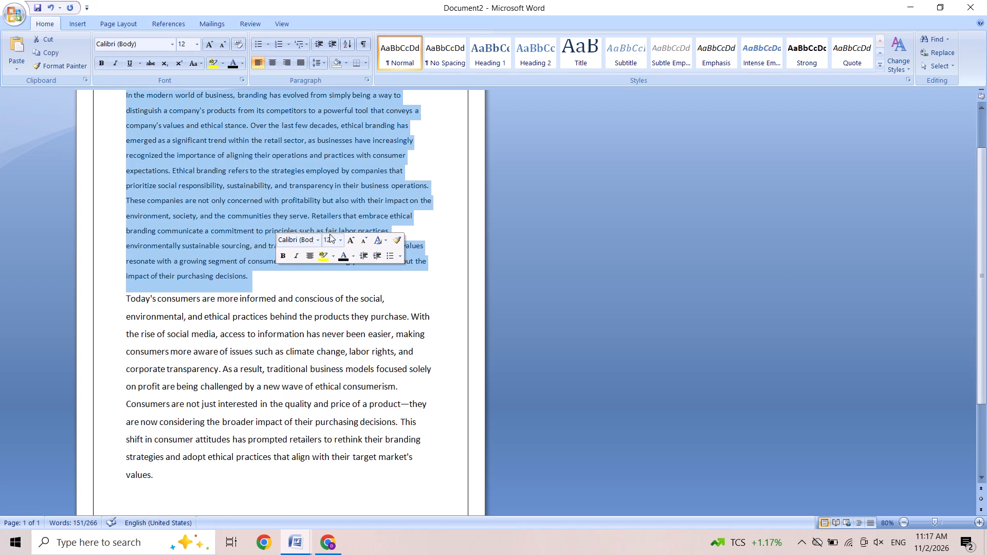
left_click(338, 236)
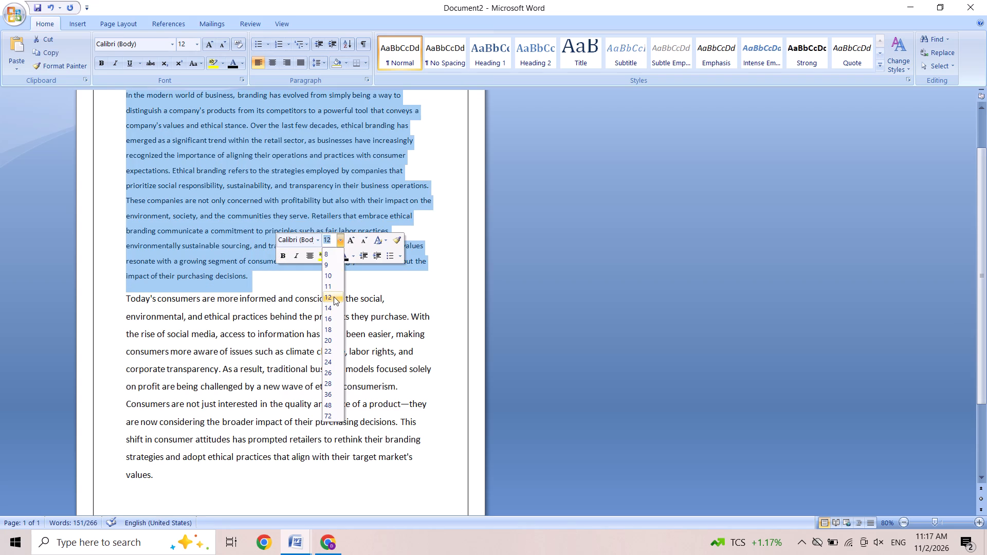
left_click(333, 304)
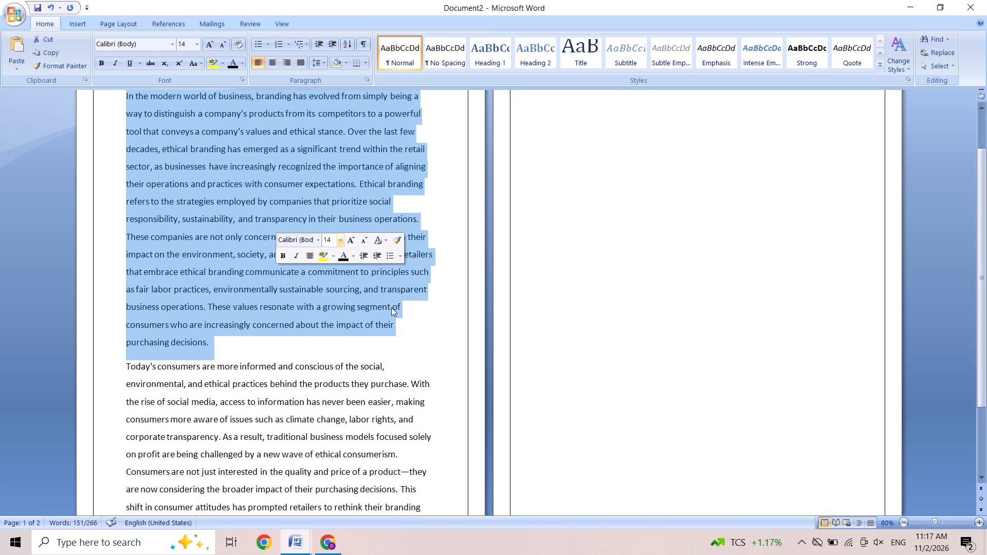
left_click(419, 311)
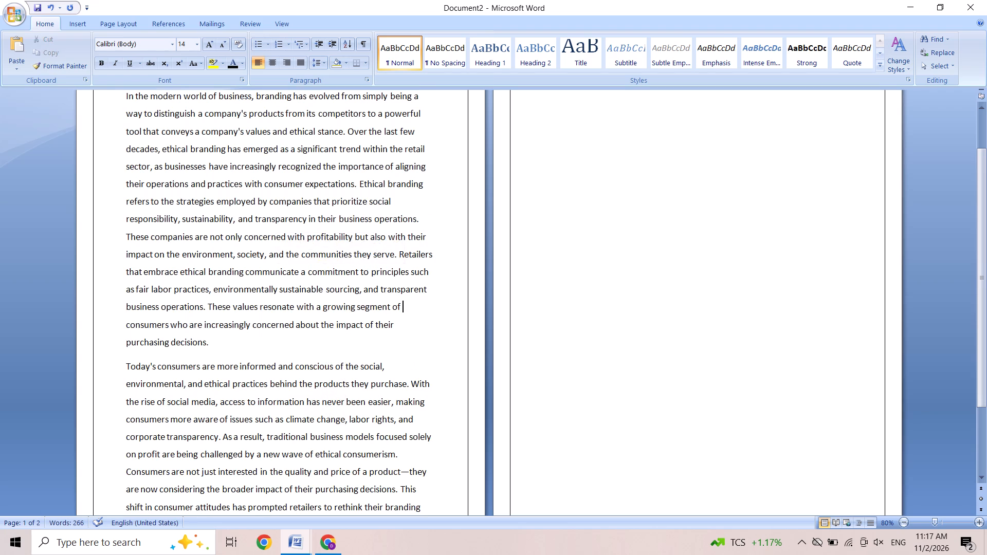
Look through both introduction paragraphs to check how the enlarged text fits on the page.
key("Down")
key("Down")
key("Down")
key("Down")
key("Down")
key("Down")
key("Down")
key("Down")
key("Down")
key("Down")
key("Down")
key("Down")
key("Down")
key("Down")
key("Down")
key("Down")
key("Down")
key("Down")
key("Down")
key("Down")
key("Down")
key("Down")
key("Down")
key("Down")
key("Down")
key("Down")
key("Down")
key("Down")
key("Down")
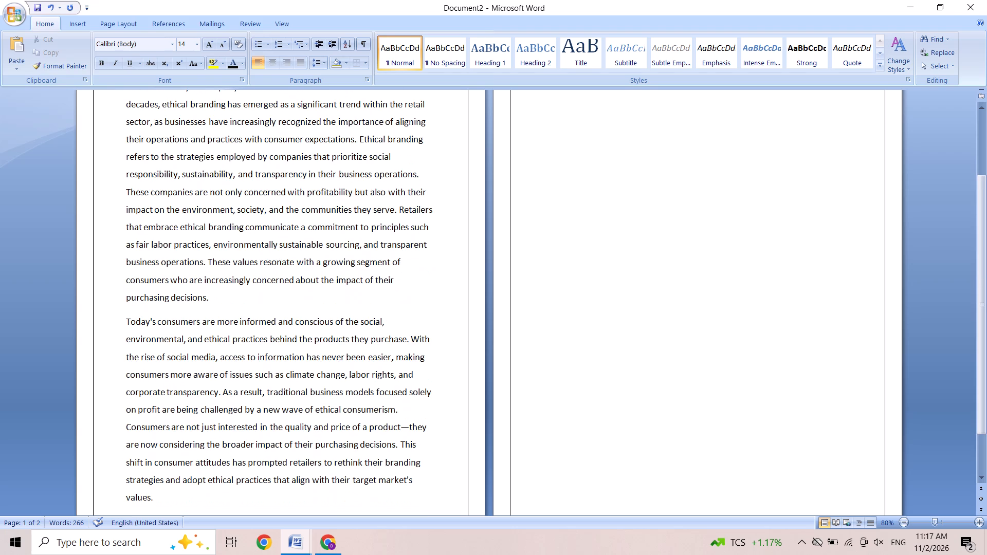
key("Up")
key("Up")
key("Up")
key("Up")
key("Up")
key("Up")
key("Up")
key("Up")
key("Up")
key("Up")
key("Up")
key("Up")
key("Up")
key("Up")
key("Up")
key("Up")
key("Up")
key("Up")
key("Up")
key("Up")
key("Up")
key("Up")
key("Up")
key("Up")
key("Up")
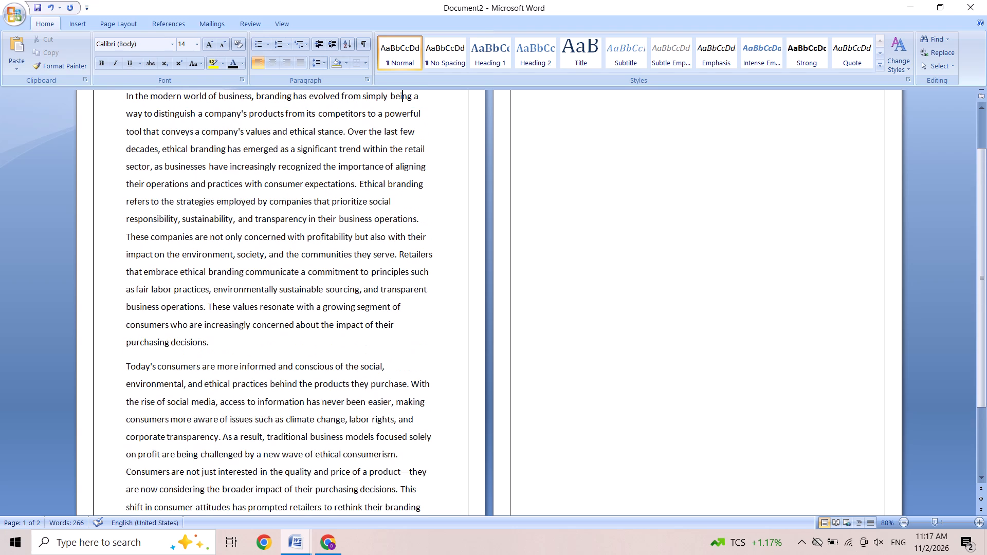
key("Up")
key("Up")
key("Up")
key("Up")
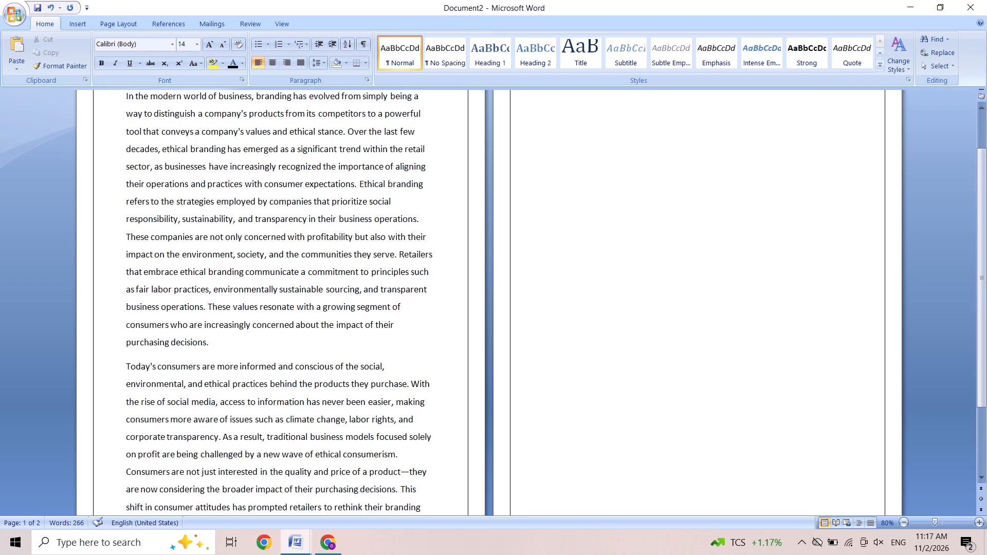
Set the font size of both introduction paragraphs to 12 pt.
left_click_drag(124, 96, 195, 386)
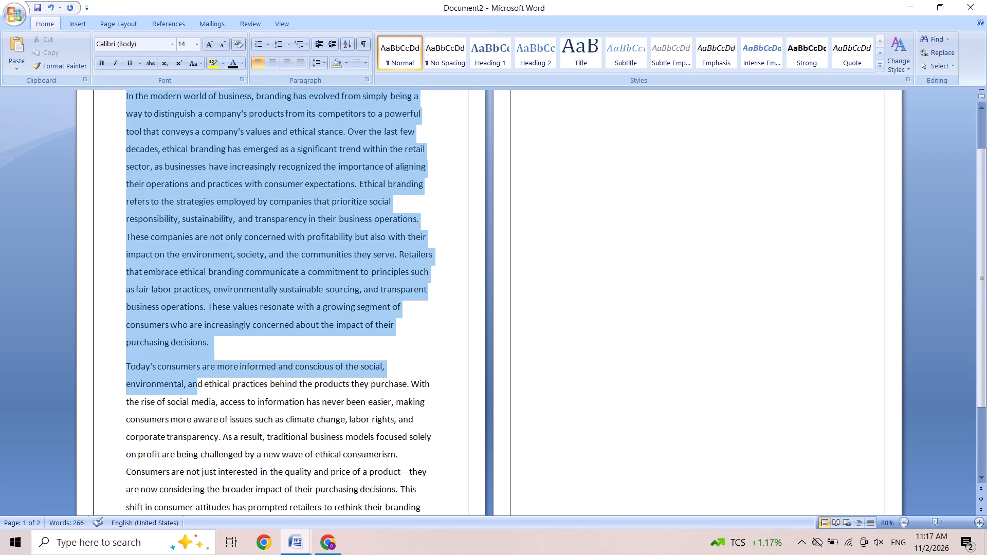
left_click_drag(195, 386, 272, 554)
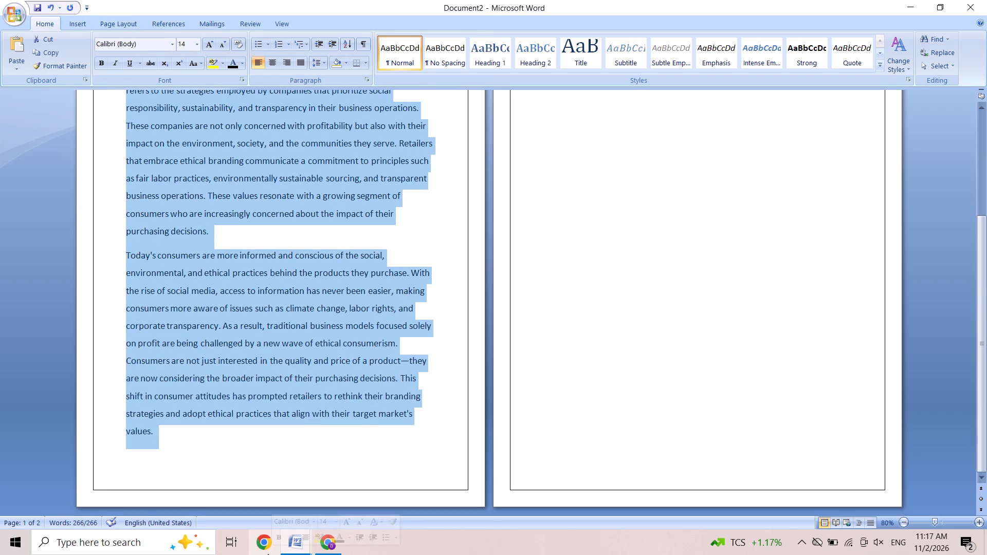
right_click(264, 453)
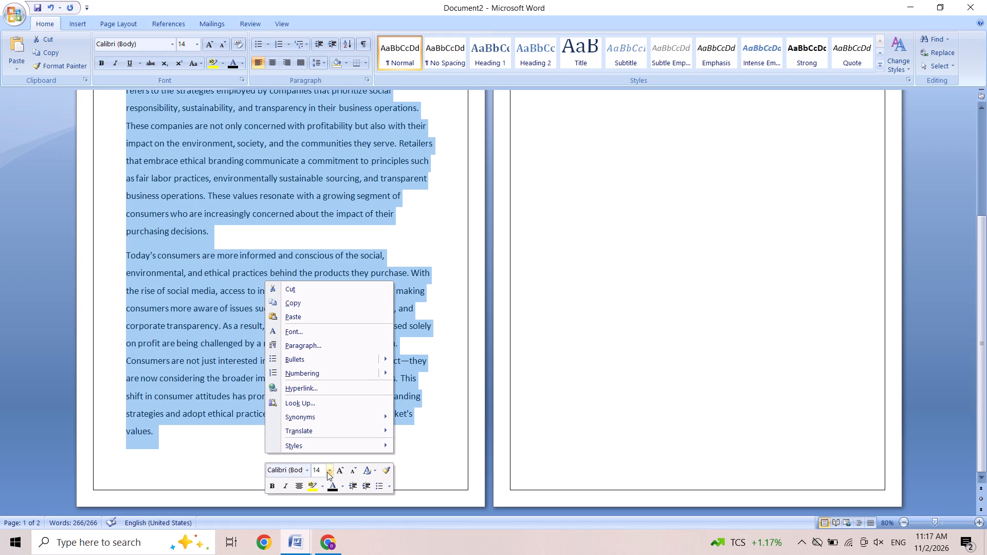
left_click(327, 472)
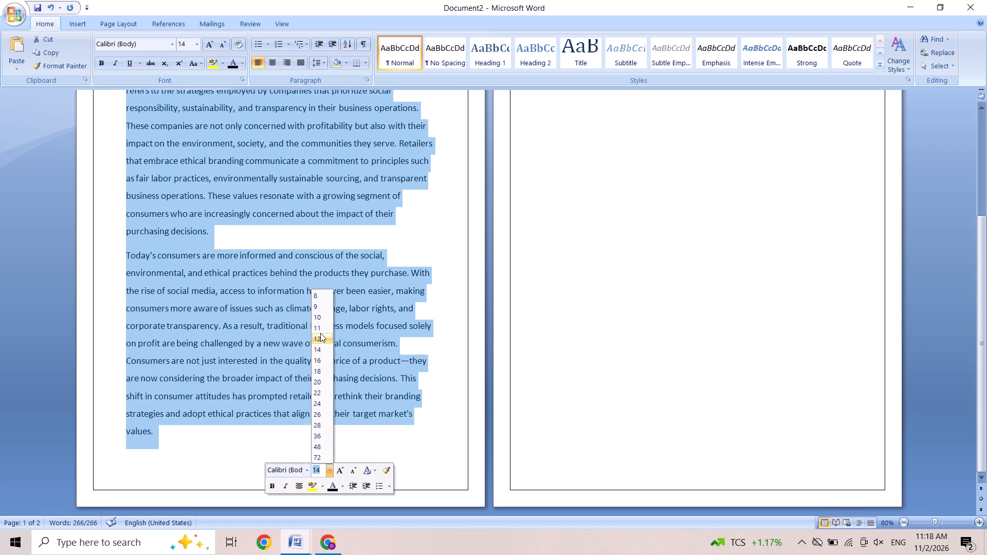
left_click(320, 333)
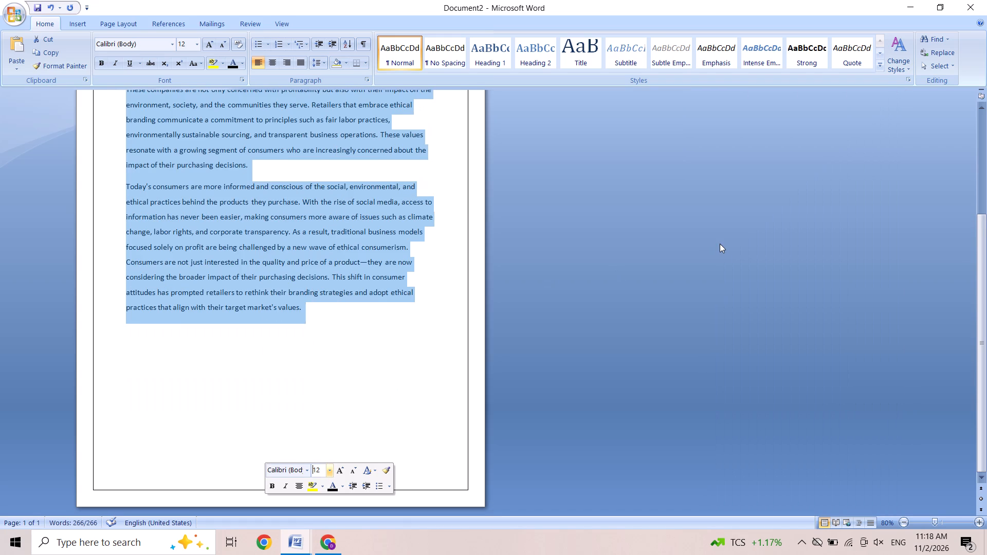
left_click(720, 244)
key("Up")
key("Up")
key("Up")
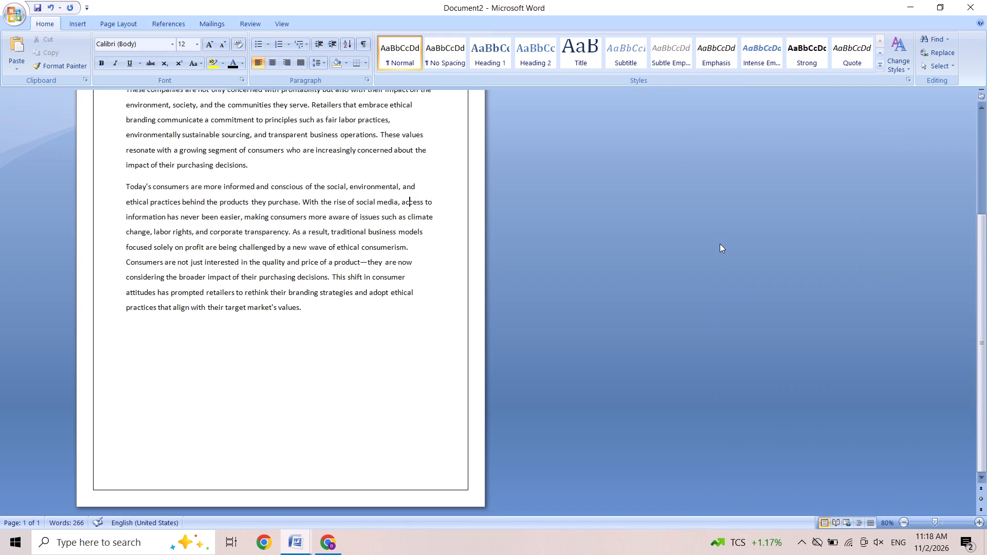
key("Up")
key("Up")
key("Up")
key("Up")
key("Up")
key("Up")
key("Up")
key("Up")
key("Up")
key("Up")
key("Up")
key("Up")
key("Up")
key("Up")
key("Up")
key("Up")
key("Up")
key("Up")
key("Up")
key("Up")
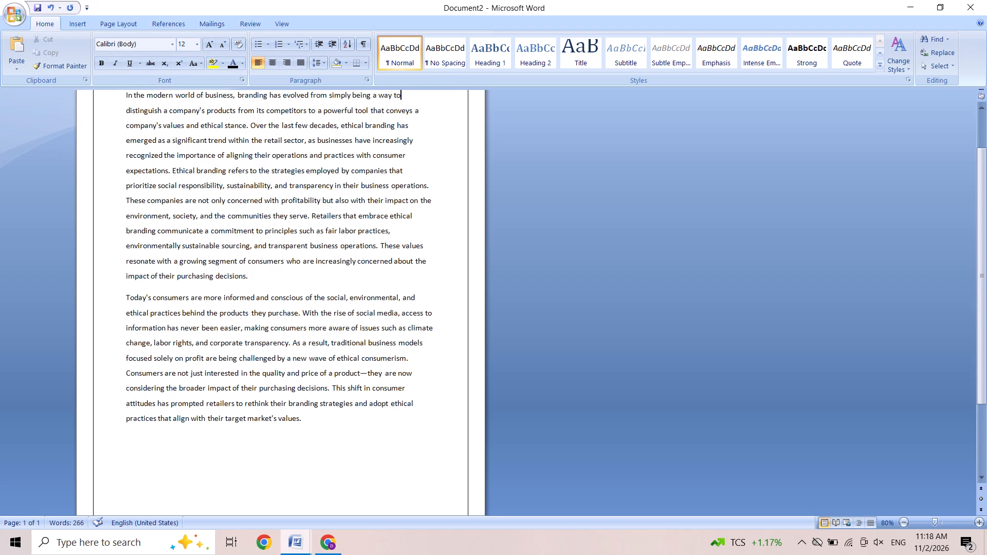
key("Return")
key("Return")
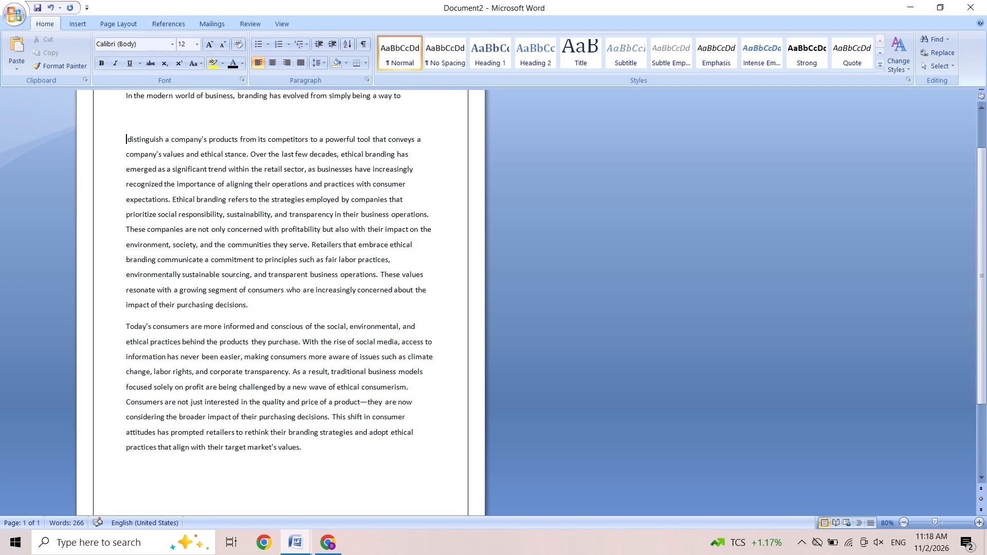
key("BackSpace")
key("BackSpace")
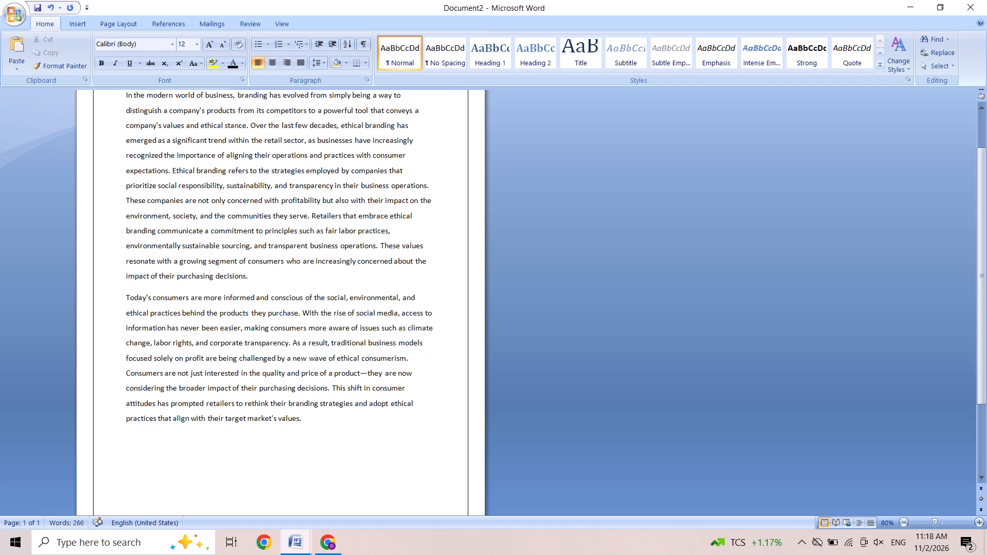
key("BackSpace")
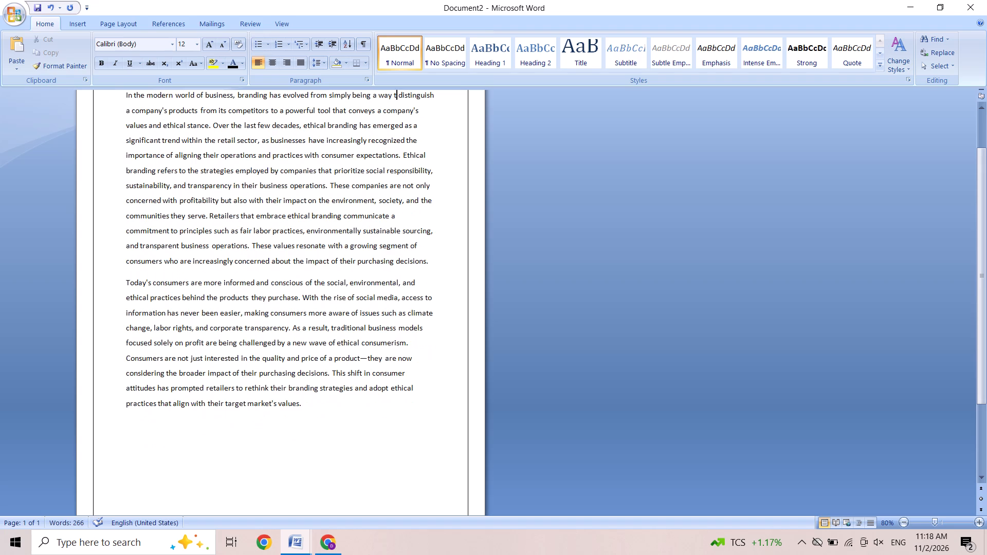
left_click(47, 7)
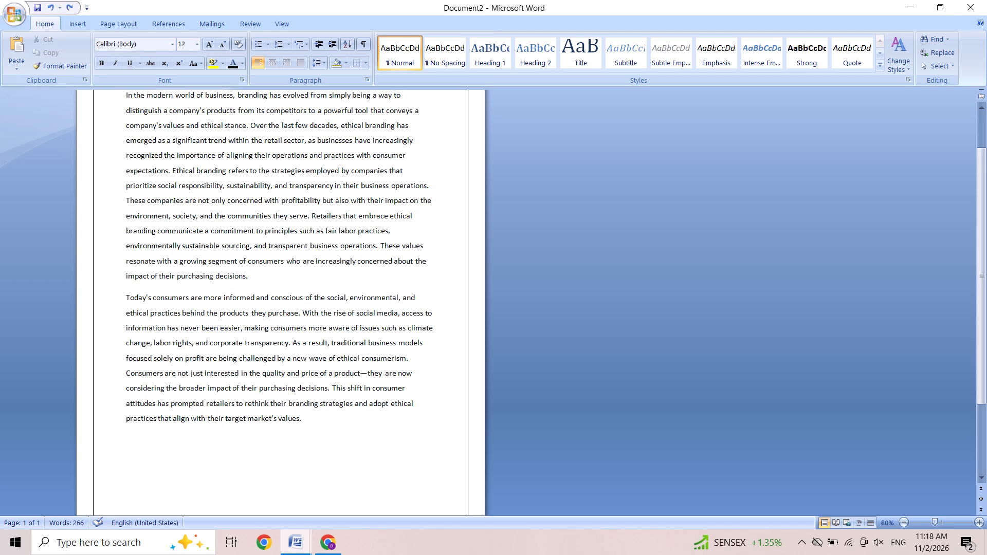
Insert two blank lines above the first paragraph, beginning "In the modern world of business".
left_click(121, 92)
key("Return")
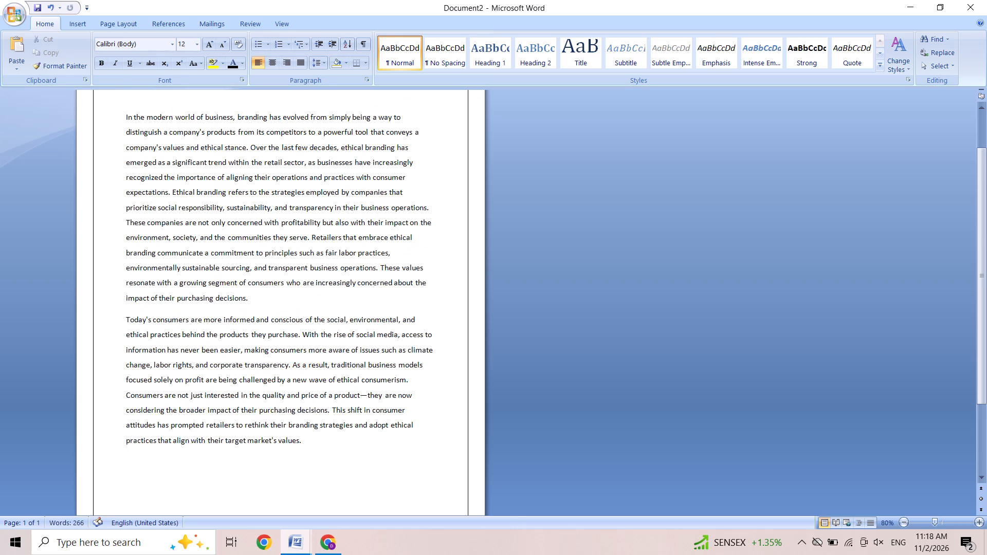
key("Return")
key("Return")
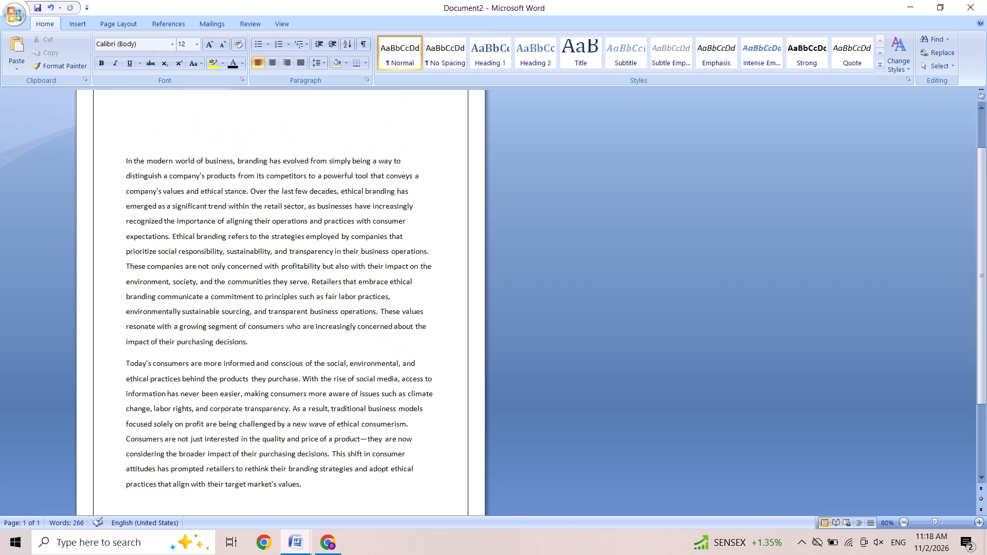
key("BackSpace")
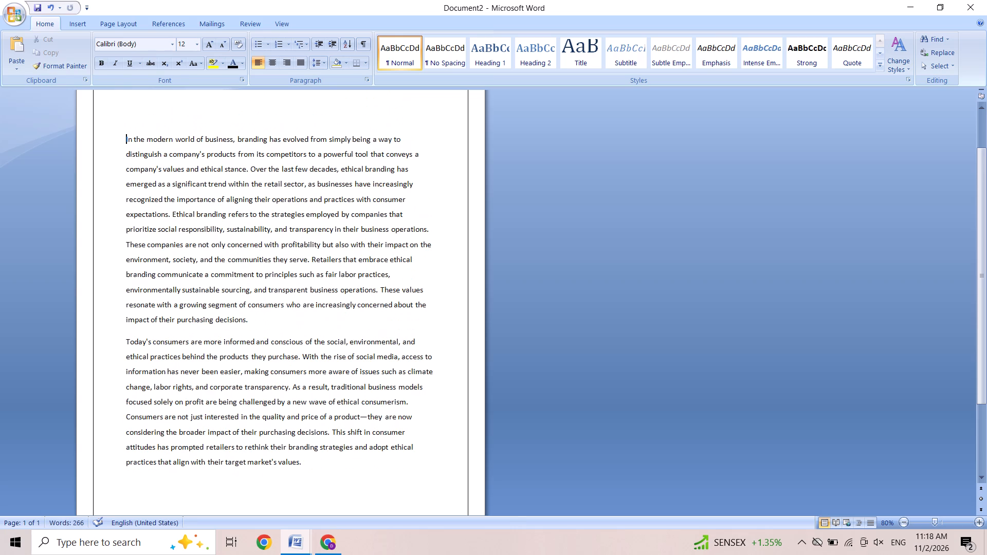
Centre-align both introduction paragraphs, beginning "In the modern world of business" and "Today's consumers".
left_click(273, 60)
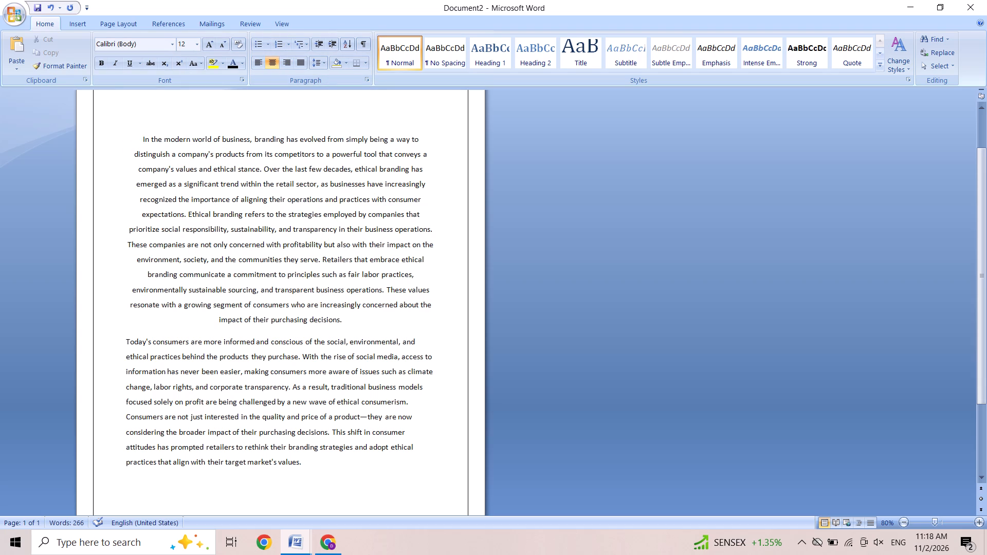
left_click_drag(125, 341, 278, 444)
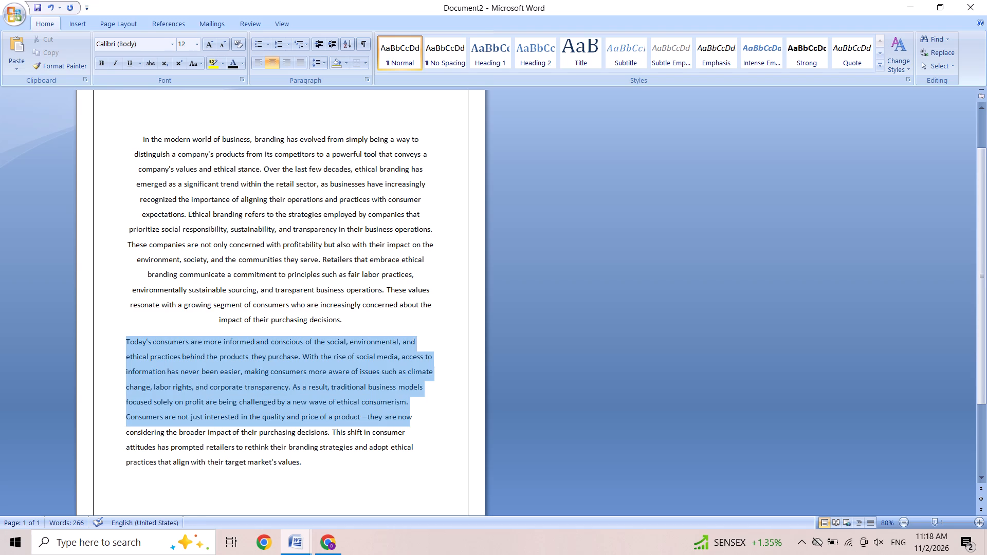
left_click_drag(278, 444, 313, 460)
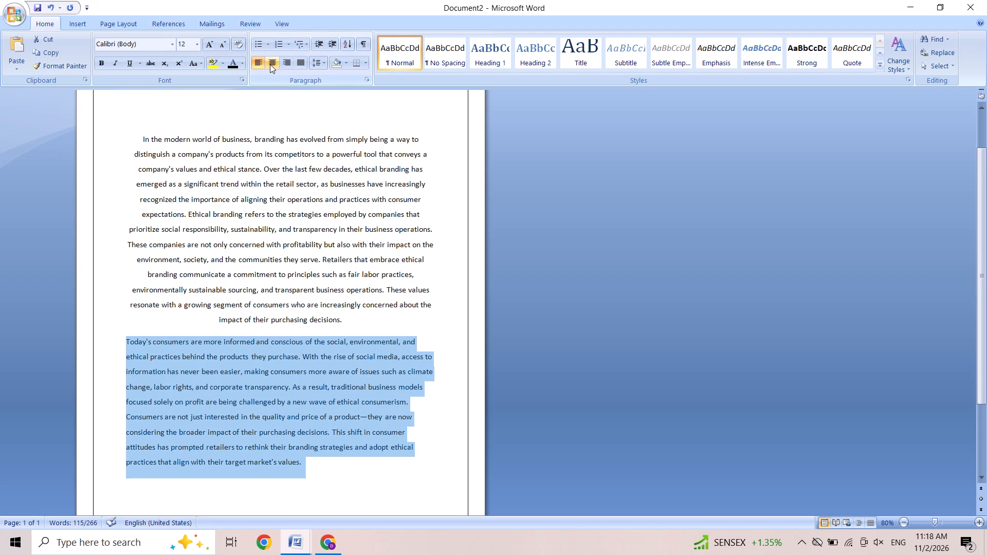
left_click(270, 64)
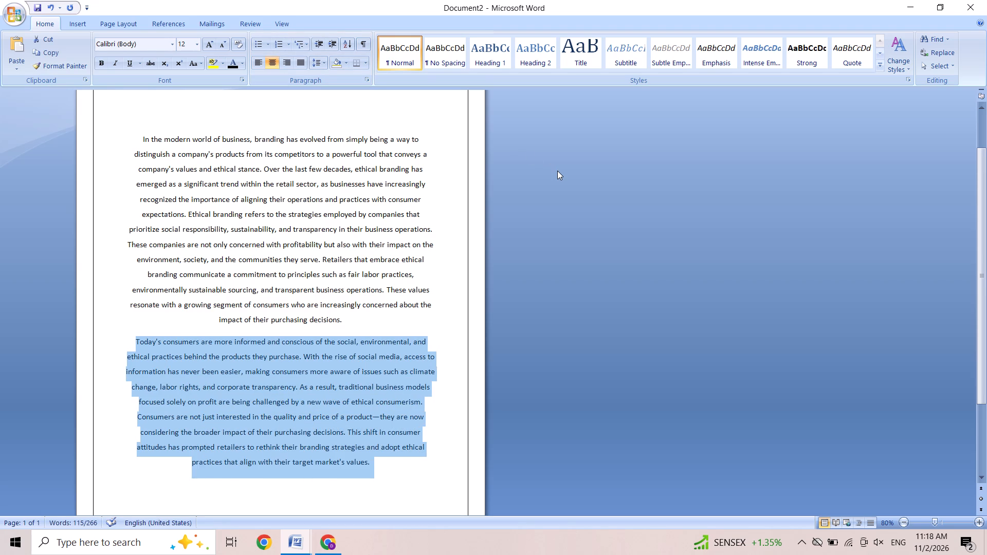
left_click(557, 171)
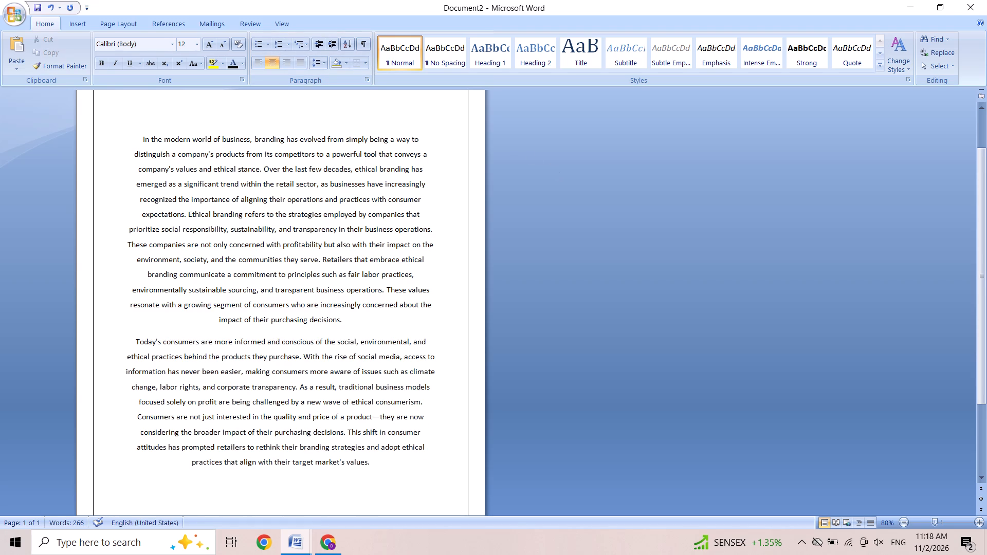
Add the heading "INTRODUCTION" on the upper blank line above the first paragraph, centred, 20 pt, bold and underlined.
left_click(204, 103)
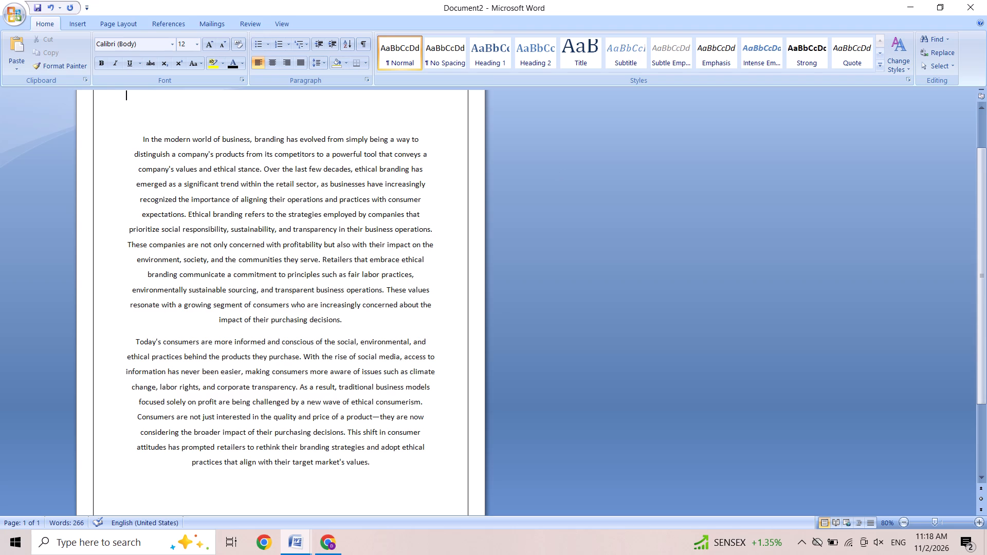
left_click(224, 94)
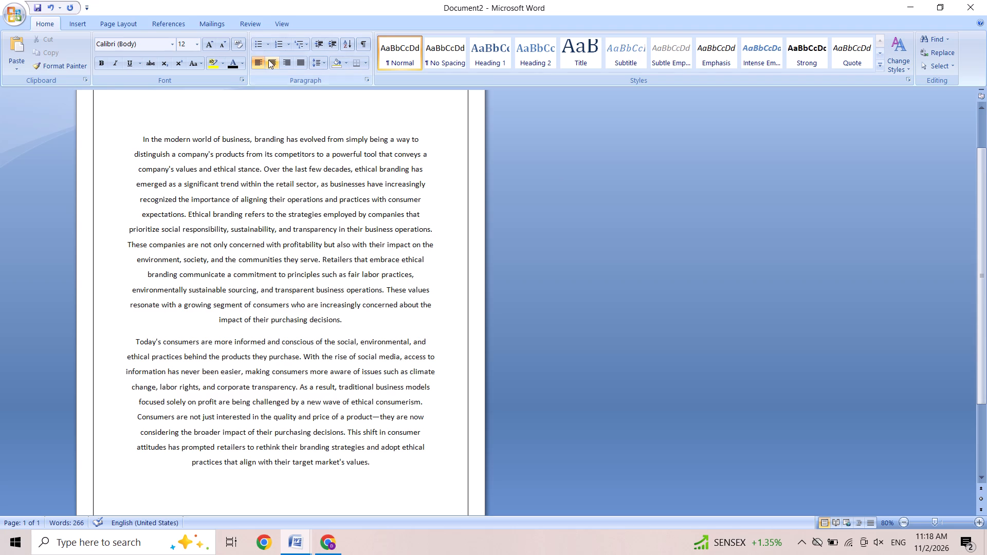
left_click(268, 60)
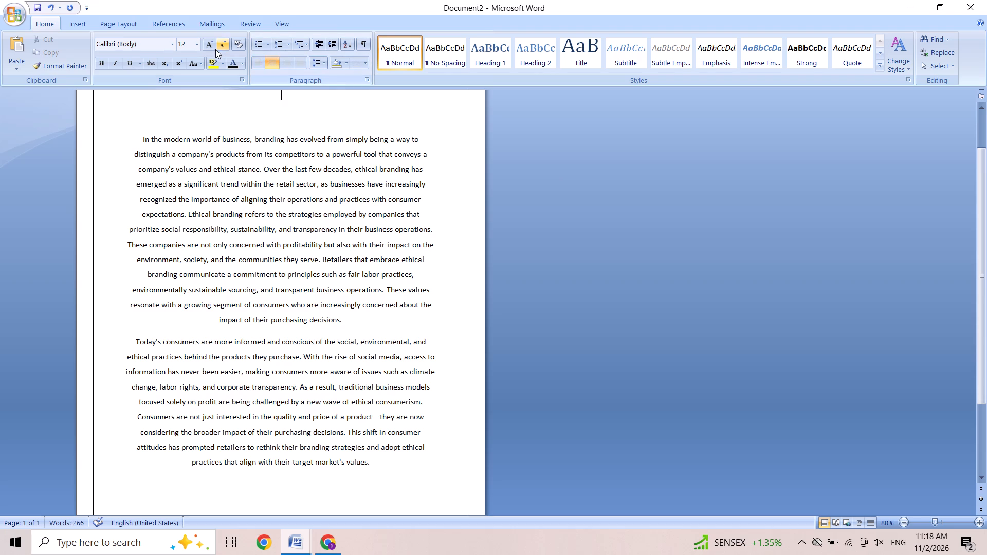
triple_click(207, 42)
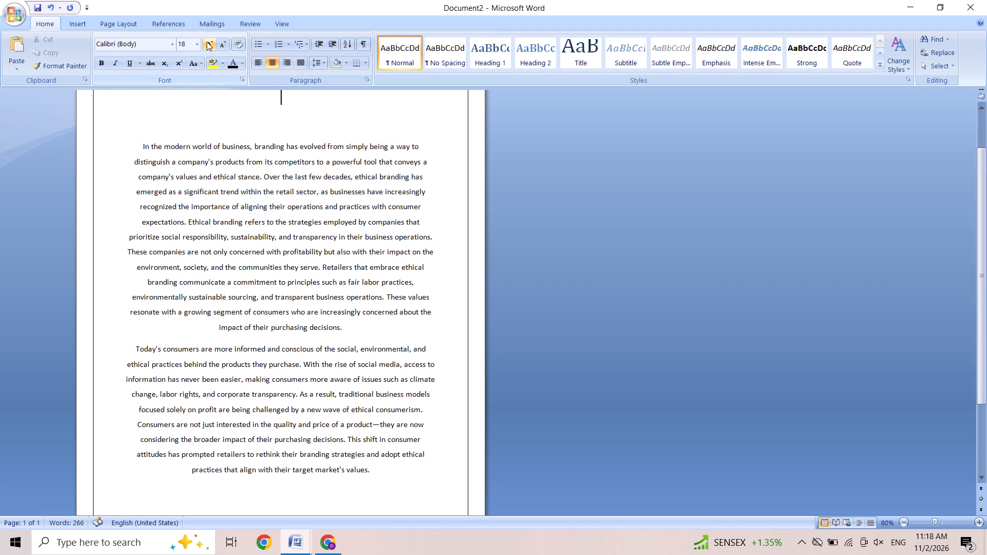
left_click(207, 42)
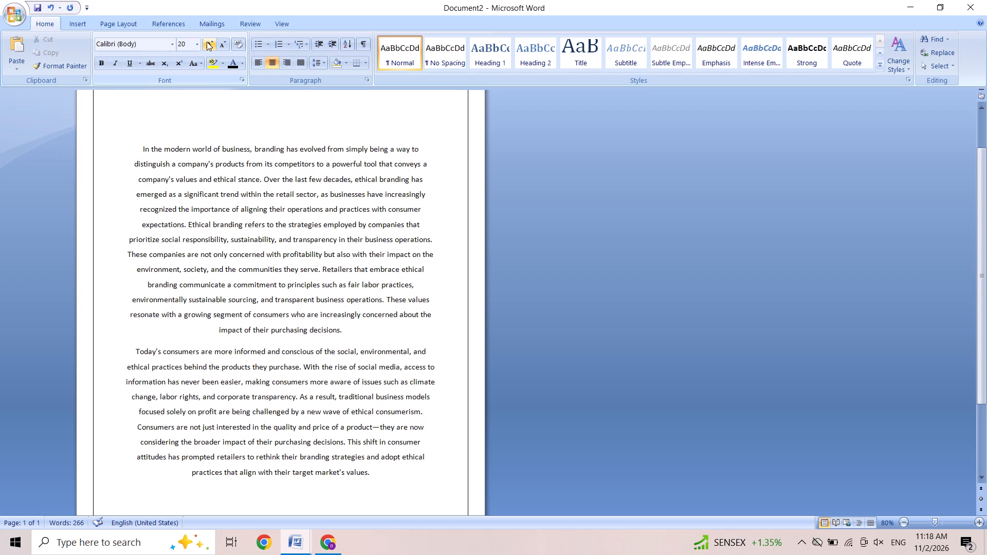
left_click(102, 57)
left_click(127, 61)
type("INT")
key("r")
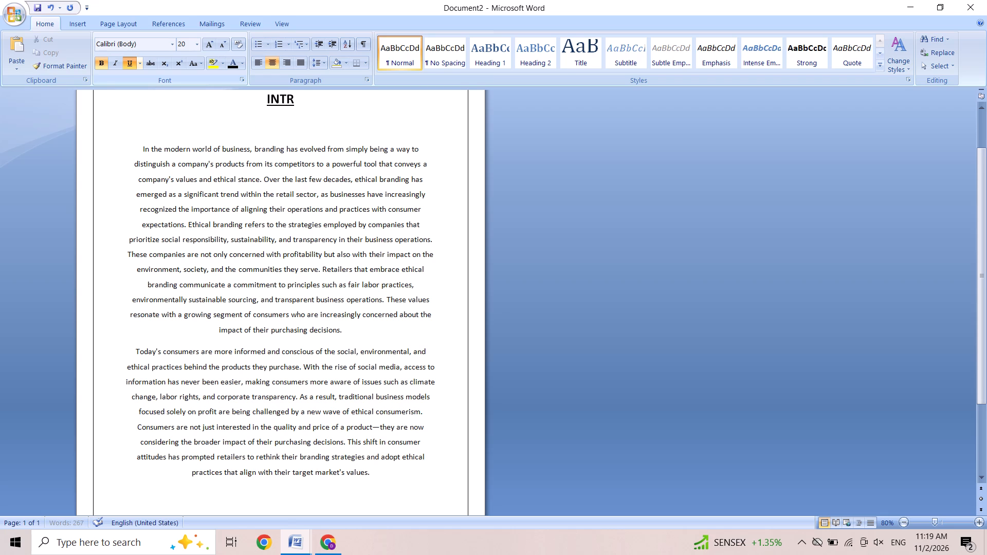
key("o")
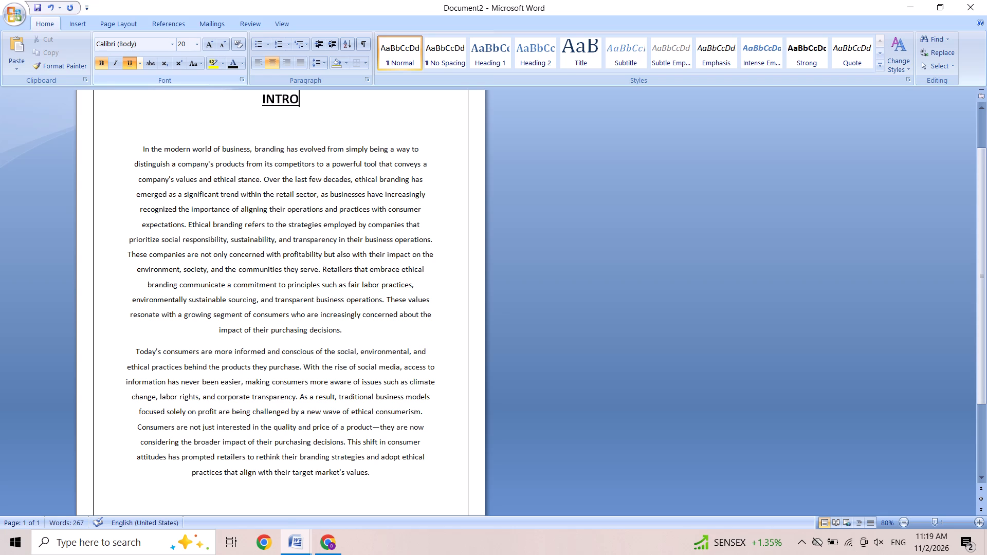
type("DUCT")
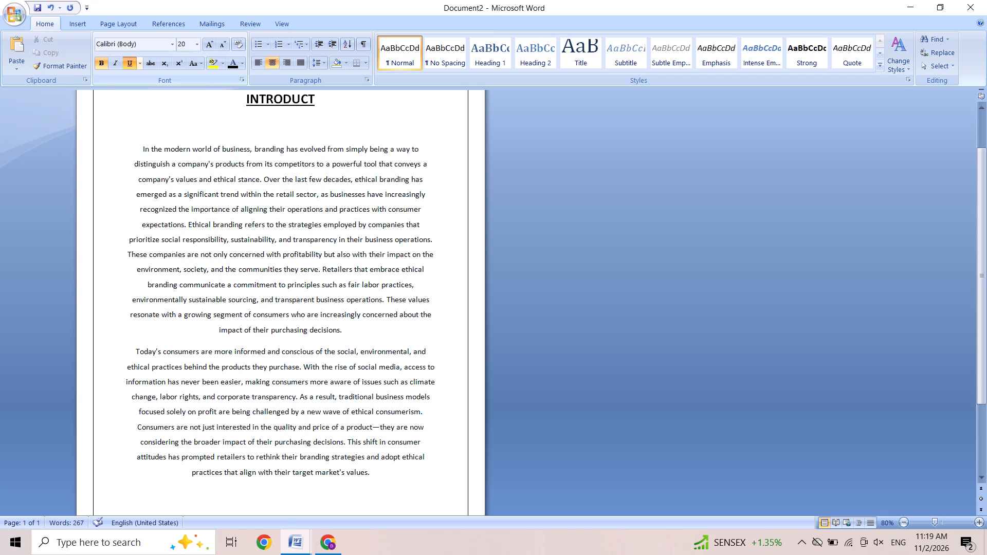
type("ION")
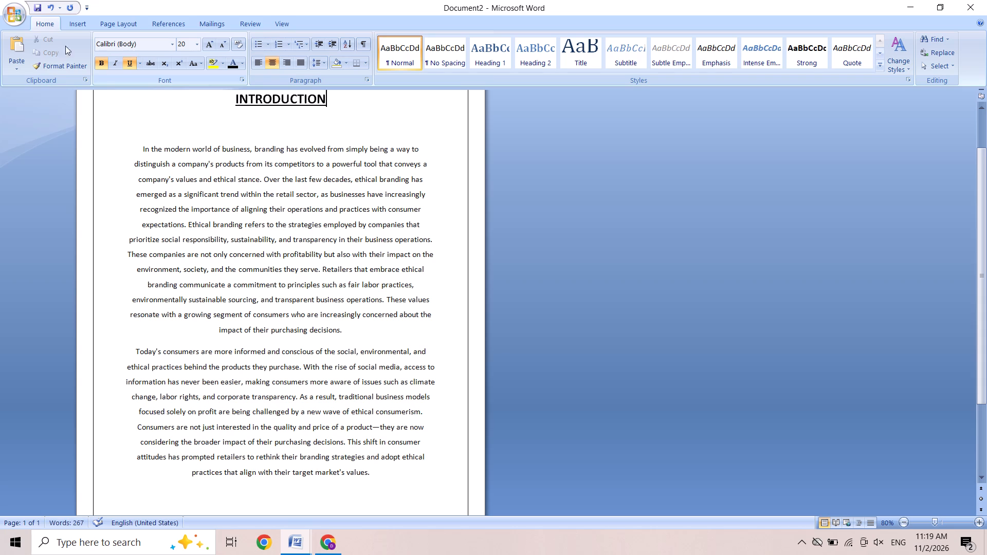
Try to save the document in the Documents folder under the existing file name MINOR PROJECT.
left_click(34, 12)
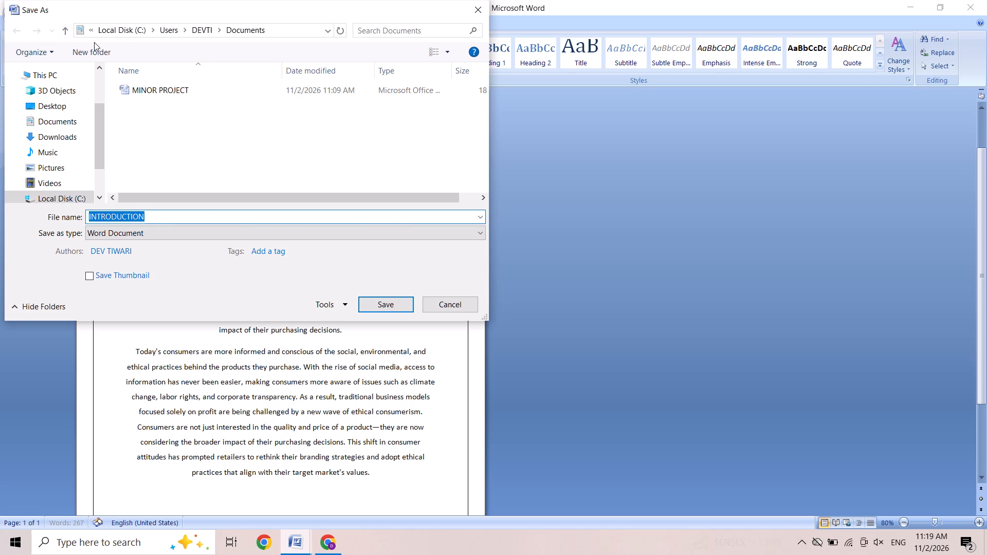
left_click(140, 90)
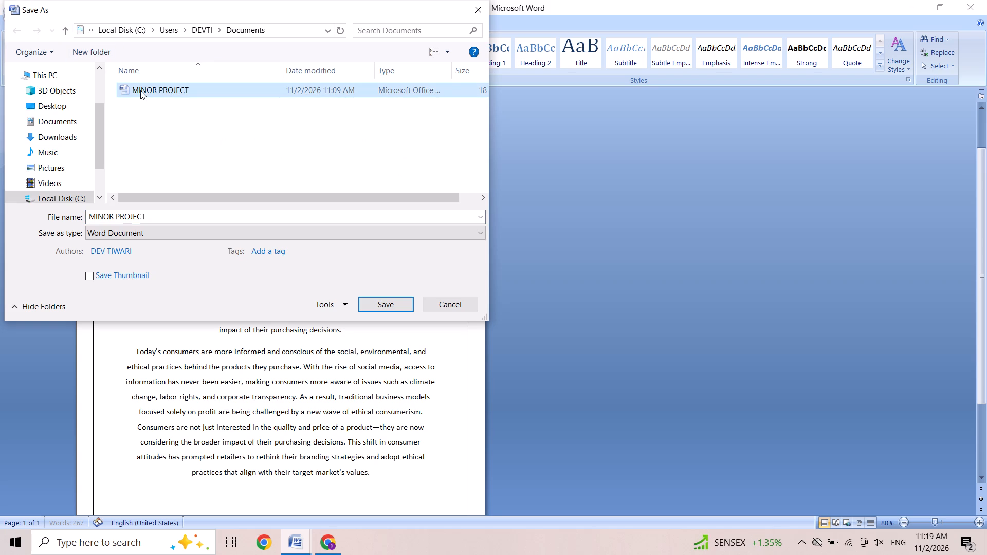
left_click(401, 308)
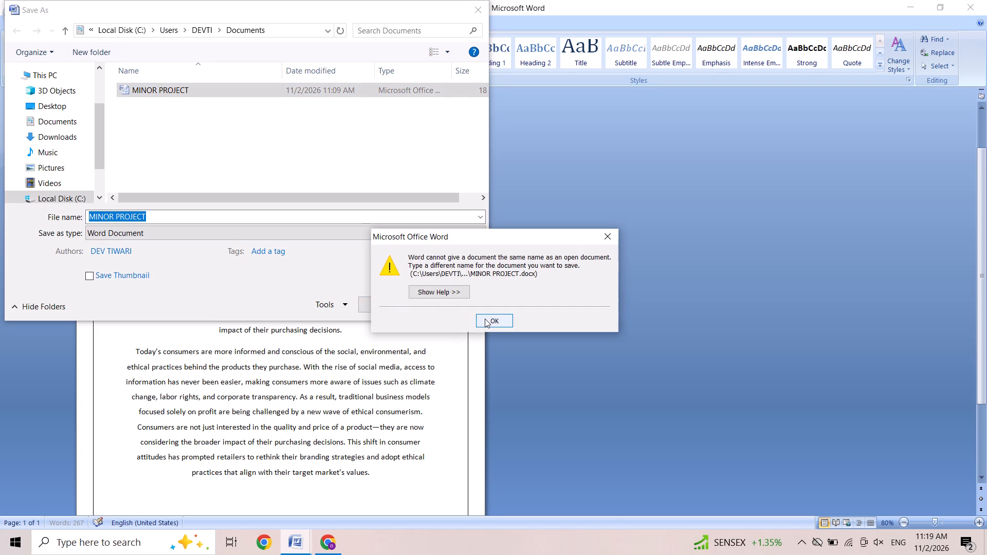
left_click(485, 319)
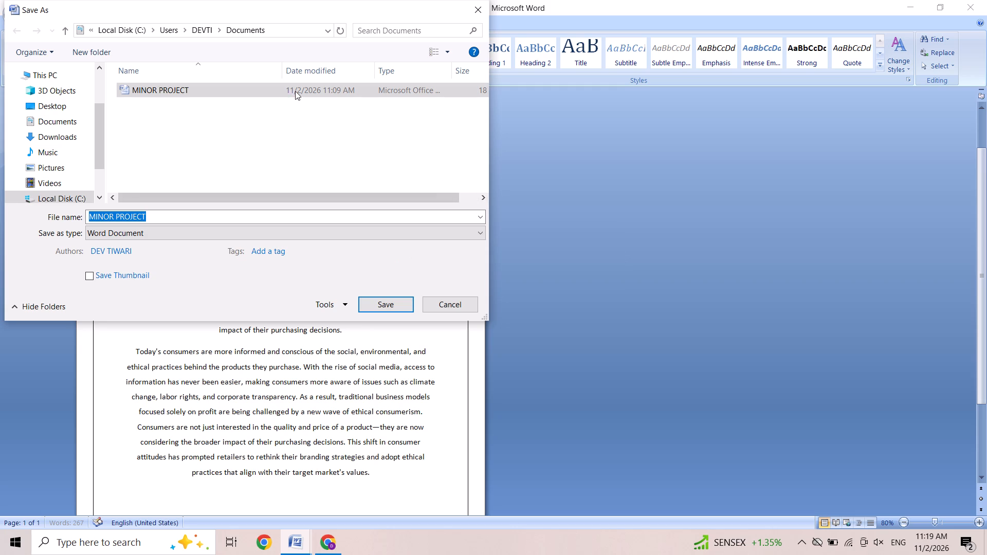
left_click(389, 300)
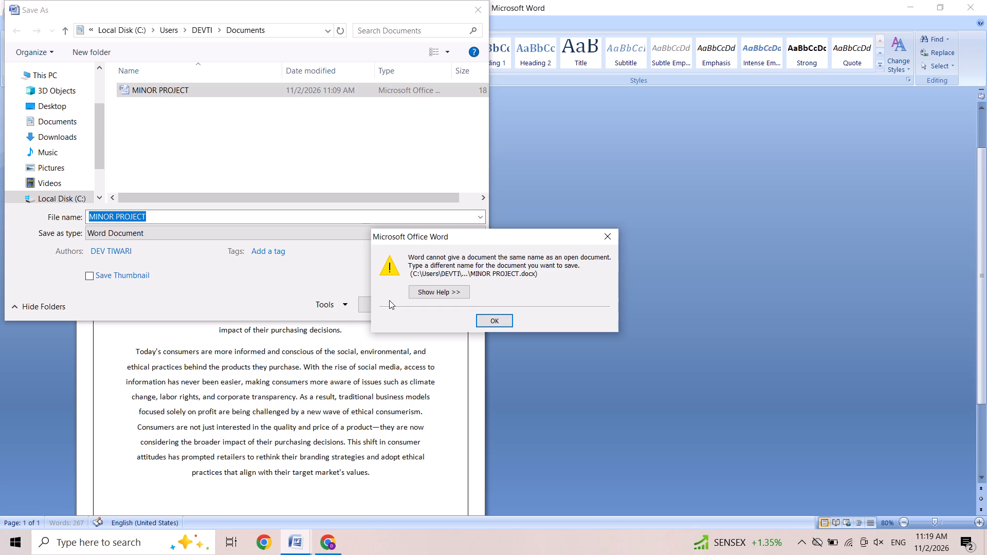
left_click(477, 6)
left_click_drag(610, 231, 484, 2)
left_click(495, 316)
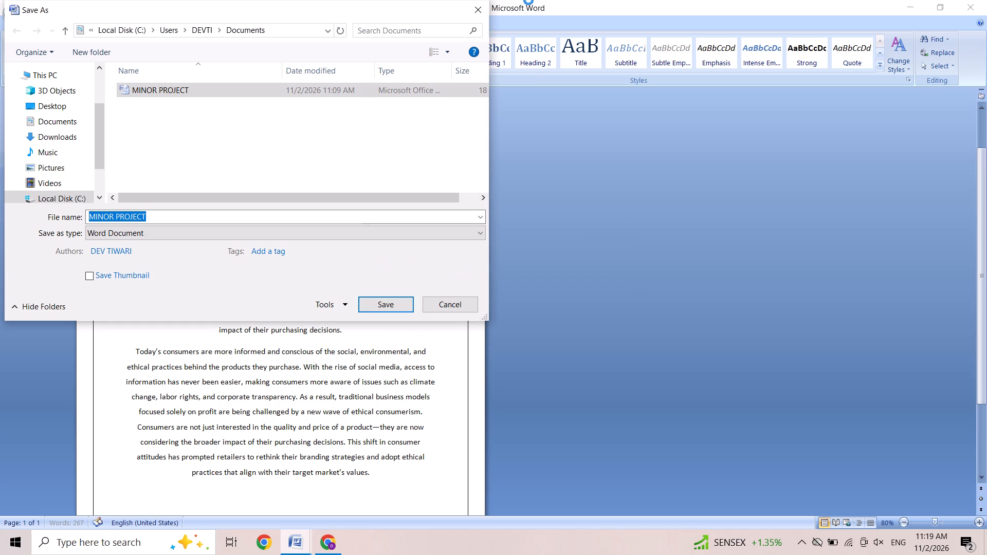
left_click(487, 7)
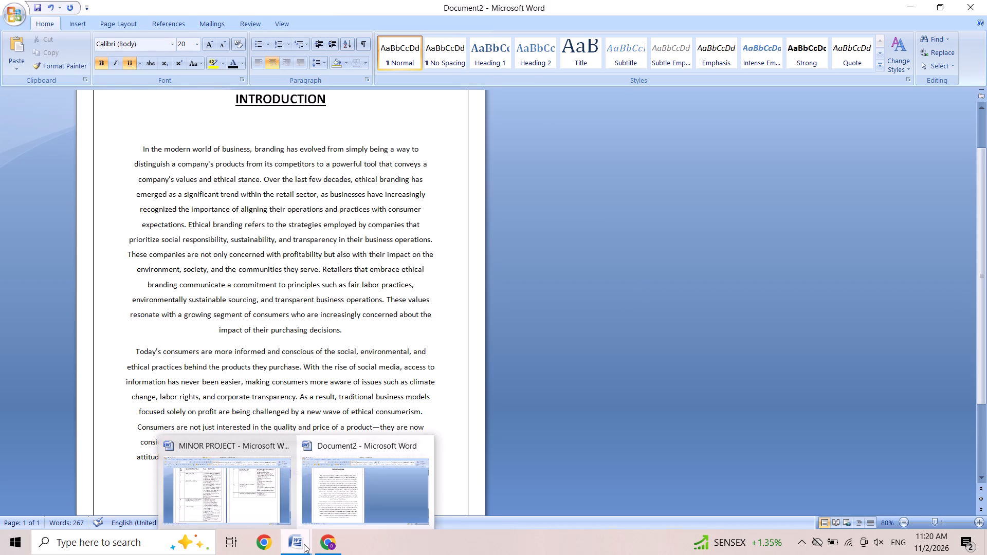
Switch from Document2 to the MINOR PROJECT document that holds the table of contents.
left_click(268, 510)
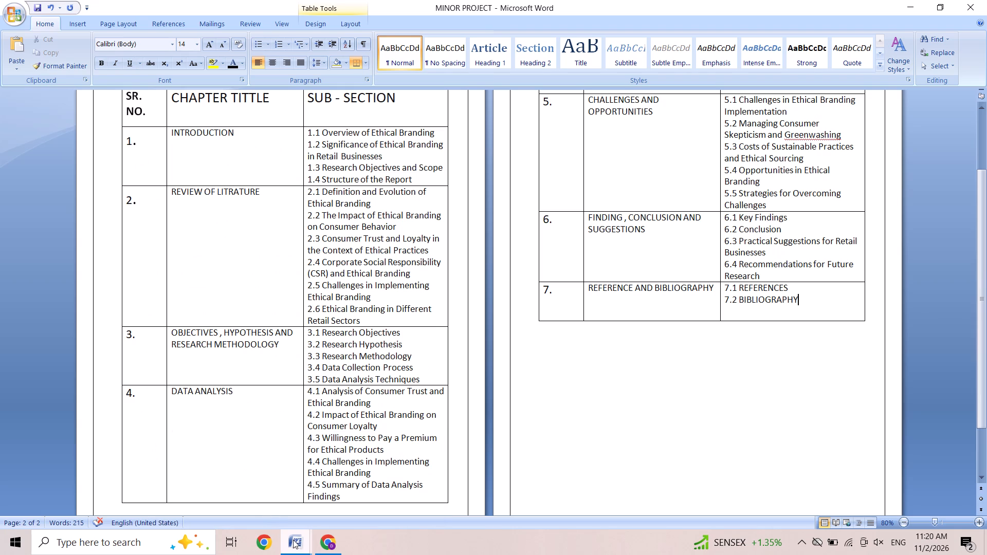
left_click(322, 497)
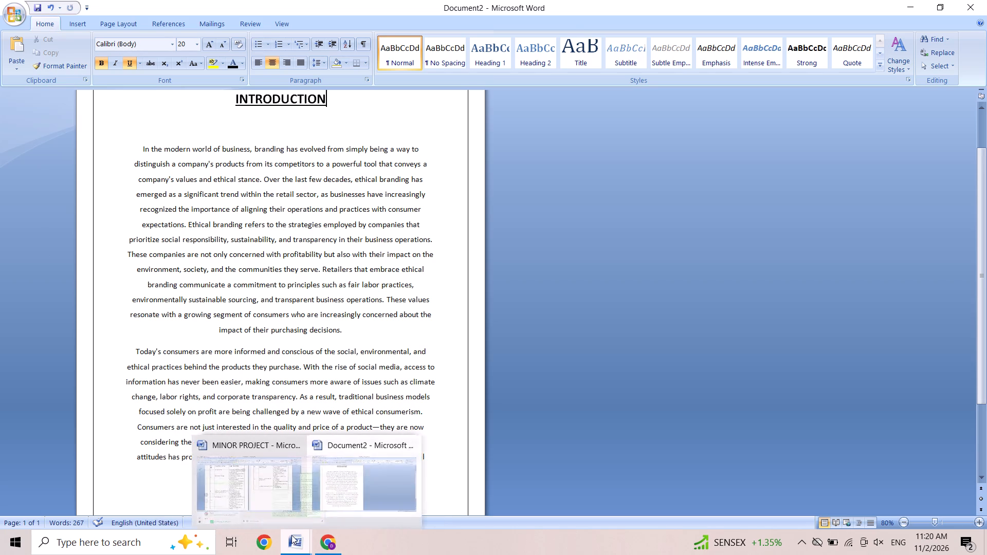
left_click(264, 505)
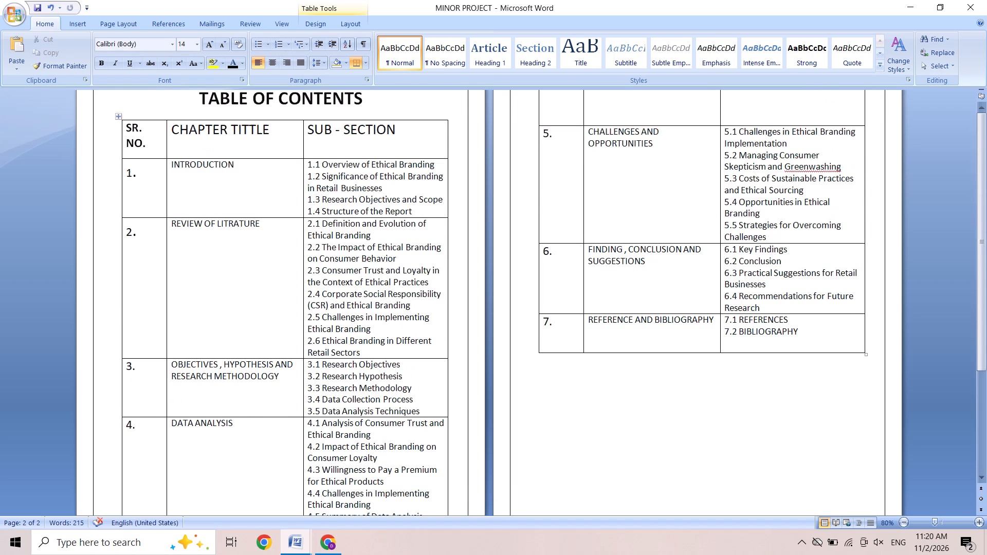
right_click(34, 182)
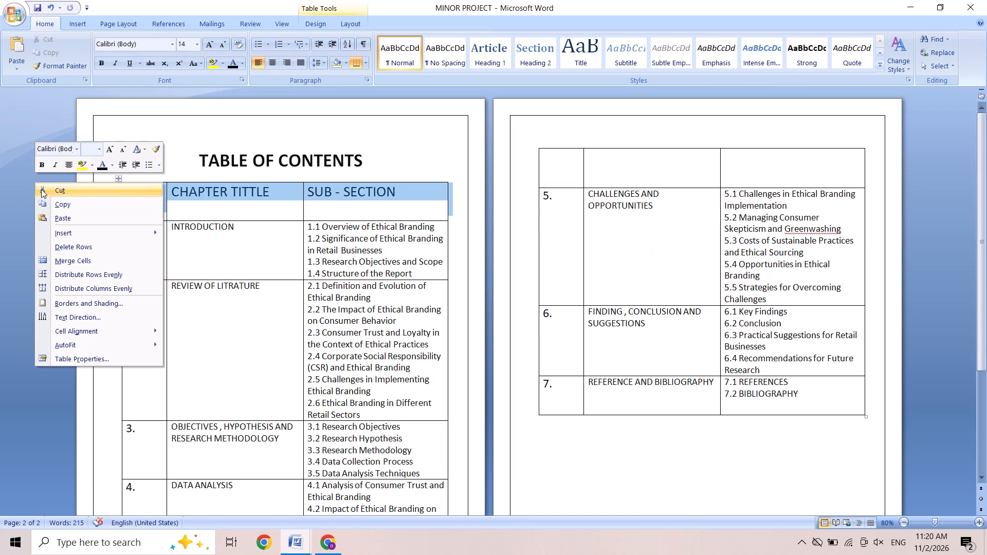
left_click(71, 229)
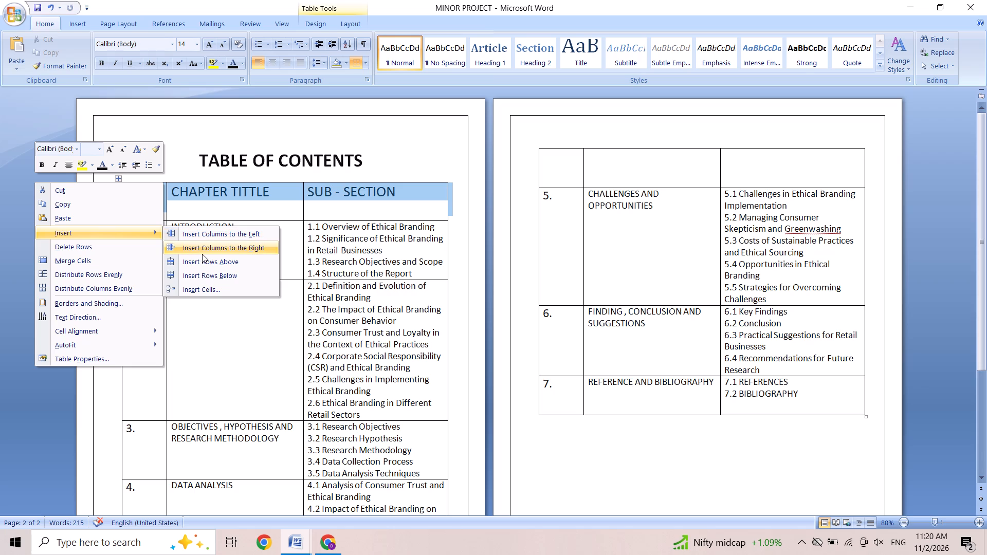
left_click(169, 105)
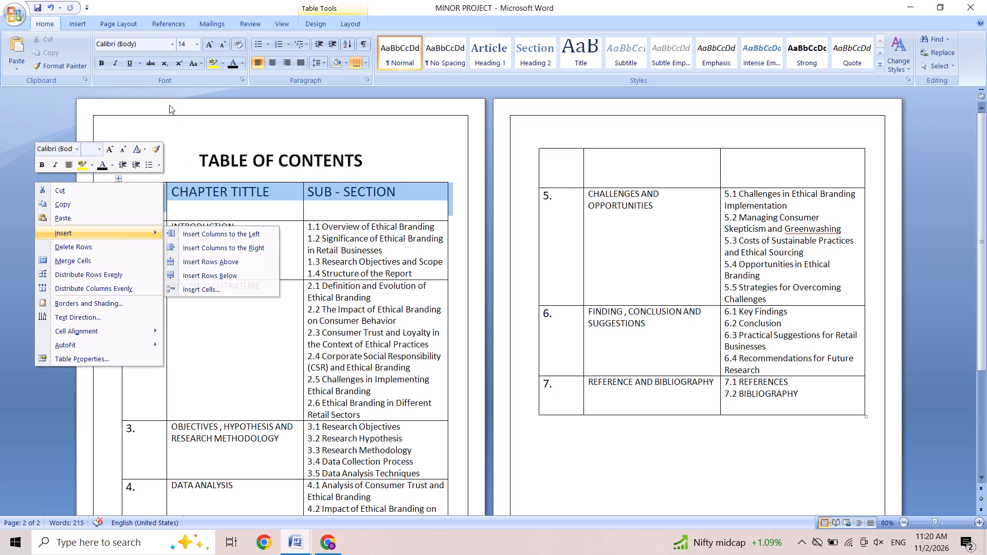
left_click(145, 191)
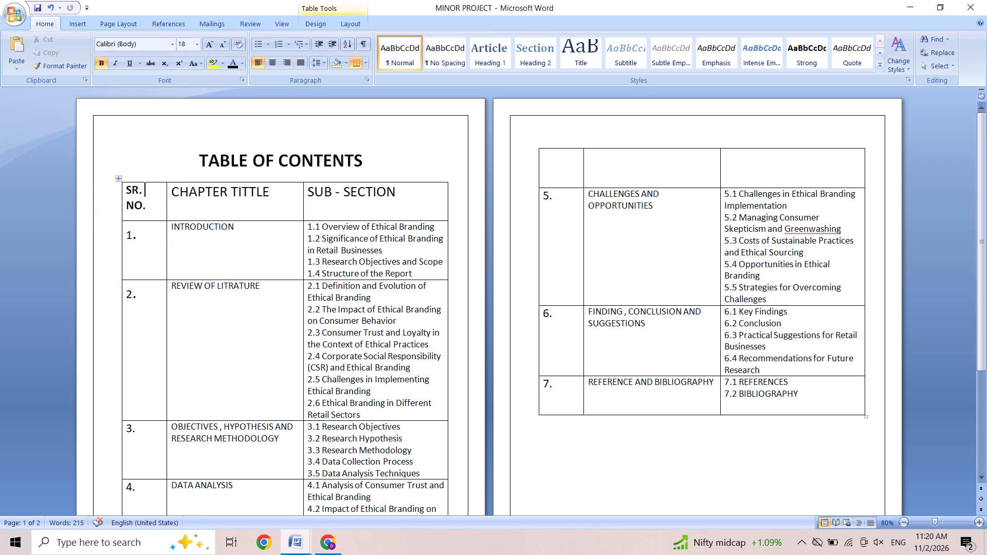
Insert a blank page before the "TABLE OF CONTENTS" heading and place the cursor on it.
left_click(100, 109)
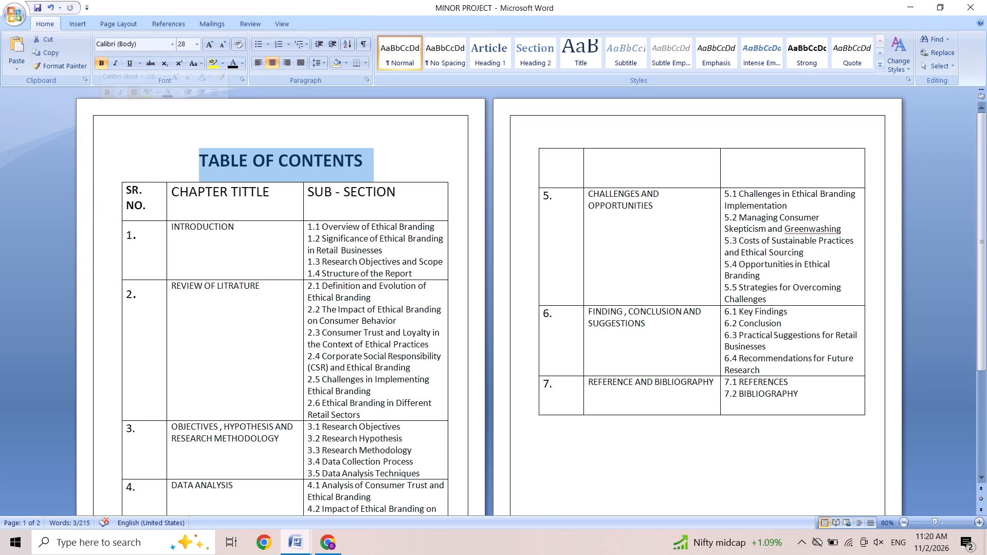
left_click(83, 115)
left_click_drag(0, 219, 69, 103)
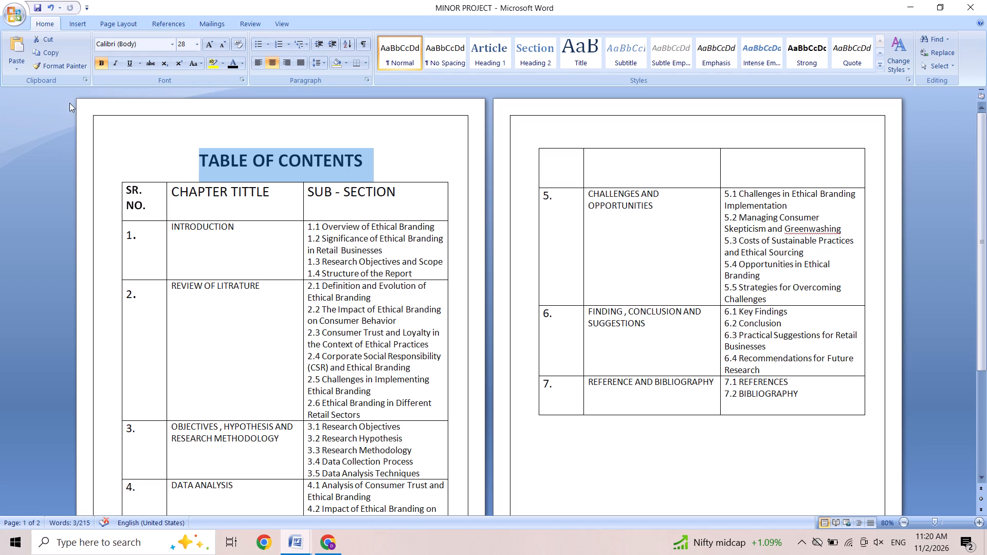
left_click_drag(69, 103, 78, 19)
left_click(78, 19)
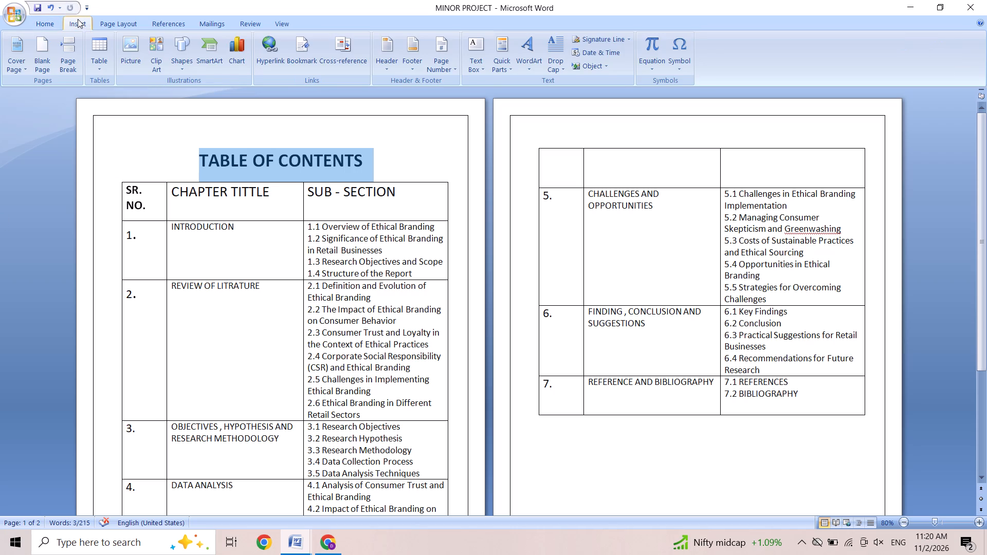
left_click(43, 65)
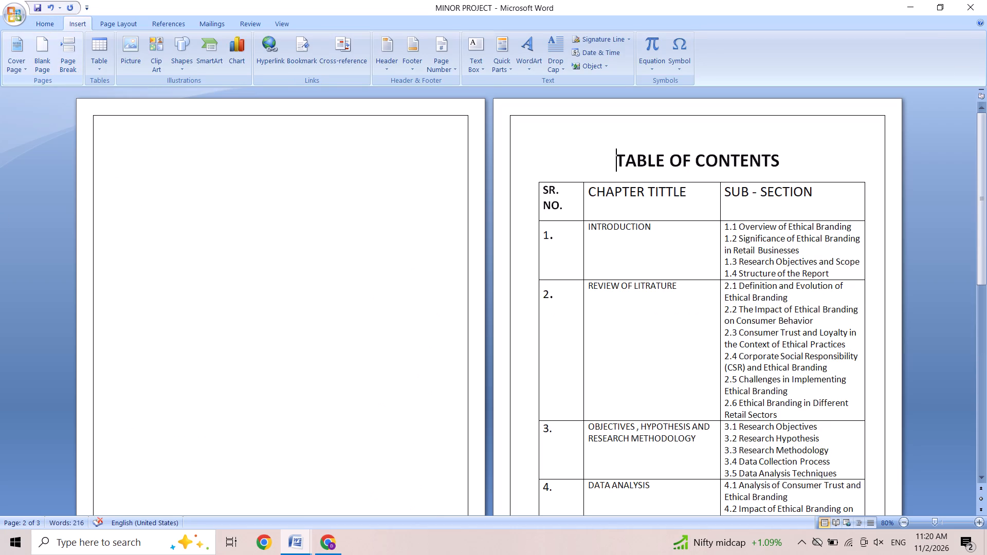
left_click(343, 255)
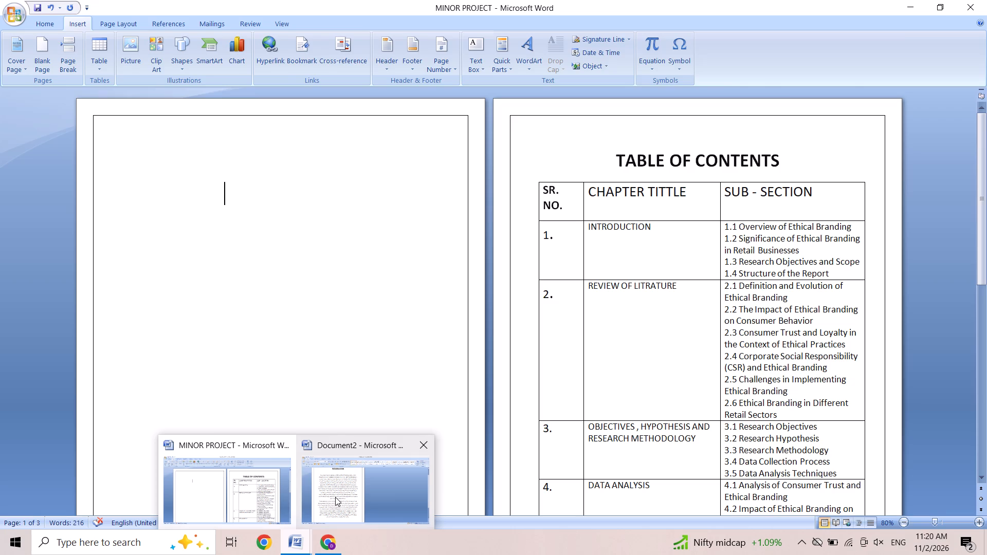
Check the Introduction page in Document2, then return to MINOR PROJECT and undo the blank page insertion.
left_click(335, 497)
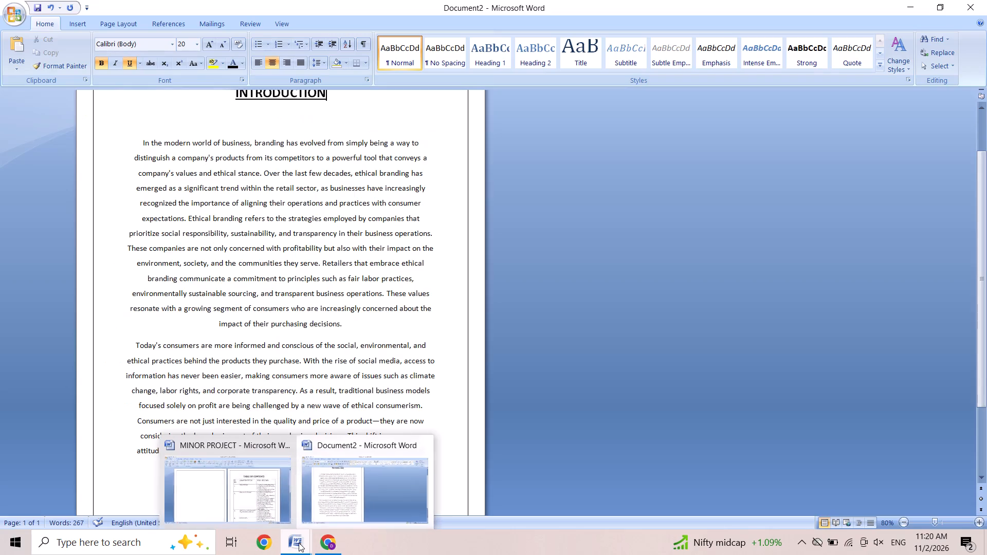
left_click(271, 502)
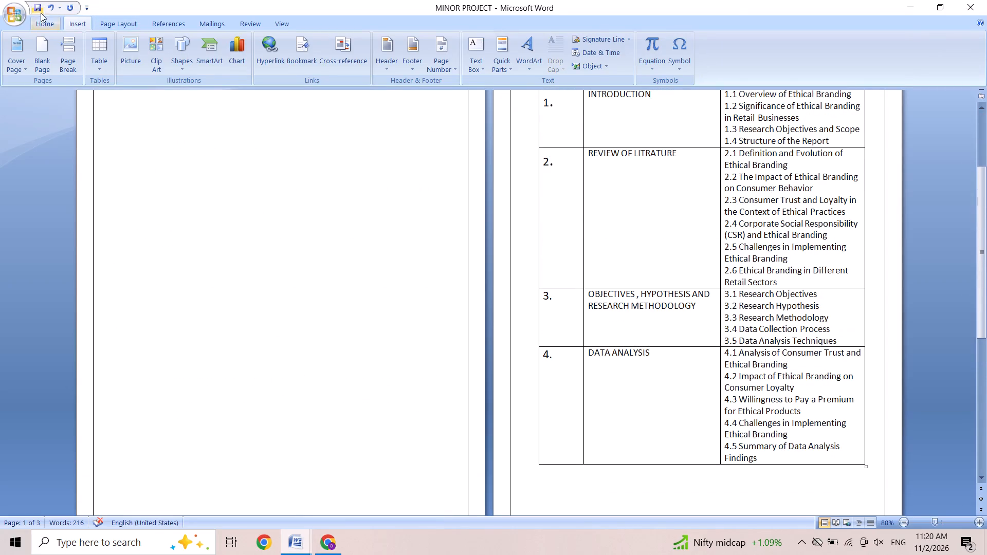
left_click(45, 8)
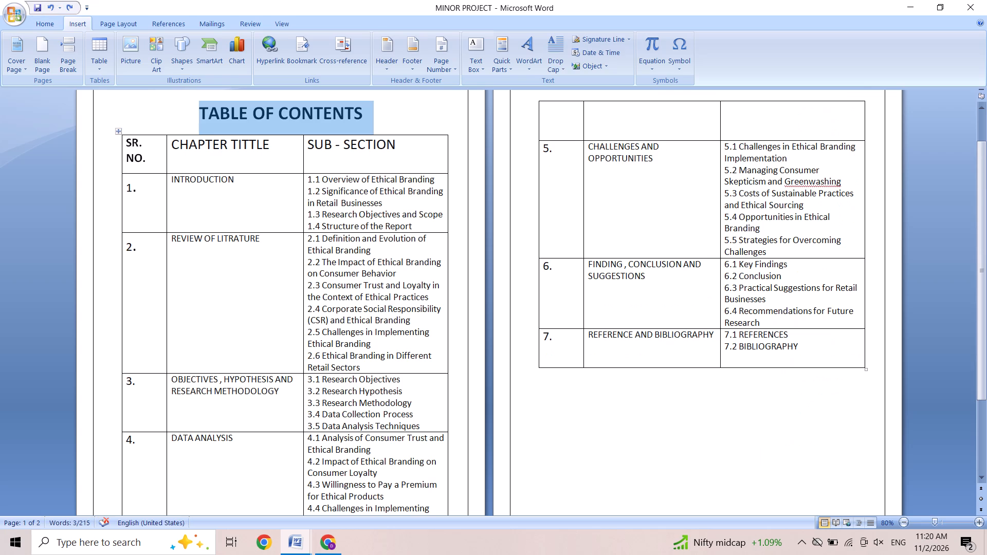
Place the cursor at the end of MINOR PROJECT, after the contents table's "REFERENCE AND BIBLIOGRAPHY" row.
left_click(336, 267)
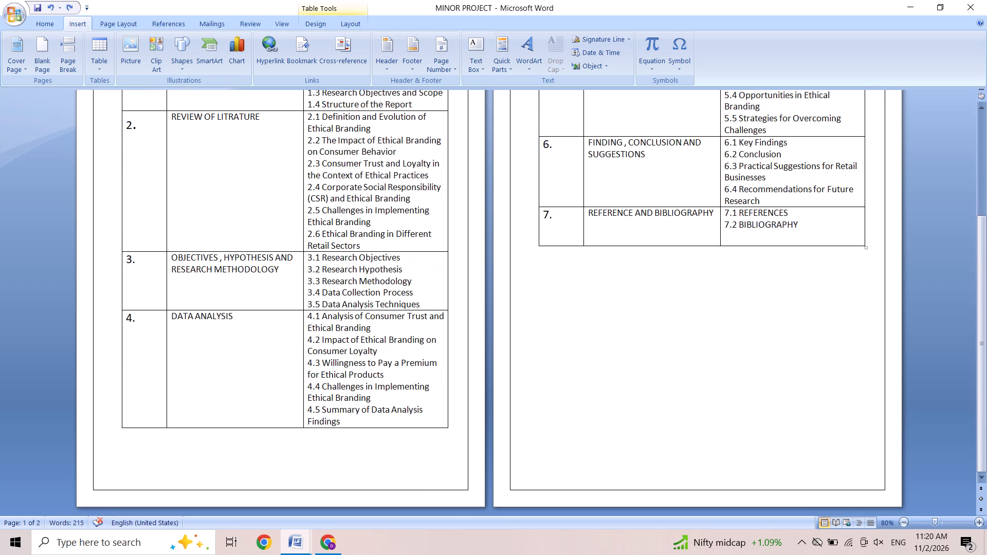
left_click(895, 320)
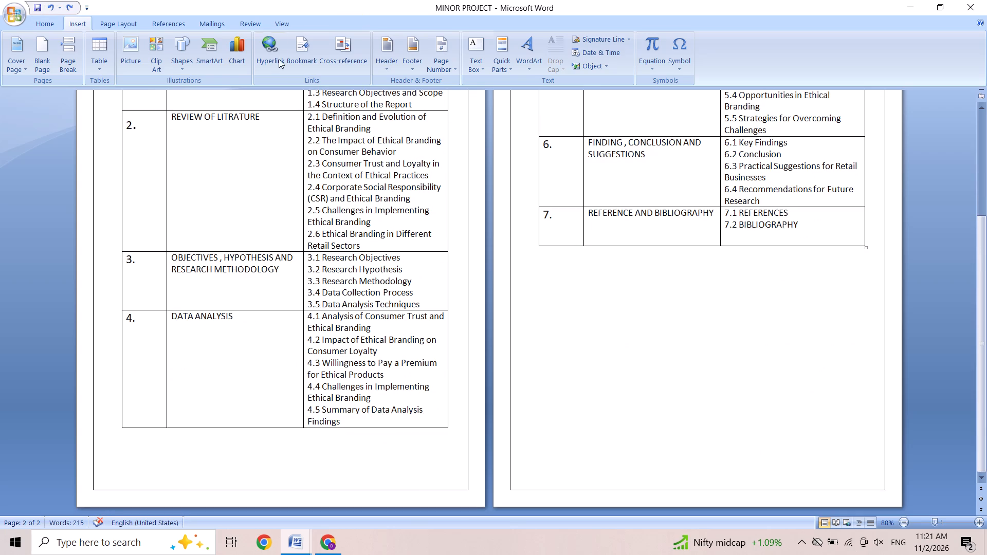
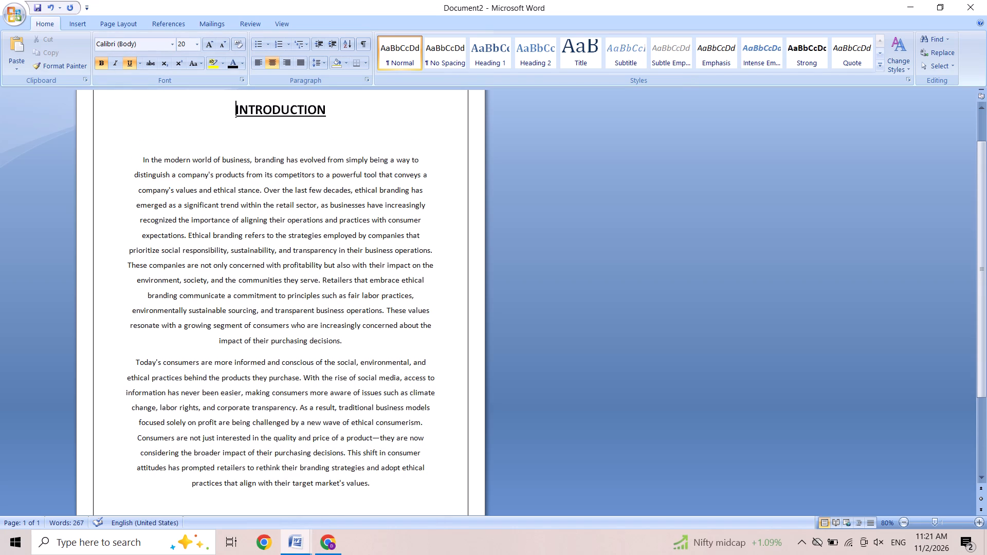
Copy the whole Introduction page in Document2, from the INTRODUCTION heading through the end of the second paragraph.
right_click_drag(229, 105, 250, 125)
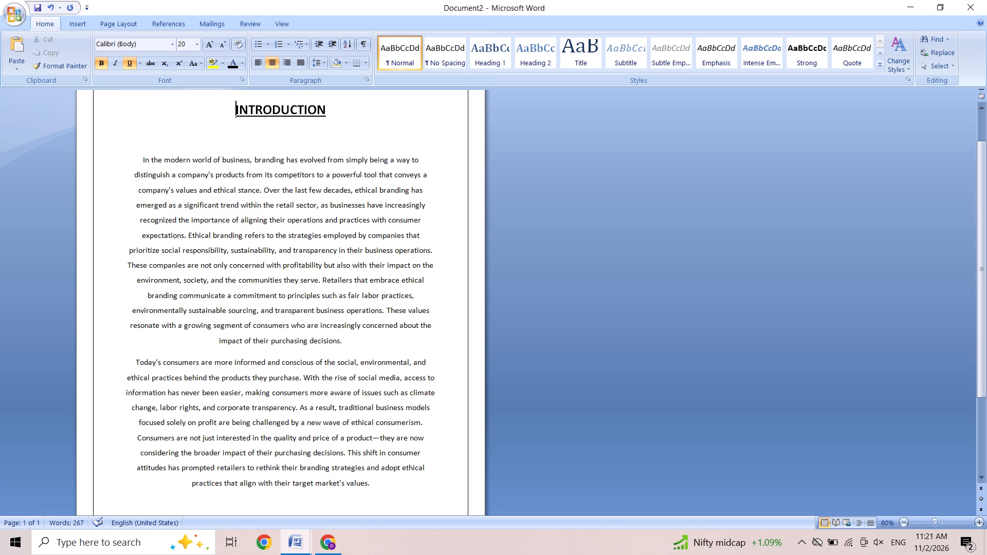
right_click_drag(250, 125, 214, 110)
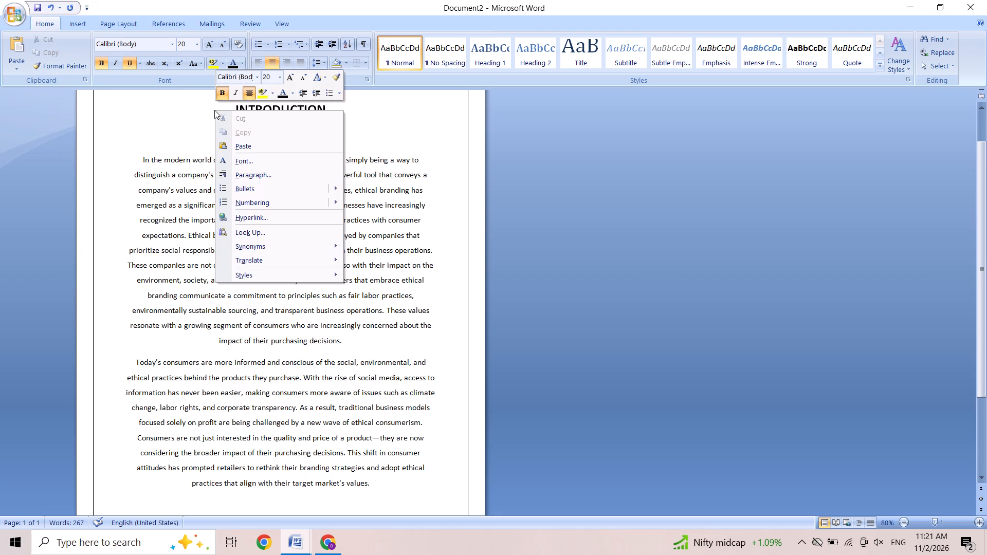
left_click(200, 108)
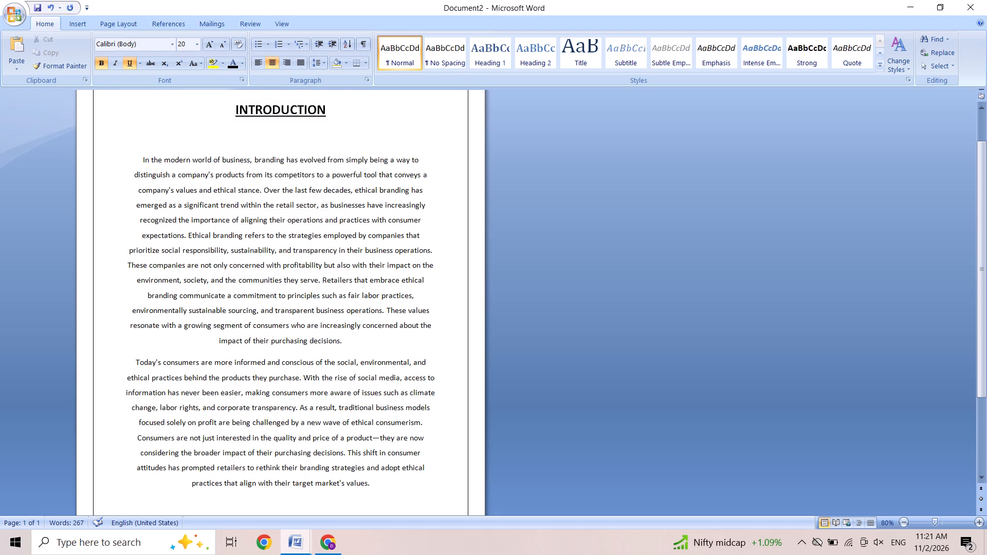
left_click_drag(234, 107, 403, 544)
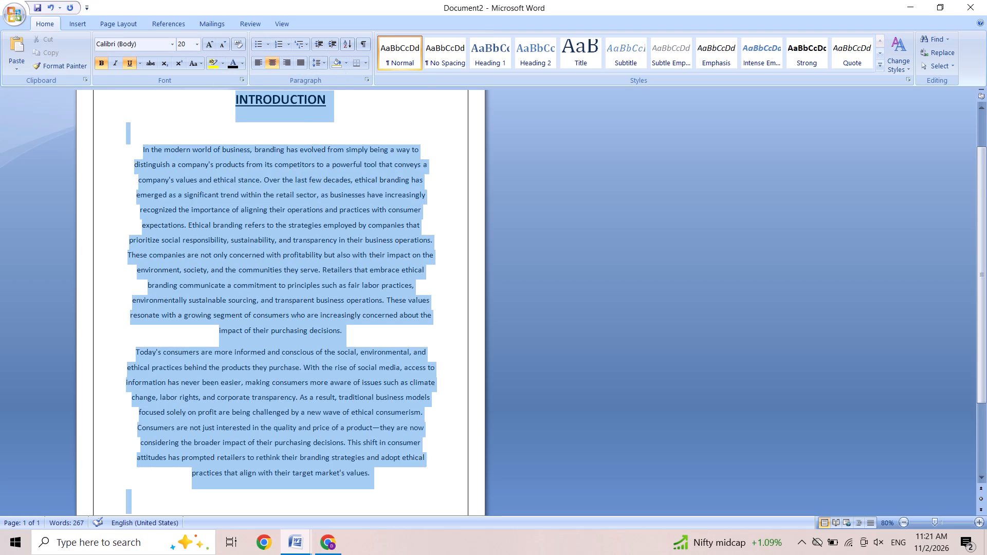
left_click_drag(403, 544, 392, 472)
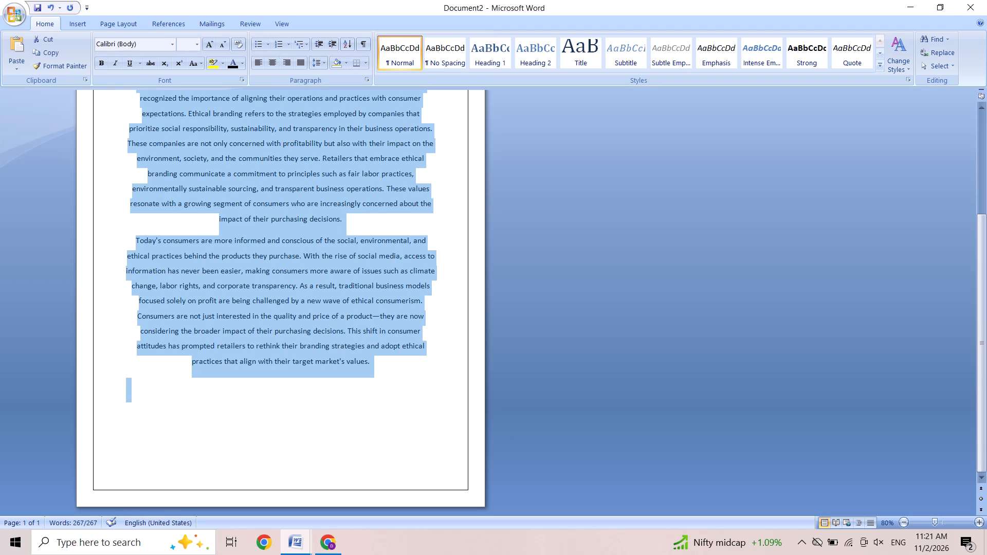
key("ctrl+c")
key("ctrl+c")
Switch to MINOR PROJECT and paste the copied Introduction onto its empty third page.
left_click(286, 550)
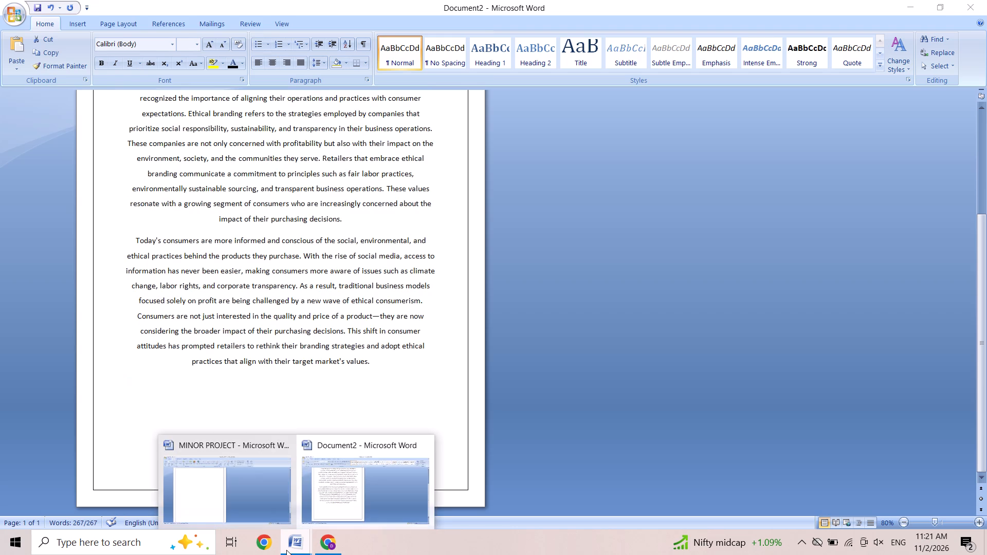
left_click(233, 488)
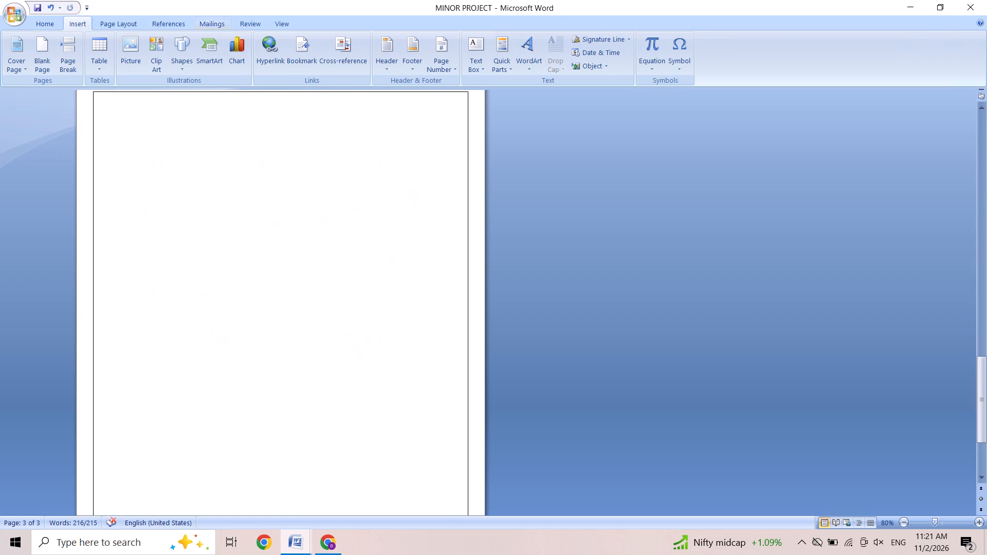
key("ctrl+v")
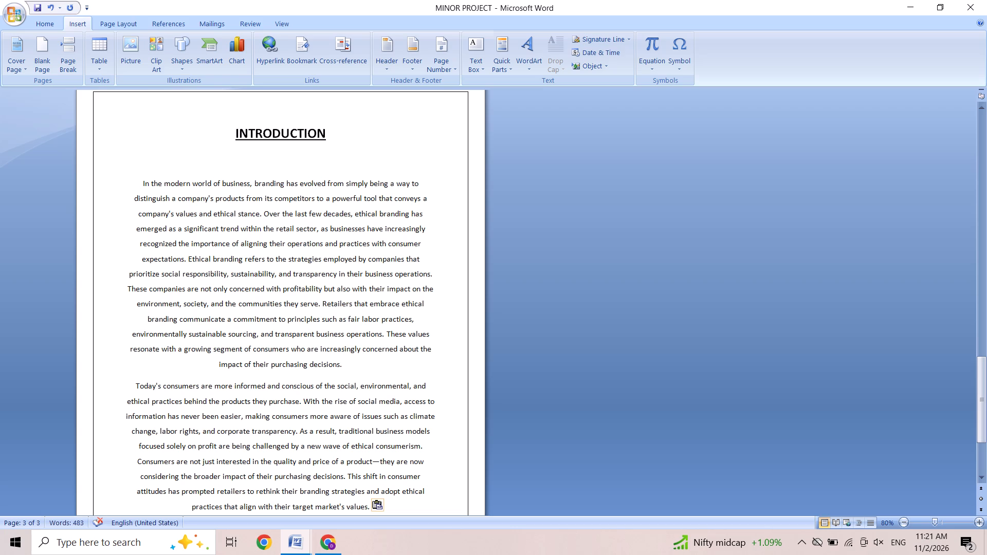
Look over the pasted Introduction page in MINOR PROJECT from its end upward.
key("Up")
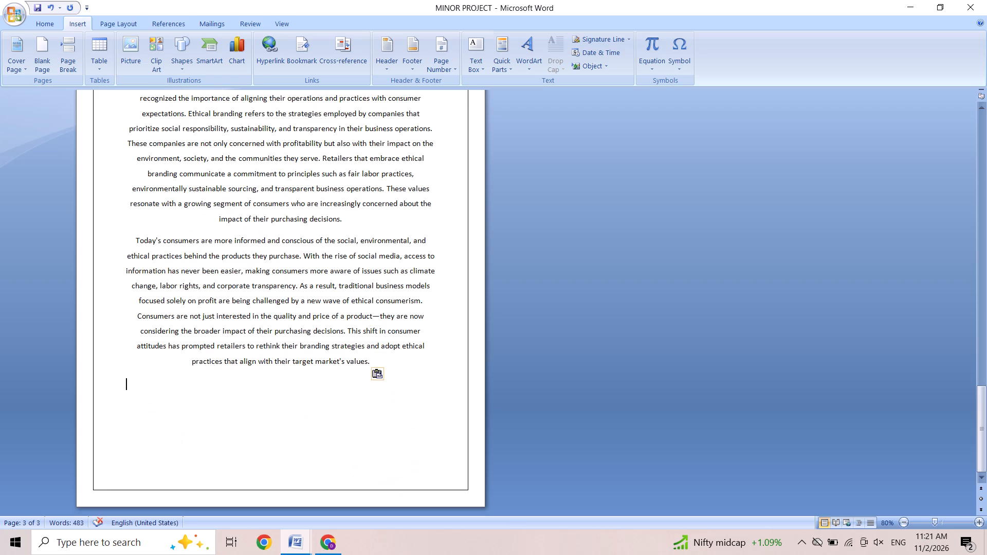
key("Up")
key("Up")
key("Up")
key("Up")
key("Up")
key("Up")
key("Up")
key("Up")
key("Up")
key("Up")
key("Up")
key("Up")
key("Up")
key("Up")
key("Up")
key("Up")
key("Up")
key("Up")
key("Up")
key("Up")
key("Up")
key("Up")
key("Up")
key("Up")
key("Up")
key("Up")
key("Up")
key("Up")
key("Up")
key("Up")
Insert a blank page after the last paragraph of the Introduction in MINOR PROJECT.
key("Down")
key("Down")
key("Down")
key("Down")
key("Down")
key("Down")
key("Down")
key("Down")
key("Down")
key("Down")
key("Down")
key("Down")
key("Down")
key("Down")
key("Down")
key("Down")
key("Down")
key("Down")
key("Down")
key("Down")
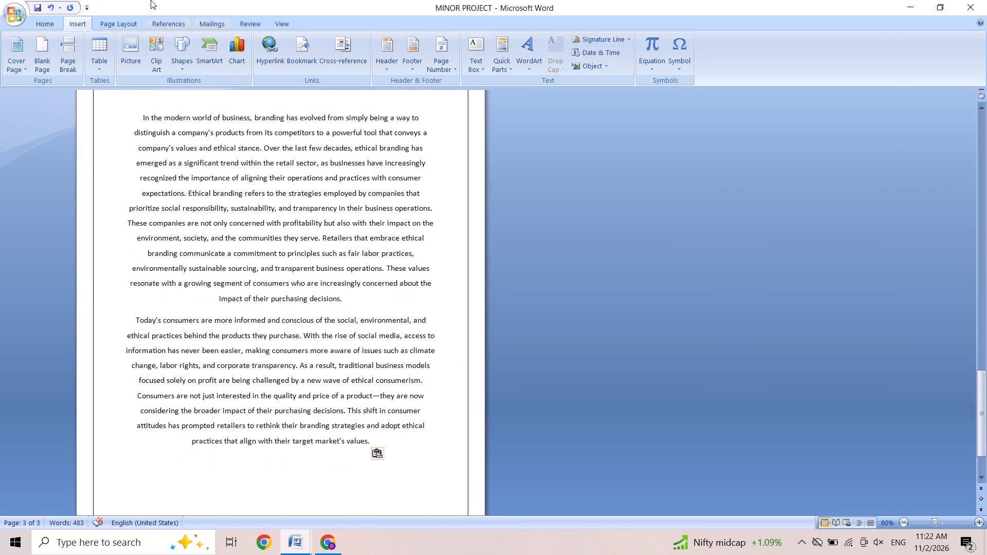
left_click(44, 59)
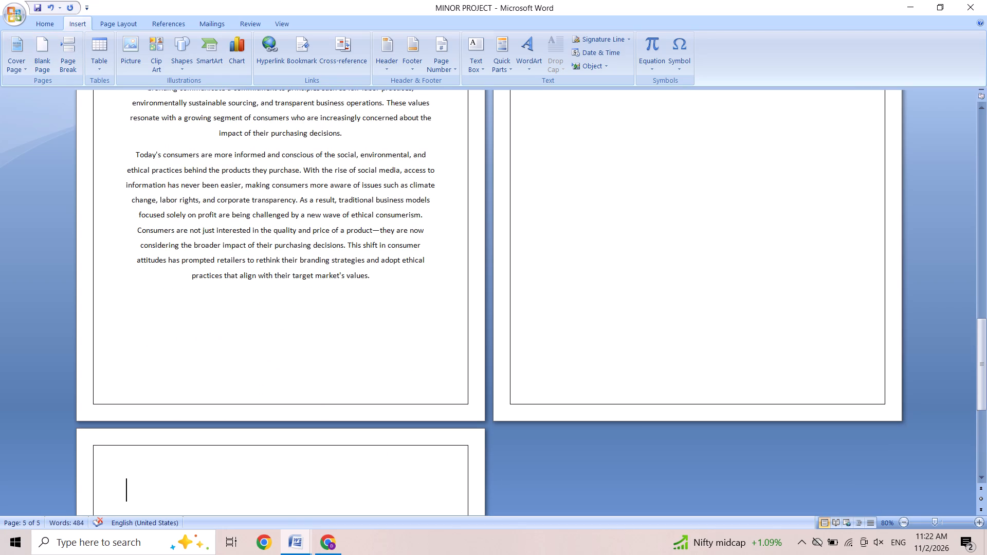
Review the page sequence from the newly added pages back up to the contents table.
key("Up")
key("Up")
key("Up")
key("Up")
key("Up")
key("Up")
key("Up")
key("Up")
key("Up")
key("Up")
key("Up")
key("Up")
key("Up")
key("Up")
key("Up")
key("Up")
key("Up")
key("Up")
key("Up")
key("Up")
key("Up")
key("Up")
key("Up")
key("Up")
key("Up")
key("Up")
key("Up")
key("Up")
key("Up")
key("Up")
key("Up")
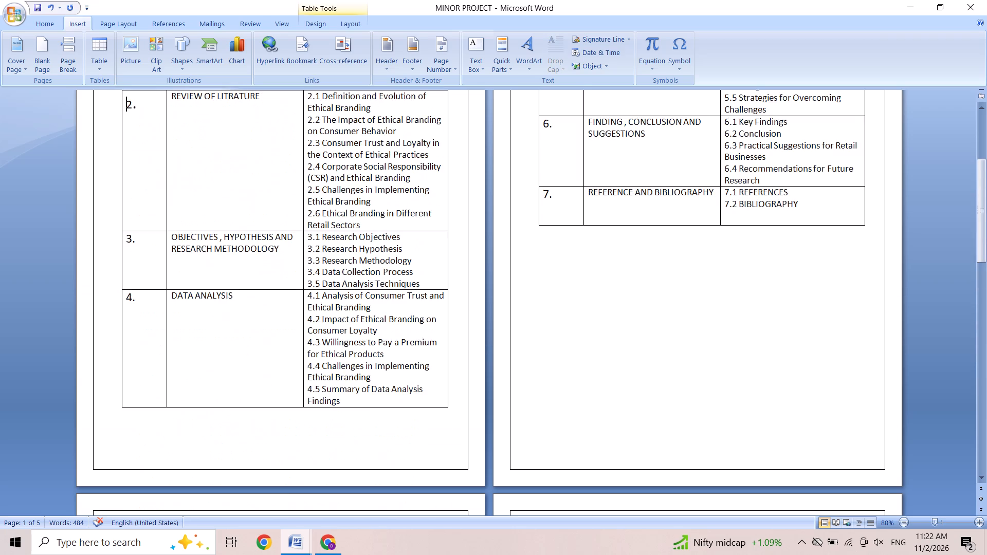
key("Down")
key("Down")
key("Down")
key("Down")
key("Down")
key("Down")
key("Down")
key("Down")
key("Down")
key("Down")
key("Down")
key("Down")
key("Down")
key("Down")
key("Down")
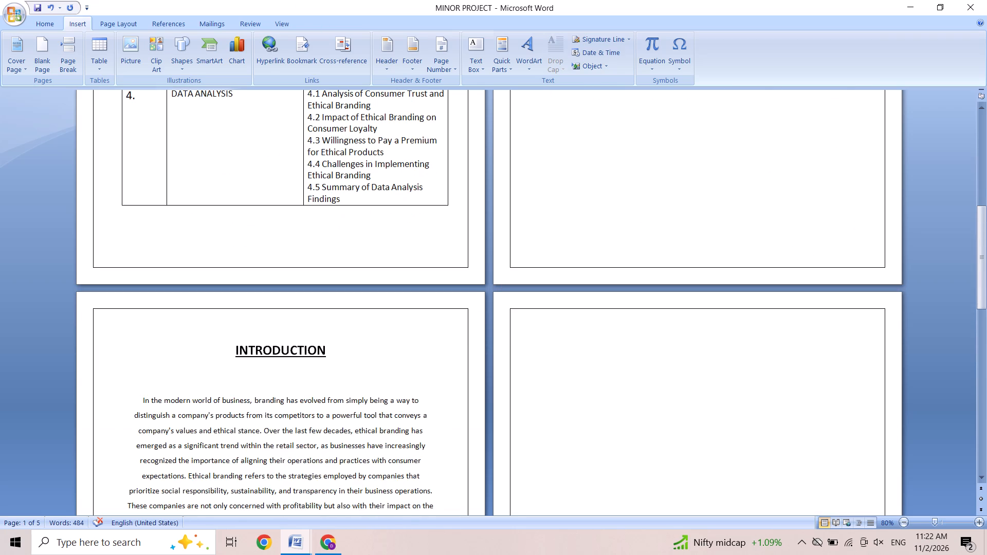
On the blank page following the Introduction, set the font size to 12 and the line spacing to 1.5.
left_click(542, 313)
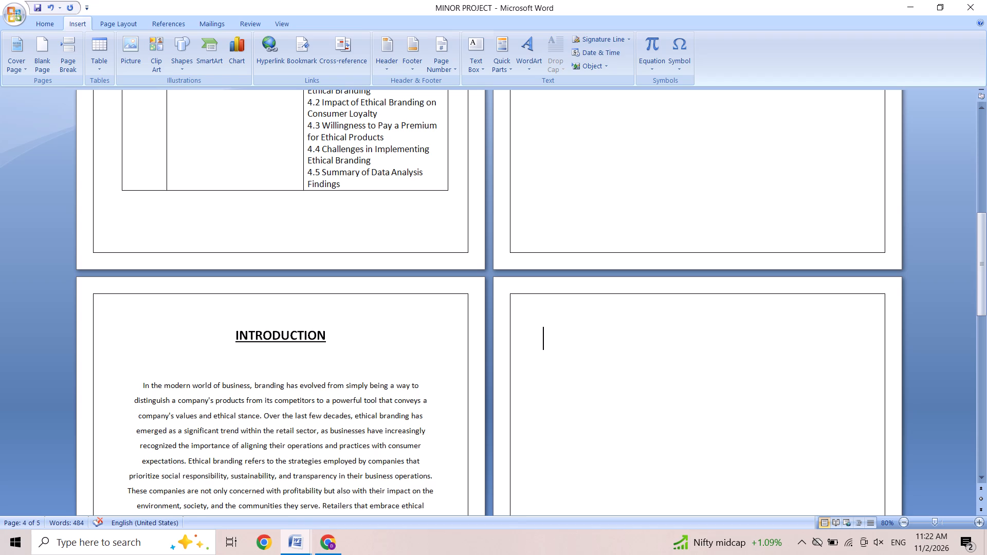
left_click(36, 20)
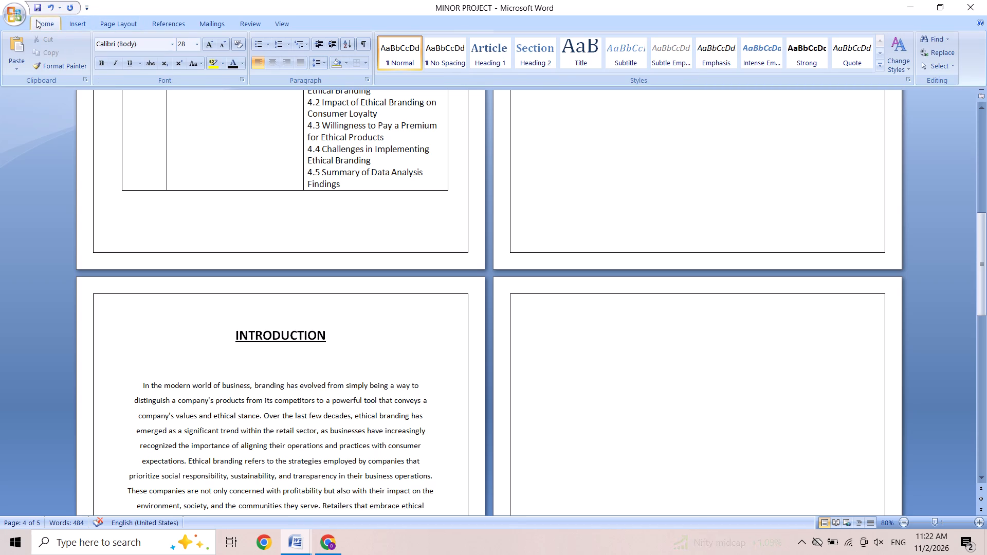
left_click(71, 21)
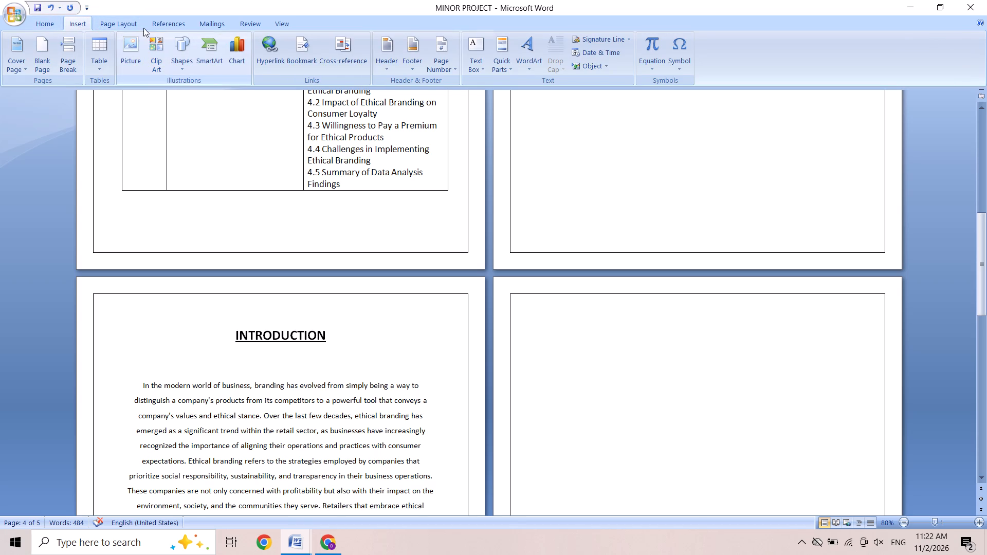
left_click(133, 18)
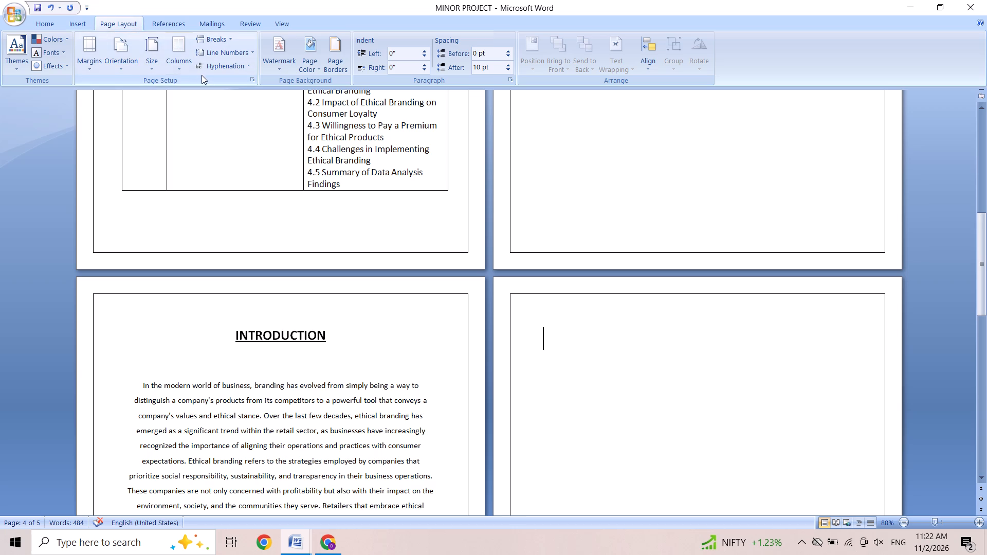
left_click(154, 67)
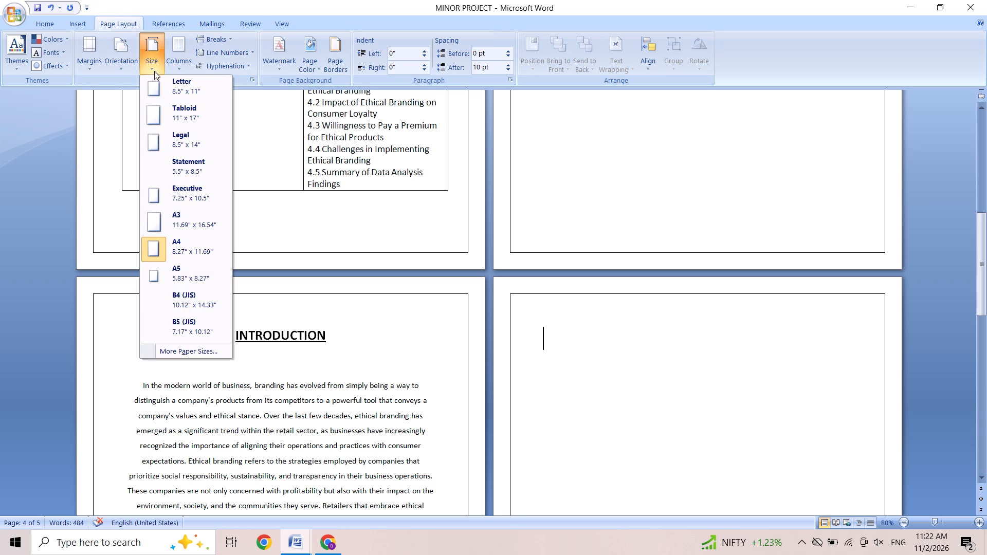
left_click(44, 21)
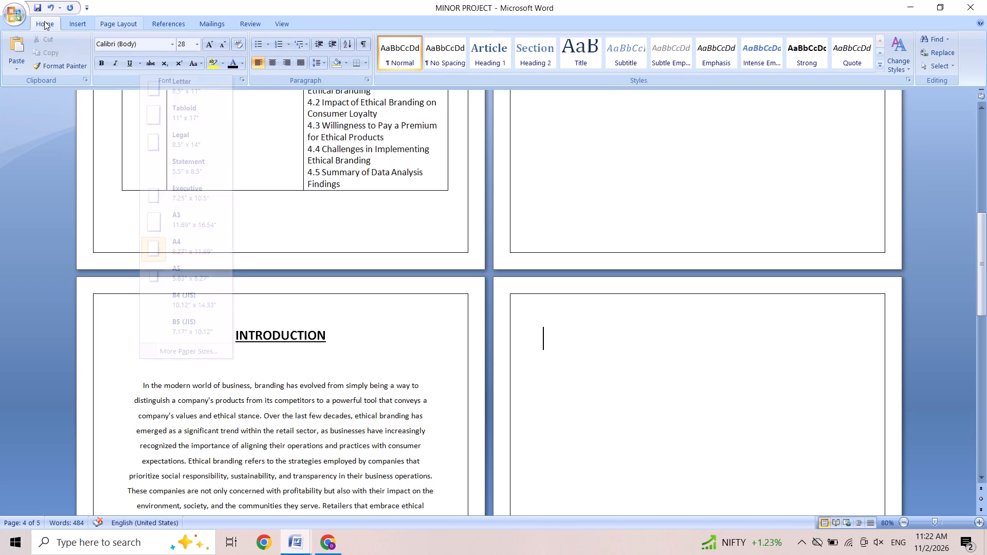
left_click(194, 47)
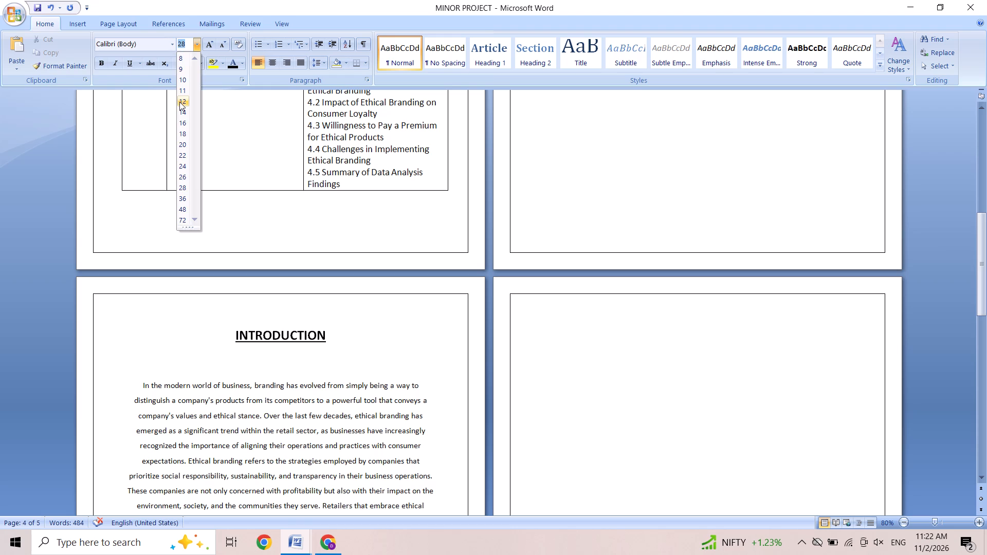
left_click(179, 102)
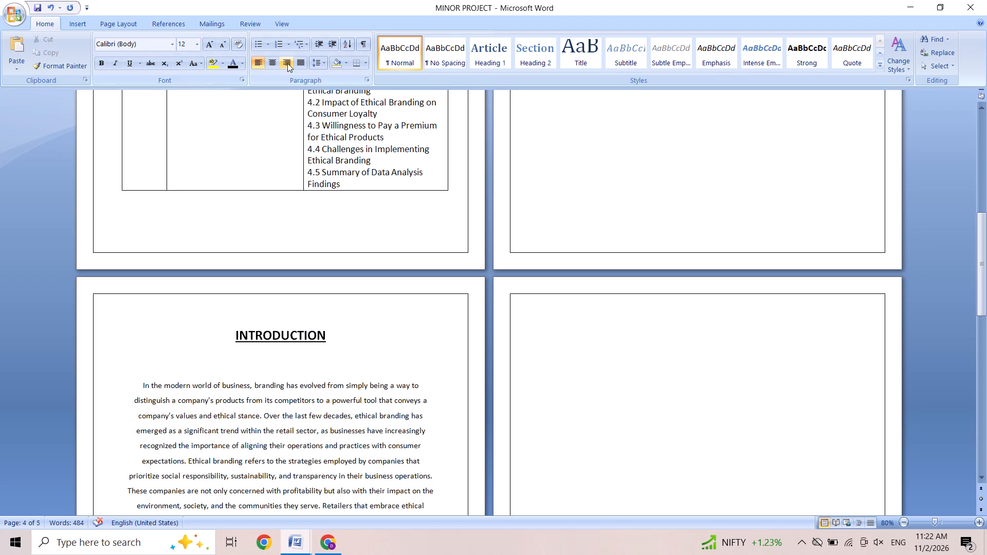
left_click(321, 65)
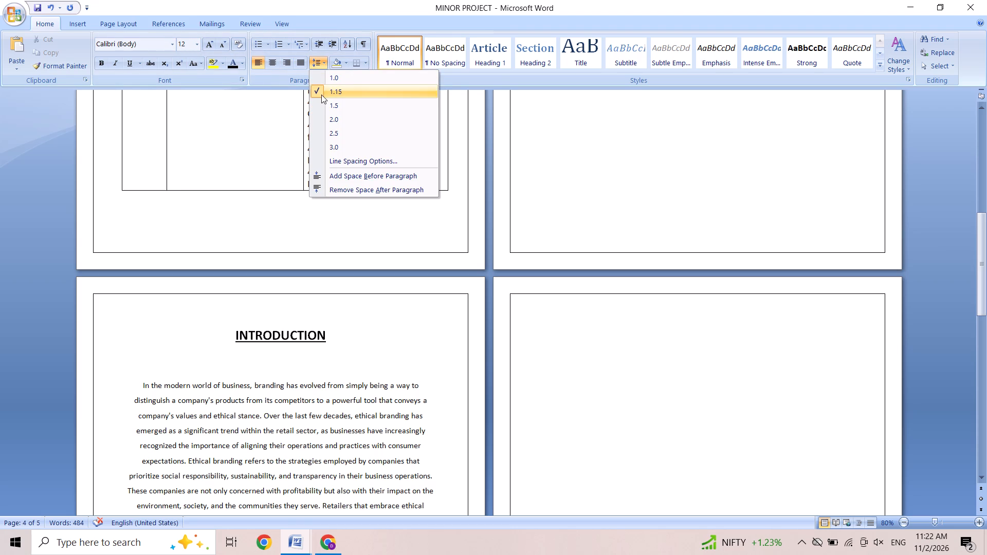
left_click(322, 104)
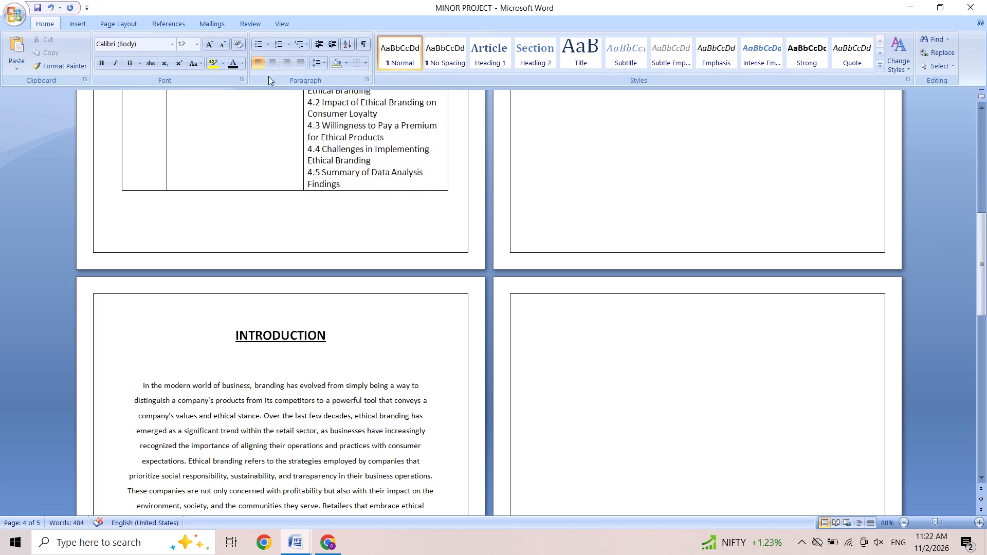
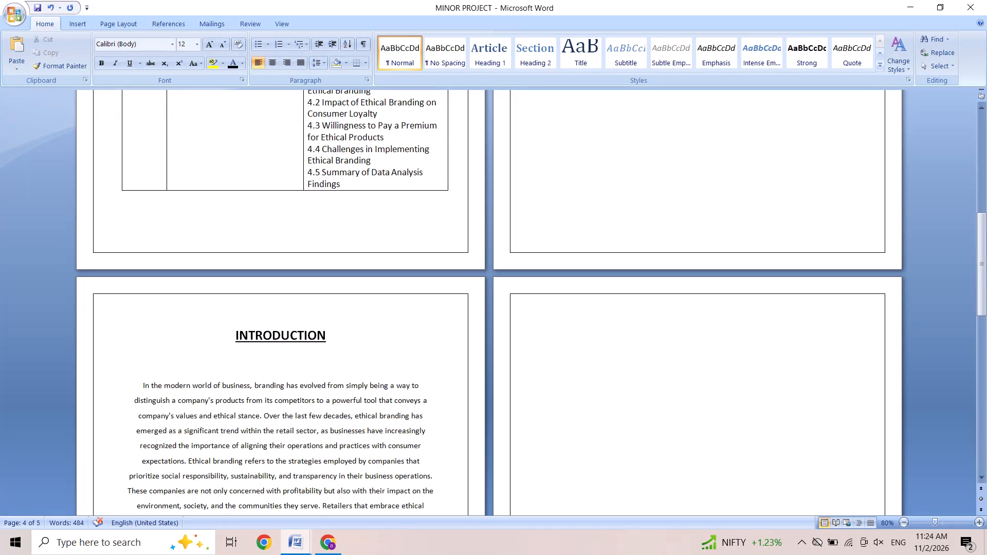
Paste the paragraph on ethical branding and consumer trust onto the blank page after the Introduction, with the insertion font size set to 12.
left_click(491, 271)
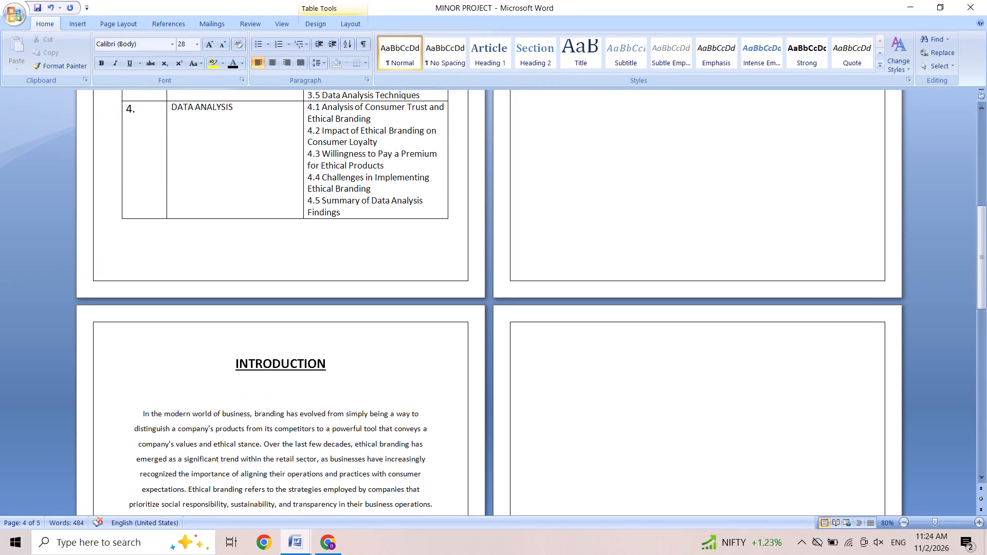
left_click(272, 66)
left_click(546, 355)
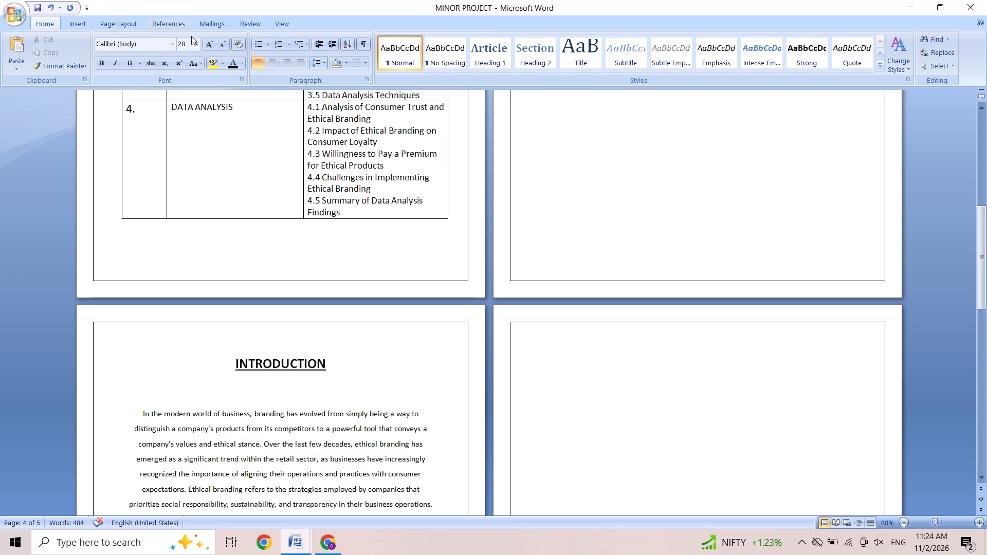
left_click(197, 45)
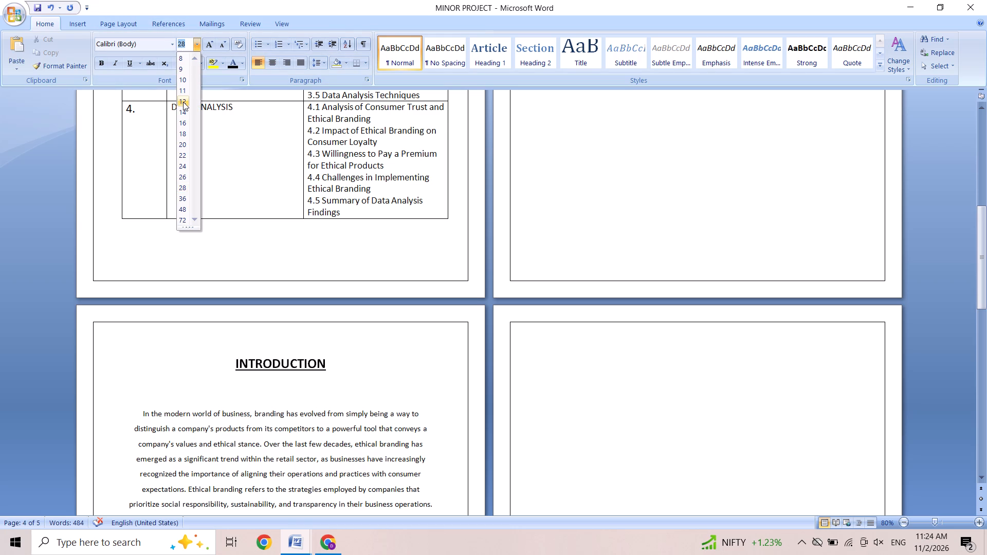
left_click(183, 102)
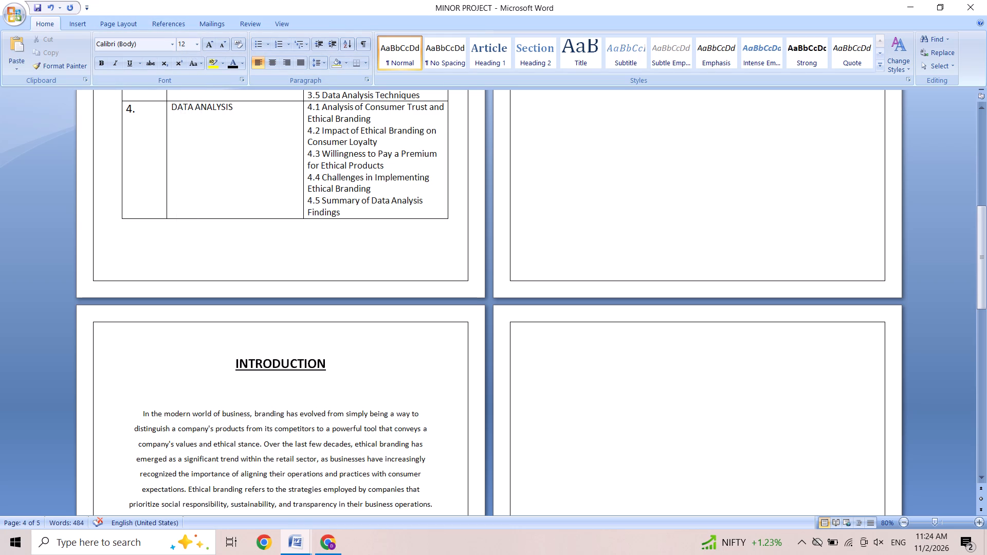
right_click(551, 344)
right_click(528, 368)
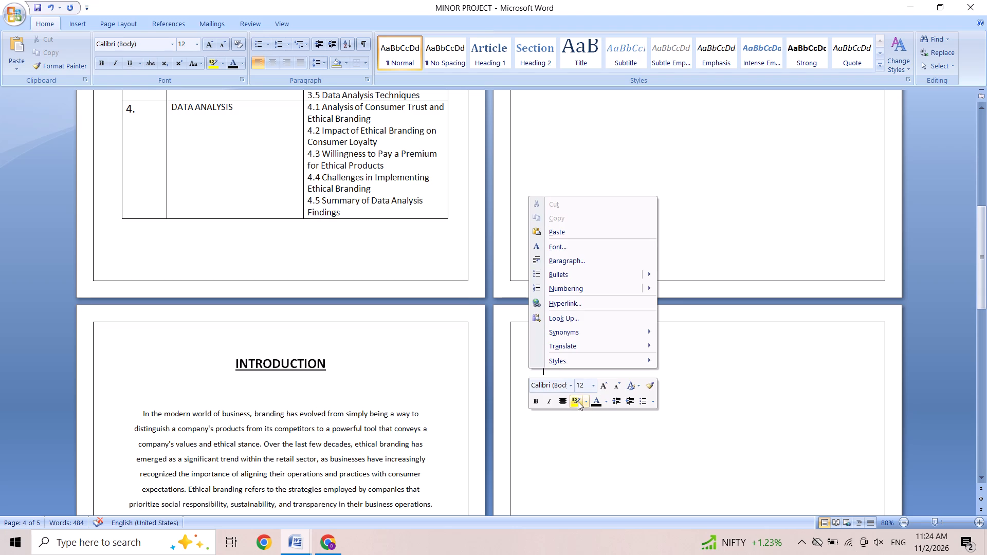
left_click(572, 235)
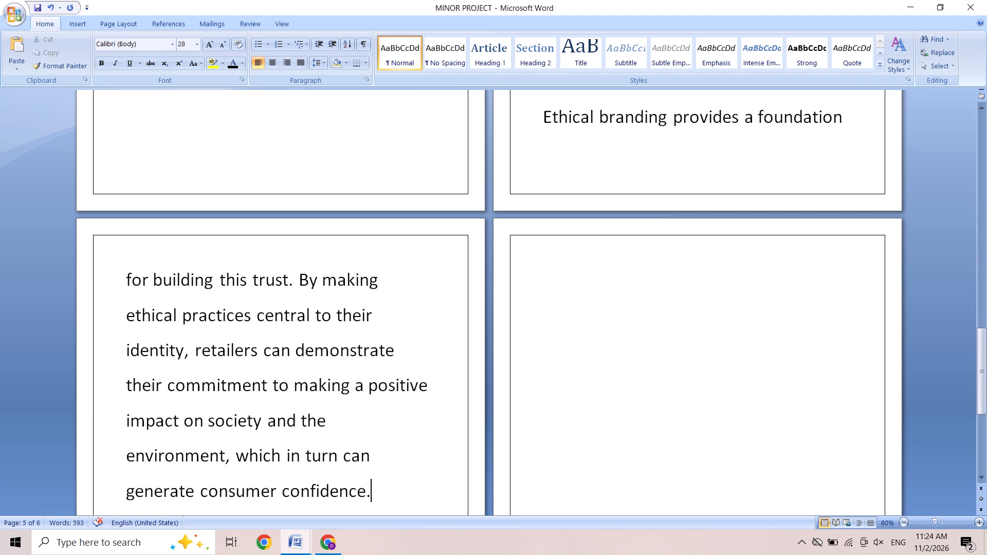
Set the font size of the whole pasted paragraph, from "Ethical branding has become" to "consumer confidence", to 12.
key("Up")
key("Up")
key("Up")
key("Up")
key("Up")
key("Up")
key("Up")
key("Up")
key("Up")
key("Up")
key("Up")
key("Up")
key("Up")
key("Up")
key("Up")
key("Up")
key("Up")
key("Up")
key("Up")
key("Up")
key("Up")
key("Up")
key("Up")
key("Up")
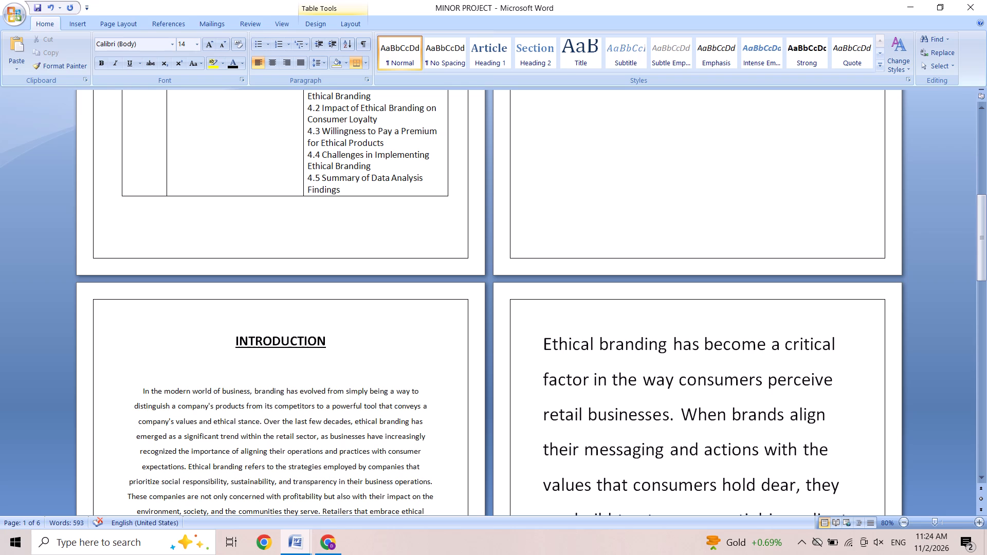
left_click_drag(540, 339, 679, 554)
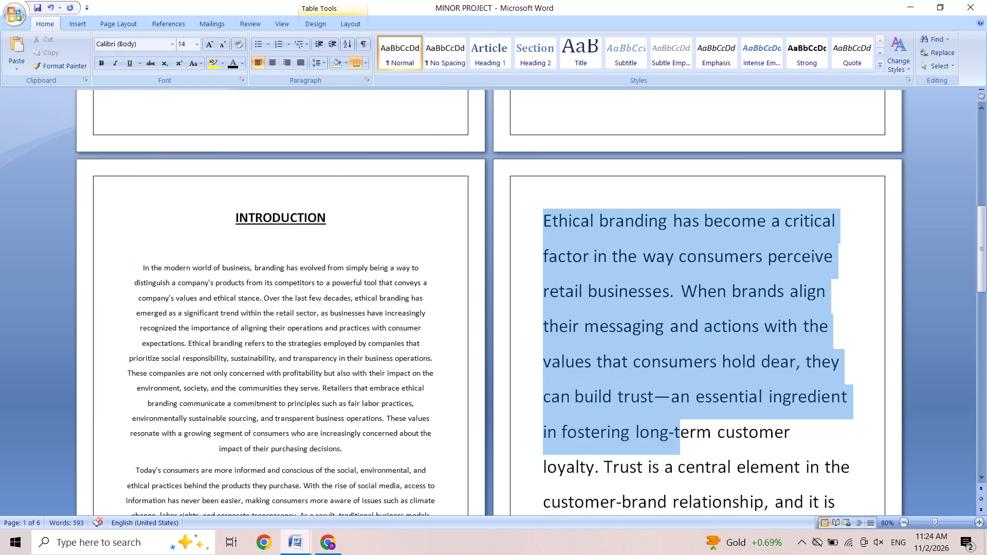
left_click_drag(679, 554, 432, 383)
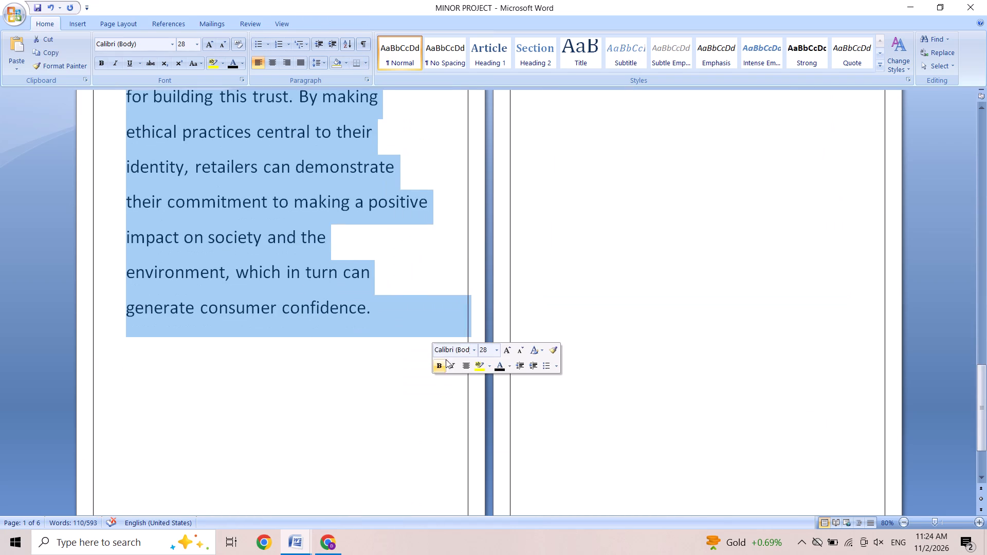
left_click(497, 350)
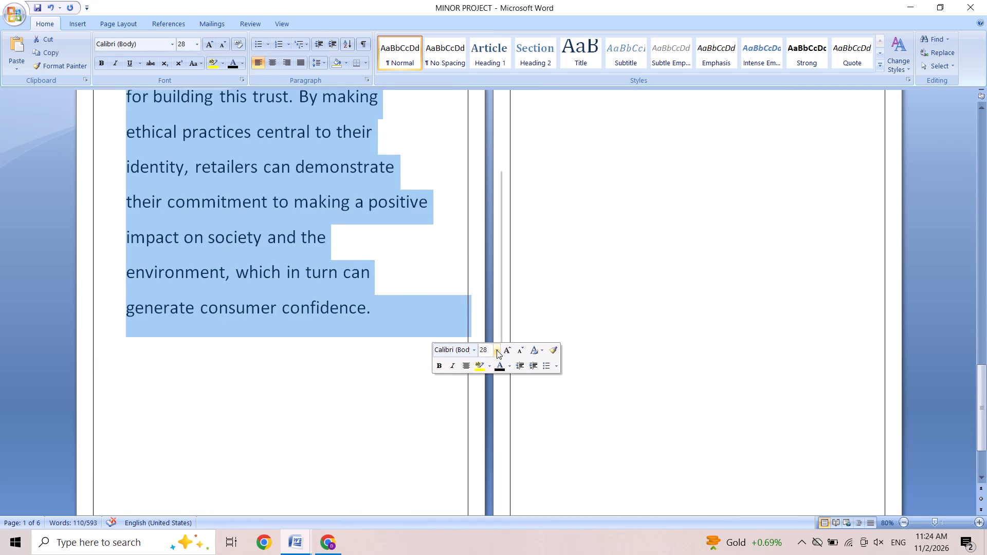
left_click(485, 220)
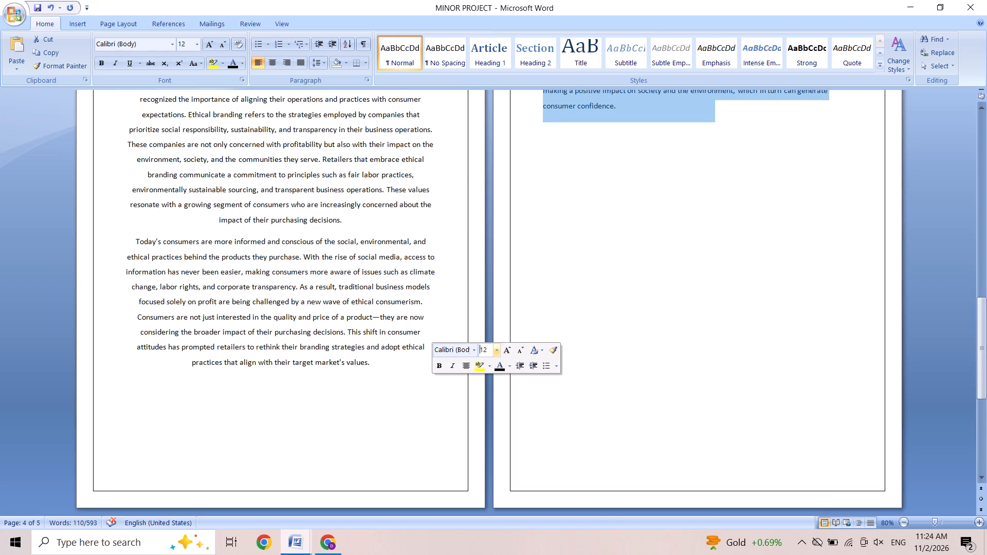
left_click(680, 194)
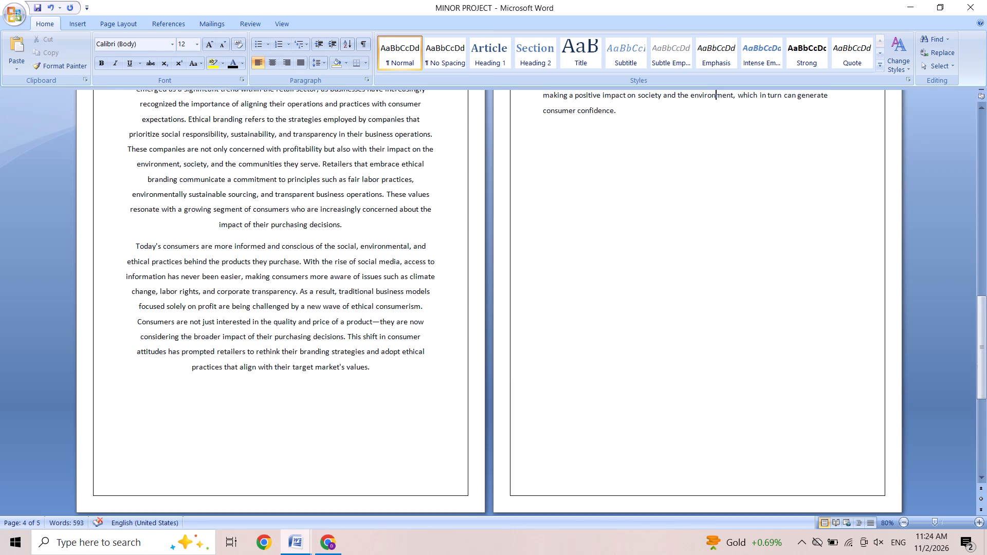
Set the line spacing to 1.5 on the empty line below the end of the contents table.
key("Up")
key("Up")
key("Up")
key("Up")
key("Up")
key("Up")
key("Up")
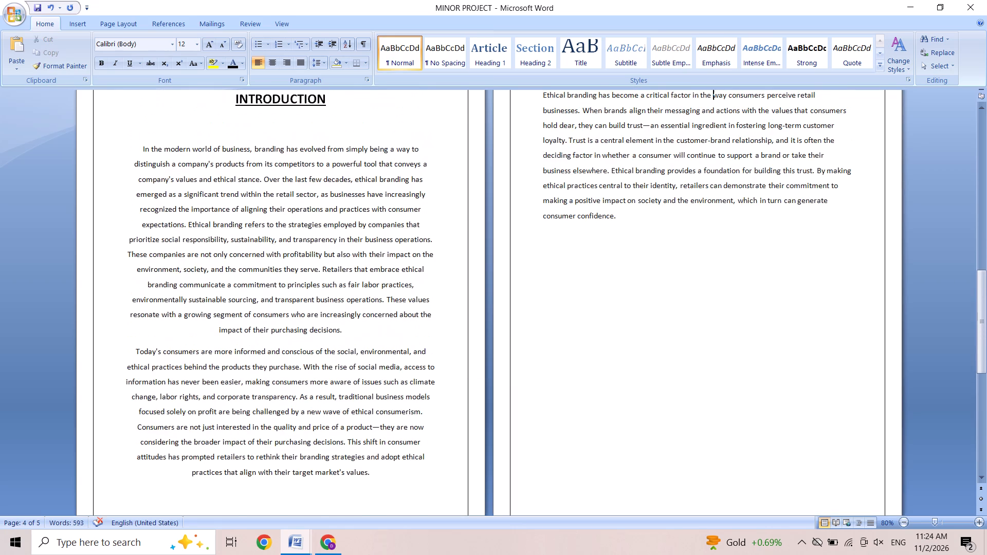
key("Up")
key("Up")
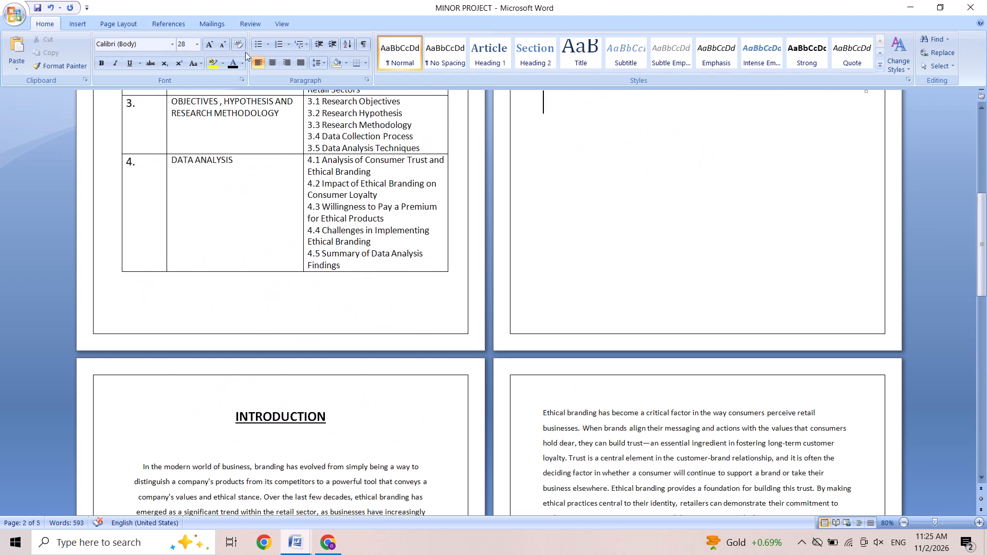
left_click(326, 62)
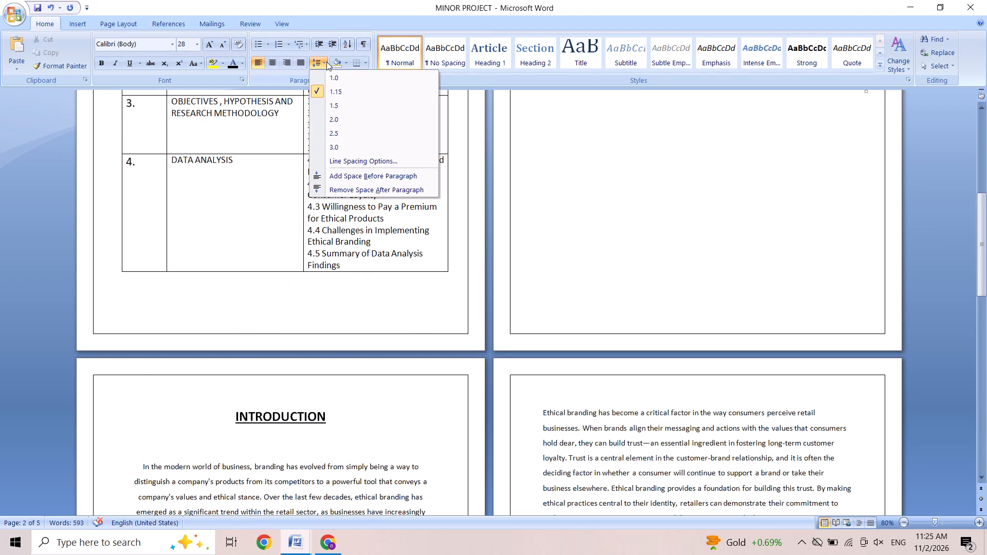
left_click(321, 105)
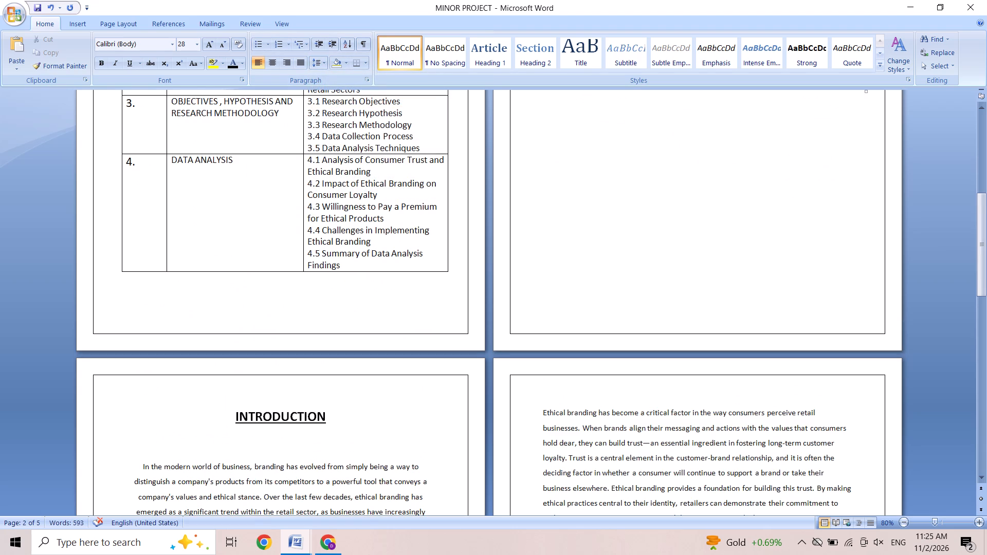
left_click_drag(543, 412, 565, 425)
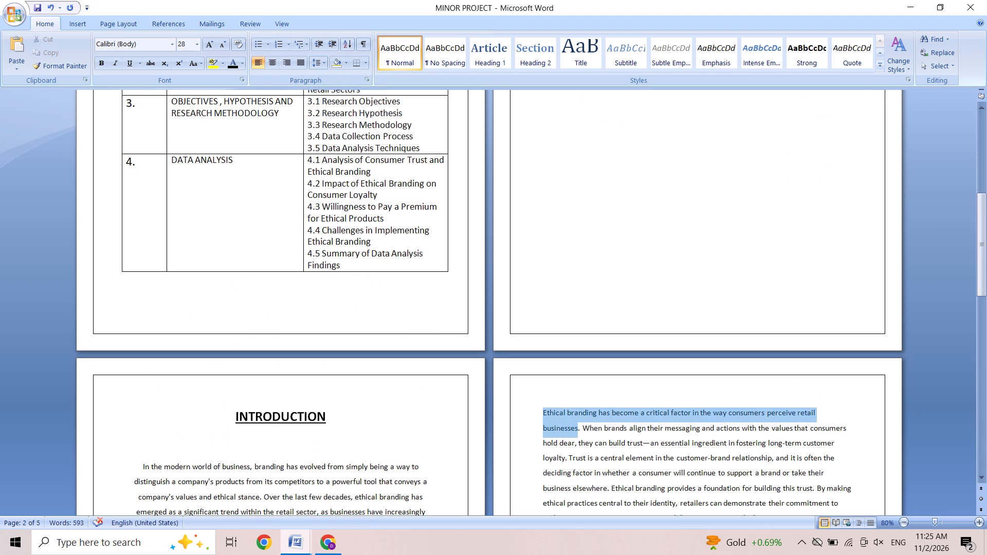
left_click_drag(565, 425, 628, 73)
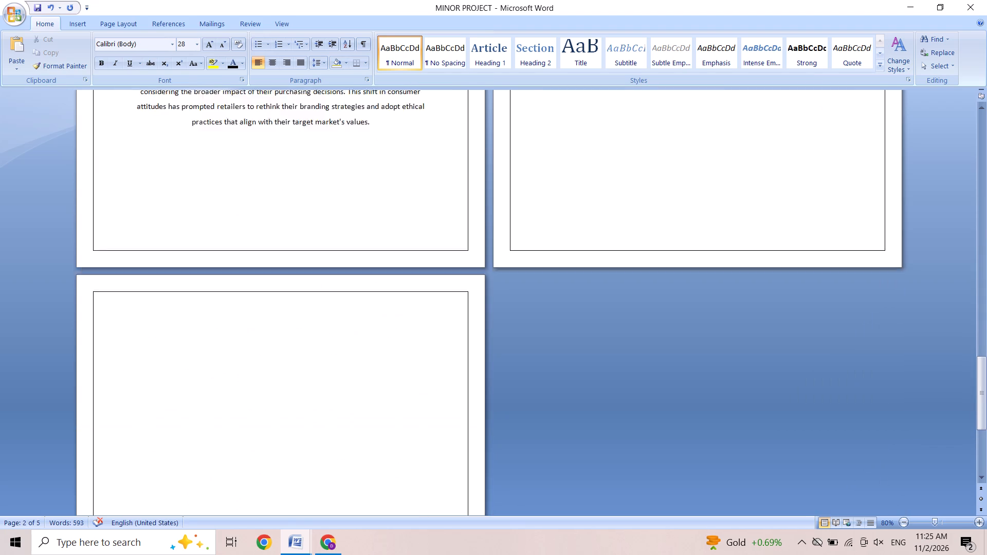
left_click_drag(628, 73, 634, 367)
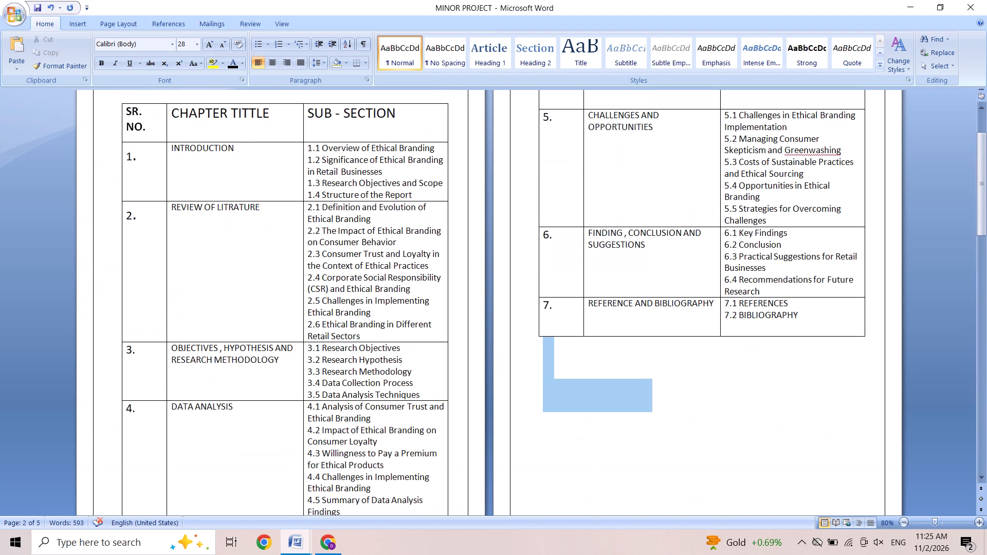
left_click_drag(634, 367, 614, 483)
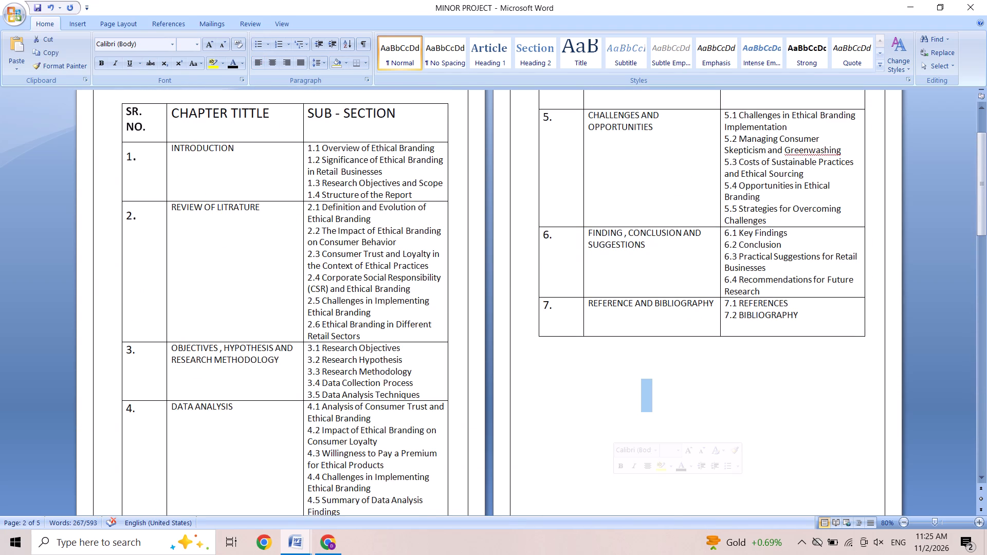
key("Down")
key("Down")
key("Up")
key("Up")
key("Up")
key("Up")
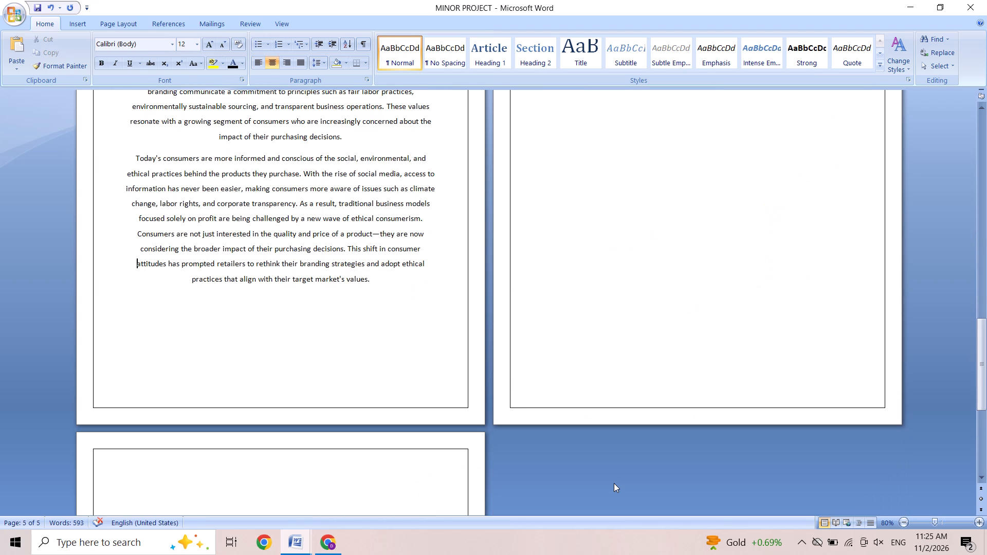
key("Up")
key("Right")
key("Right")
Set the line spacing to 1.5 for the text from the INTRODUCTION heading through the pasted paragraph ending "consumer confidence".
left_click(810, 234)
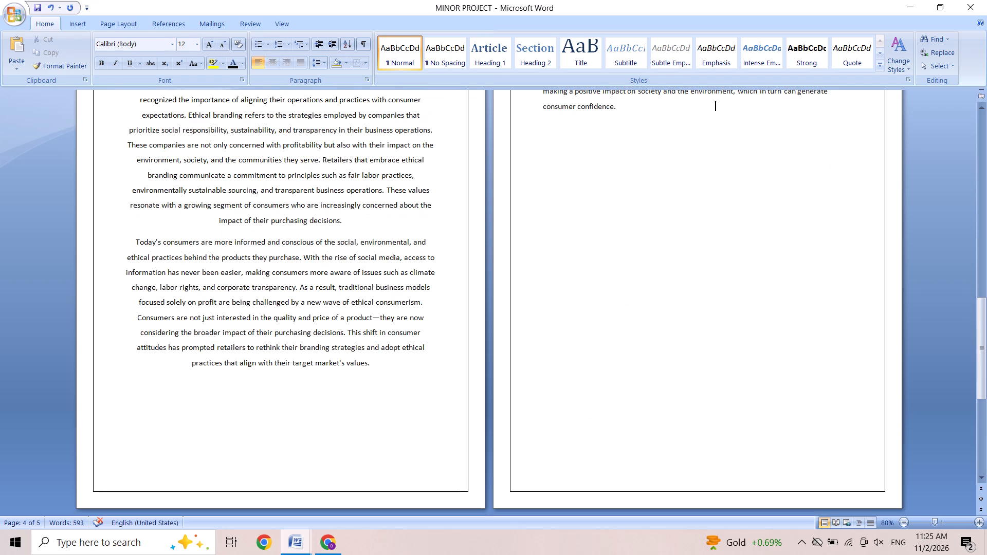
key("Up")
key("Up")
key("Up")
key("Up")
key("Up")
key("Up")
key("Up")
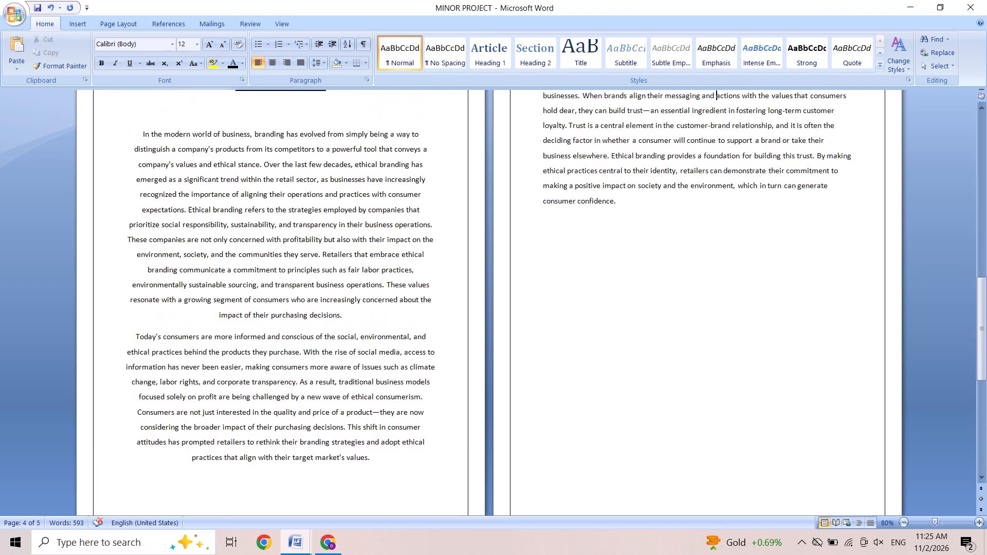
key("Up")
key("Up")
key("Up")
key("Down")
key("Down")
key("Down")
key("Down")
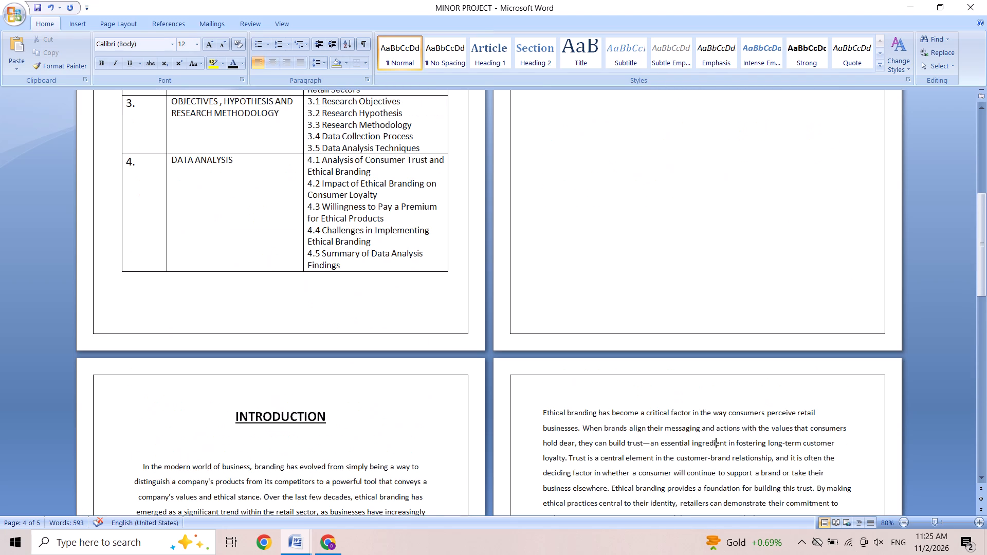
key("Down")
key("Down")
key("Down")
key("Down")
key("Down")
key("Down")
key("Down")
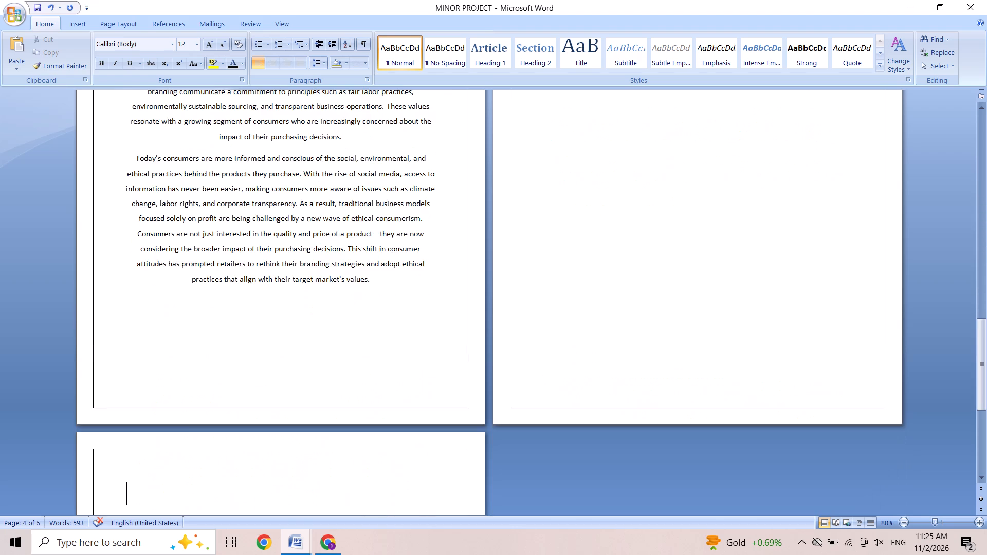
key("Up")
key("Up")
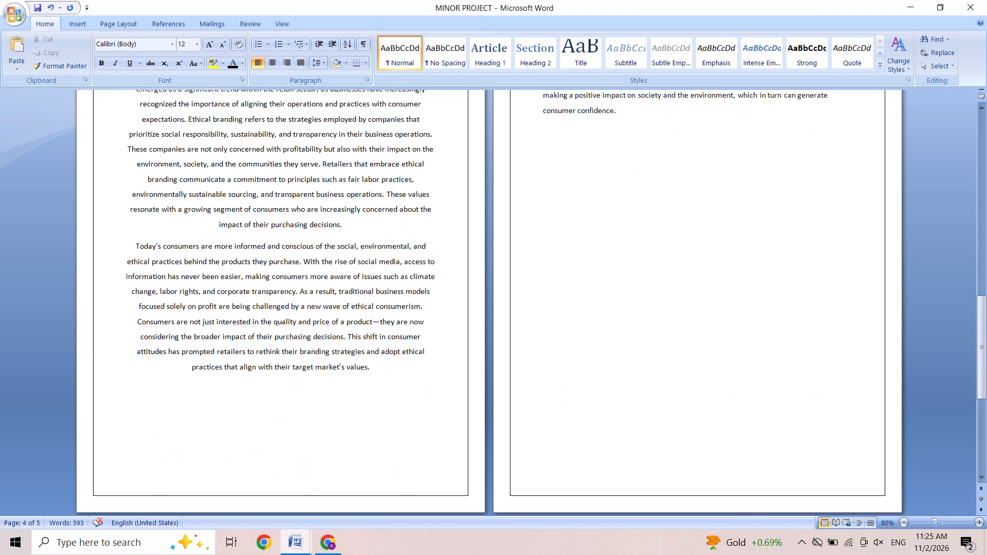
left_click_drag(611, 113, 591, 110)
left_click_drag(591, 110, 578, 85)
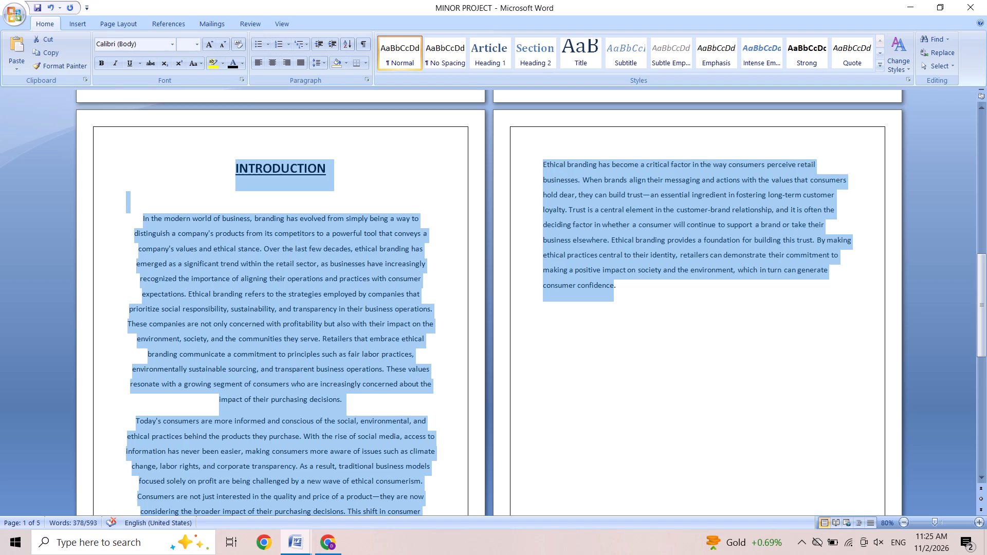
left_click(324, 63)
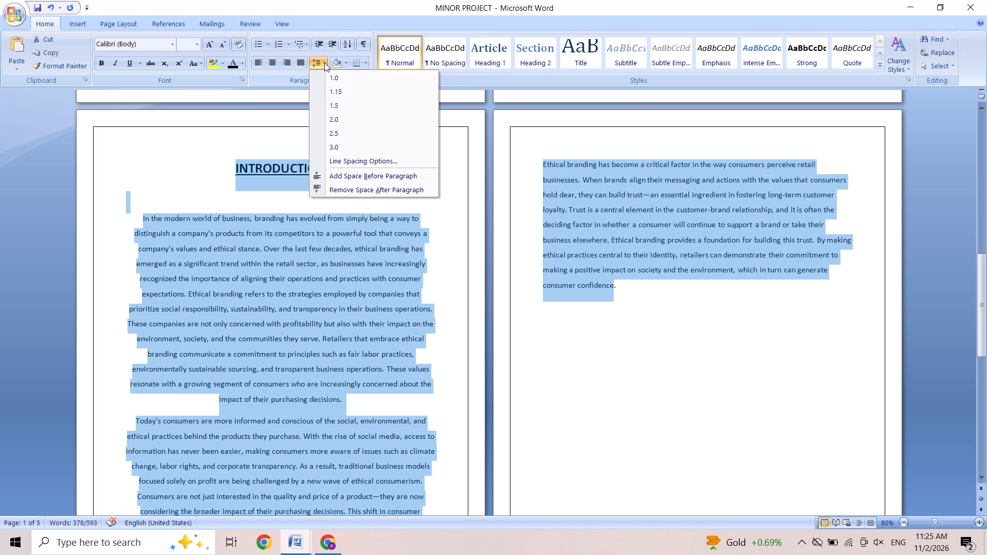
left_click(338, 105)
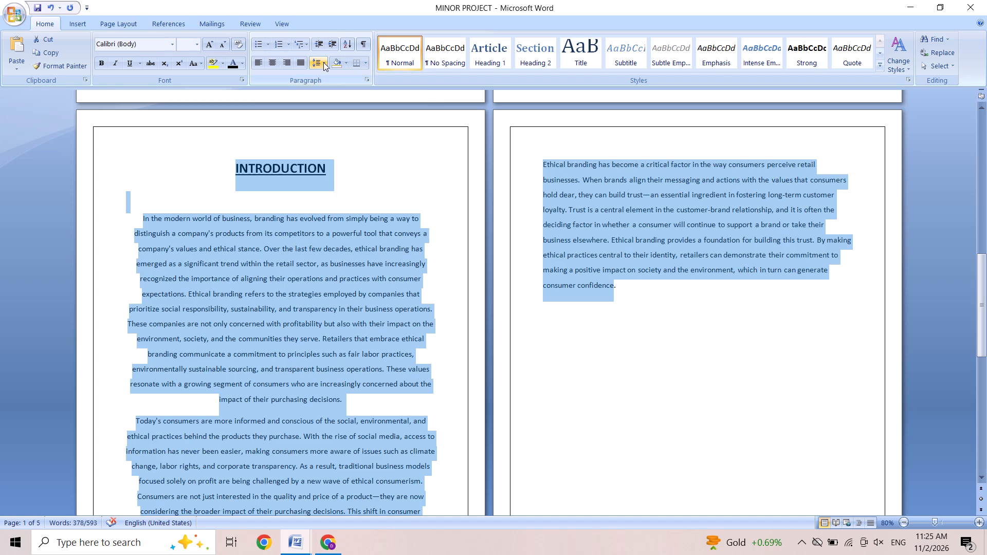
left_click(323, 62)
left_click(330, 101)
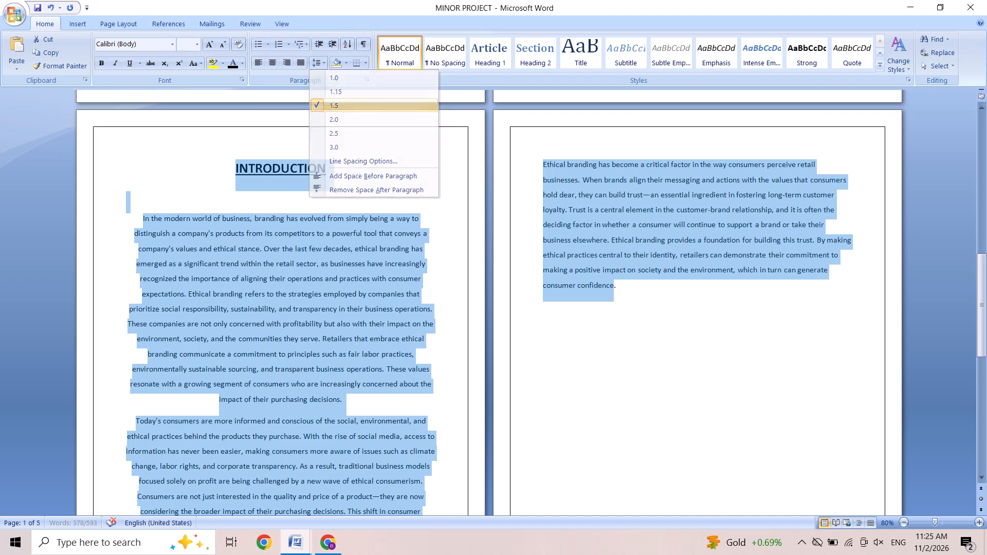
left_click(537, 133)
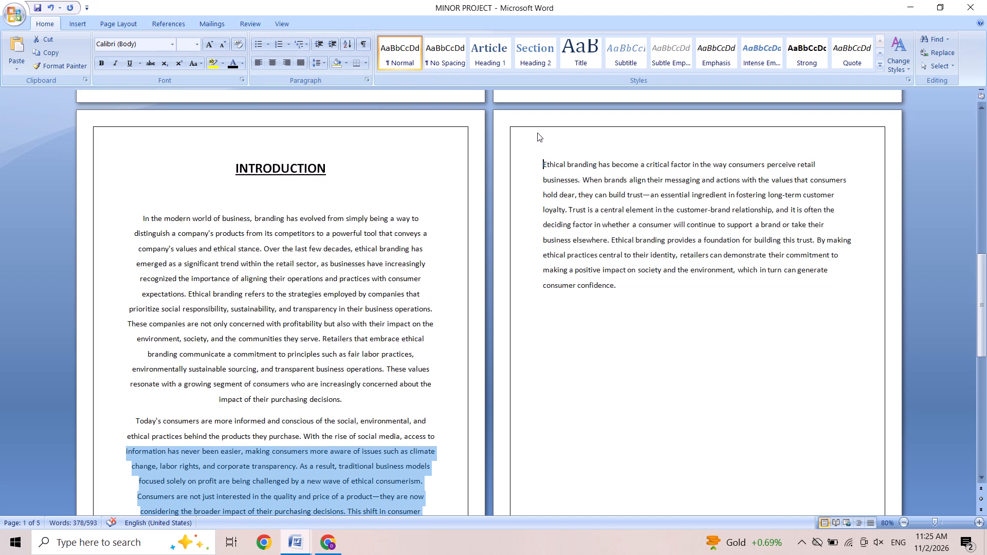
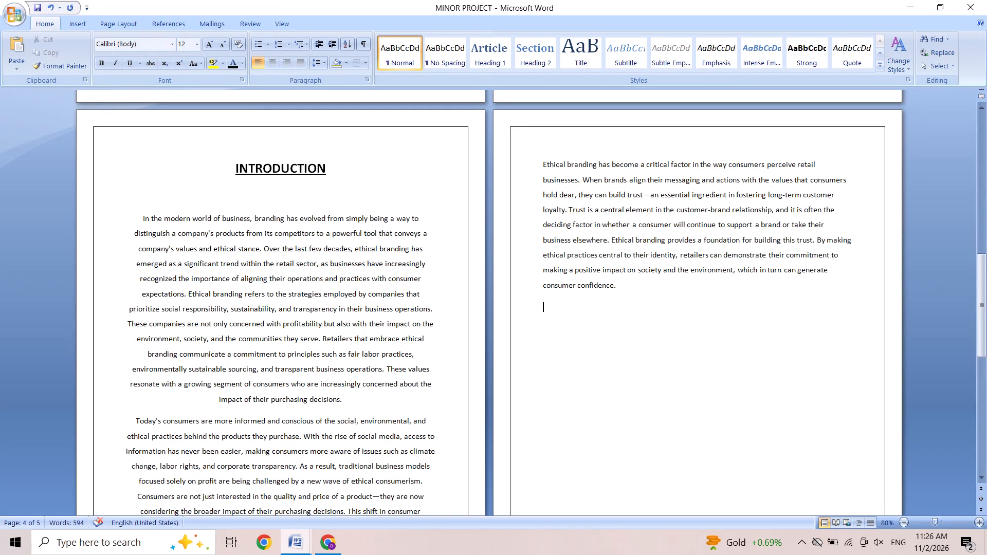
Paste the copied paragraph on customer loyalty below the "consumer confidence" paragraph and place the insertion point after "a greater good.".
key("ctrl+v")
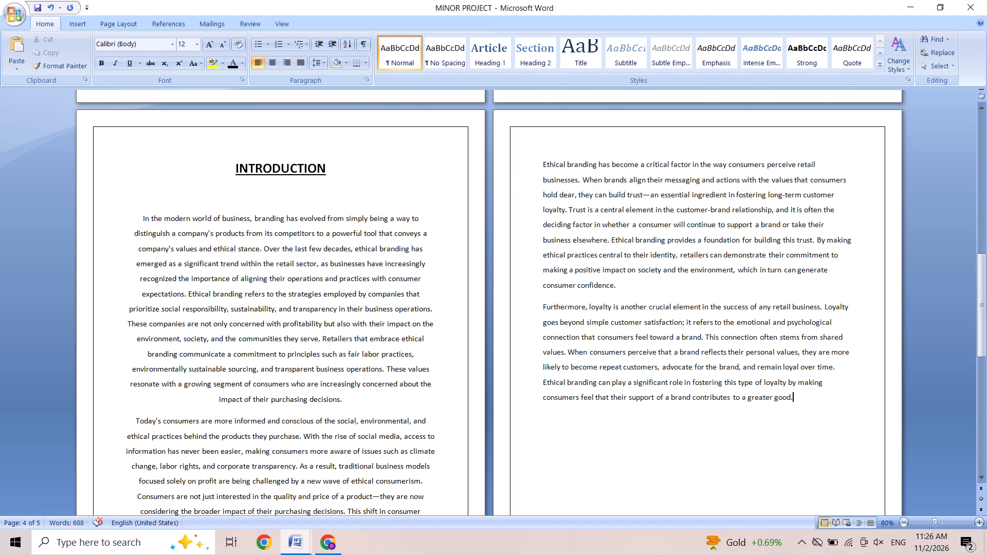
key("Down")
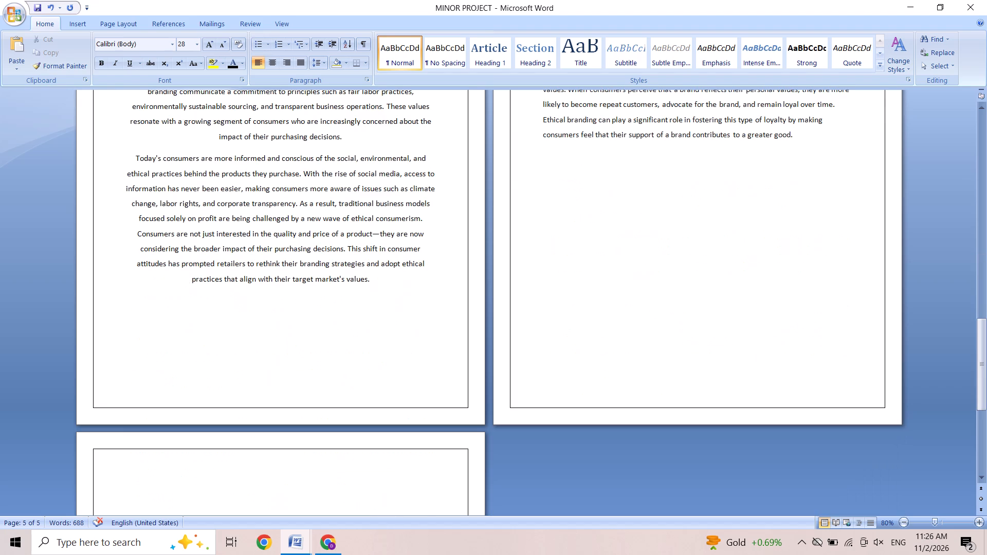
left_click(798, 133)
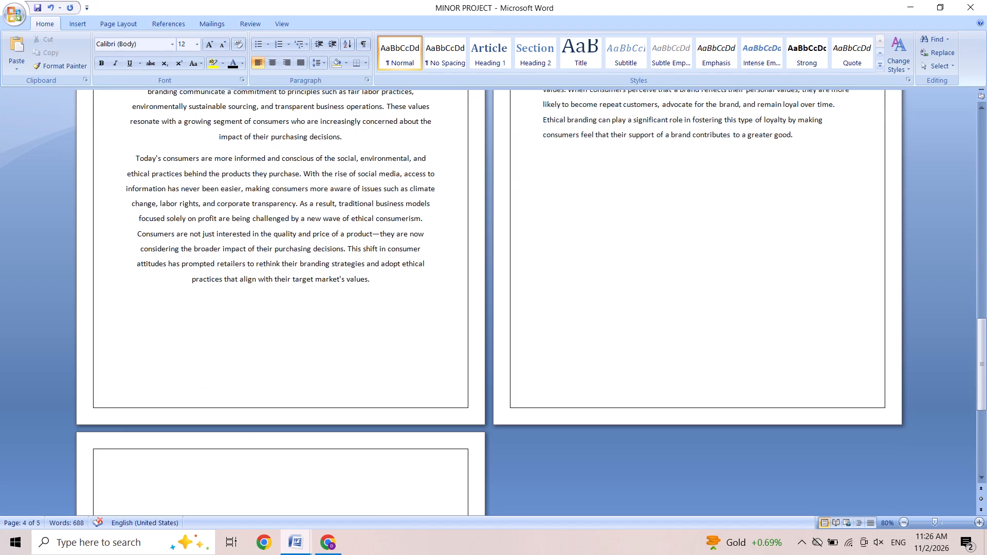
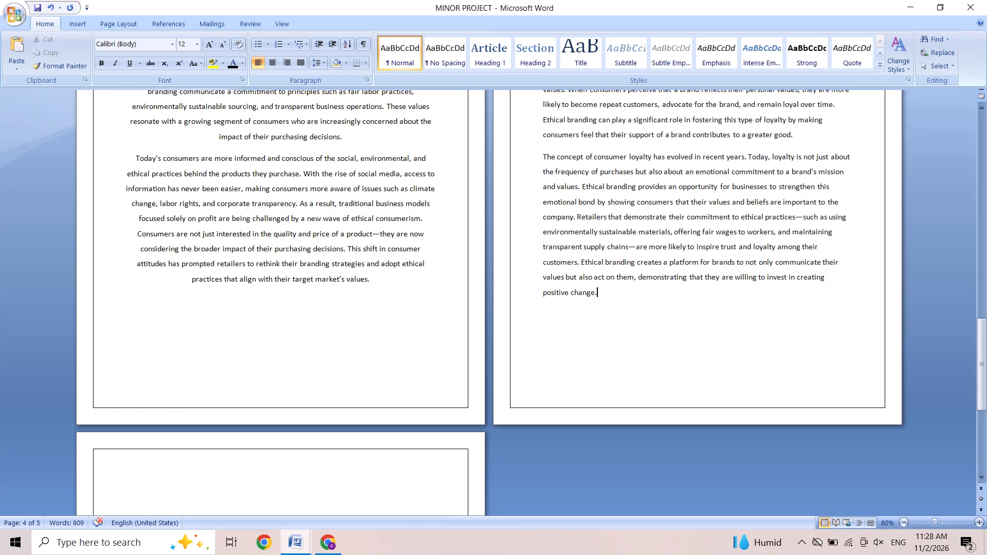
Paste the copied paragraph on the shift toward ethical consumerism as a new paragraph after "positive change.".
key("Return")
key("ctrl+v")
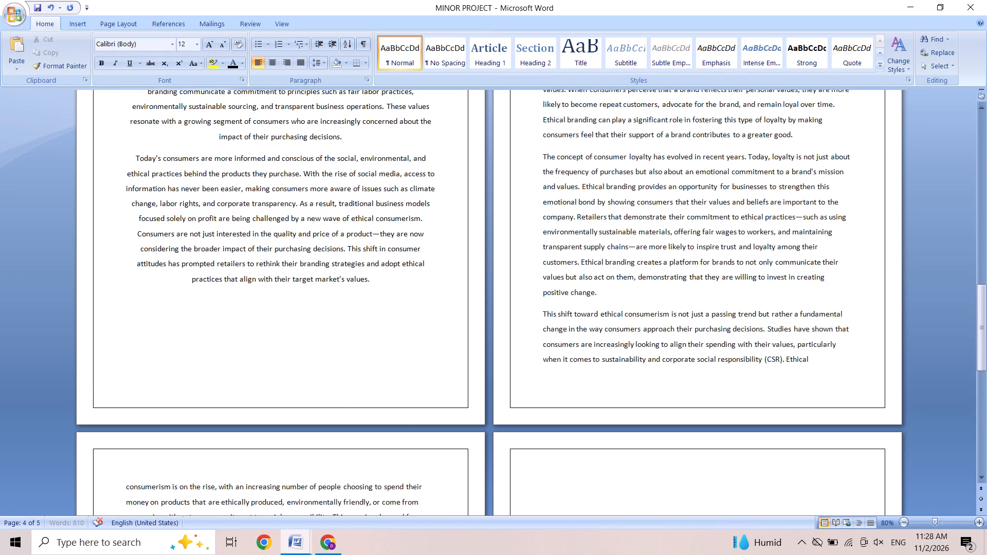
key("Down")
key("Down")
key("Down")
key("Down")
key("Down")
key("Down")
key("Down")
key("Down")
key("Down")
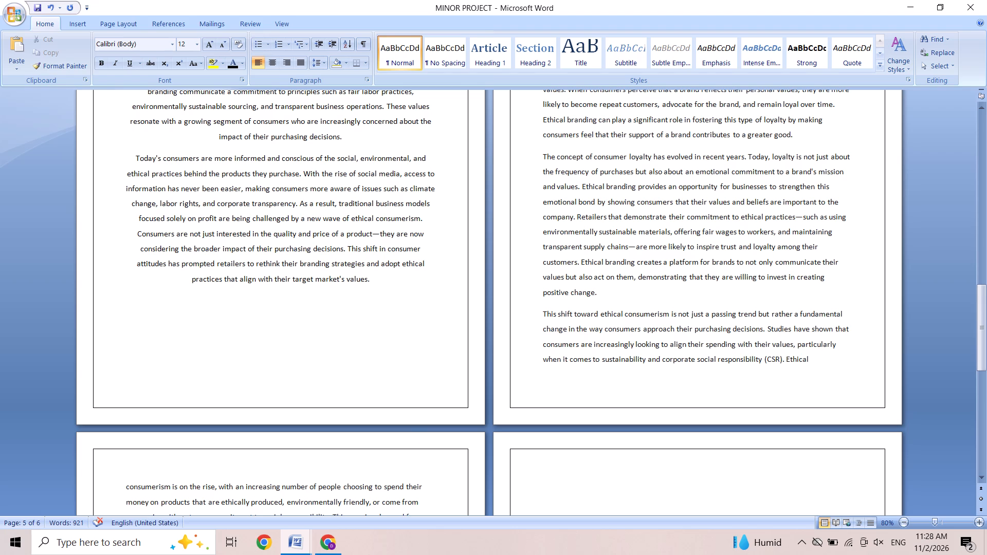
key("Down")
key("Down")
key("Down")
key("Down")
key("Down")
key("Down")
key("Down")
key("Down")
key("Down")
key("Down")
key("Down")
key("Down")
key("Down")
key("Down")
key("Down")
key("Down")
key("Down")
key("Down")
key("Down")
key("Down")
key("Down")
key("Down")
Examine the end of the pasted ethical consumerism paragraph where it continues on the following page.
triple_click(982, 480)
triple_click(982, 480)
triple_click(982, 480)
triple_click(982, 480)
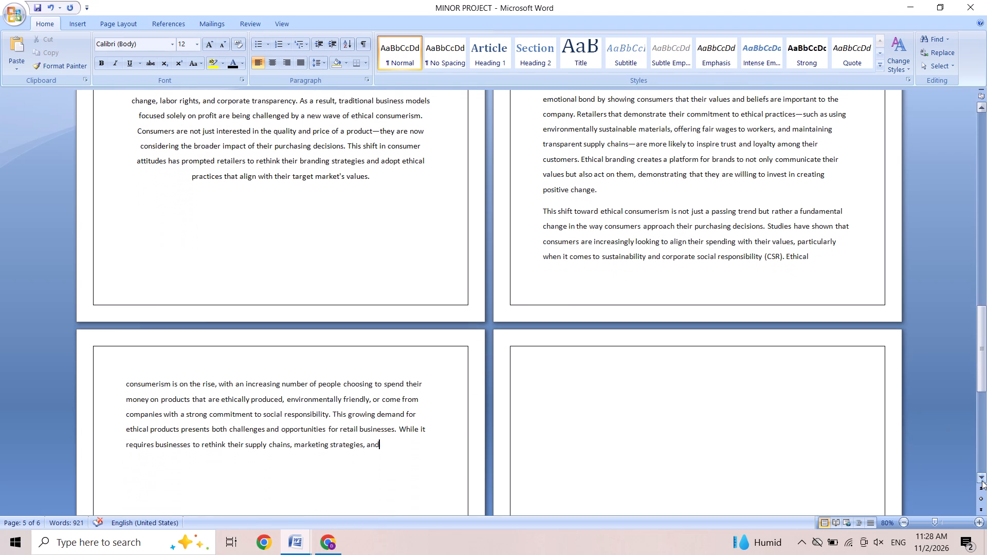
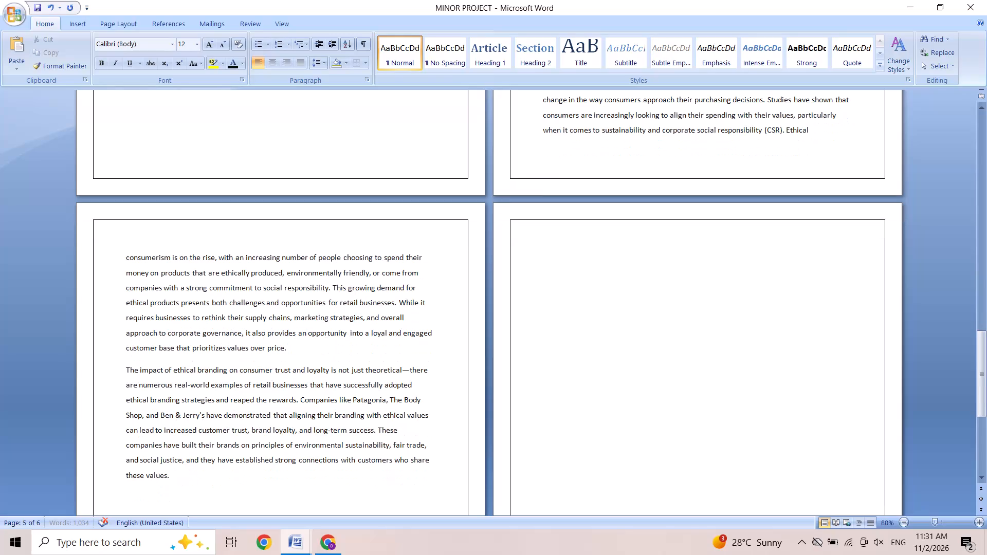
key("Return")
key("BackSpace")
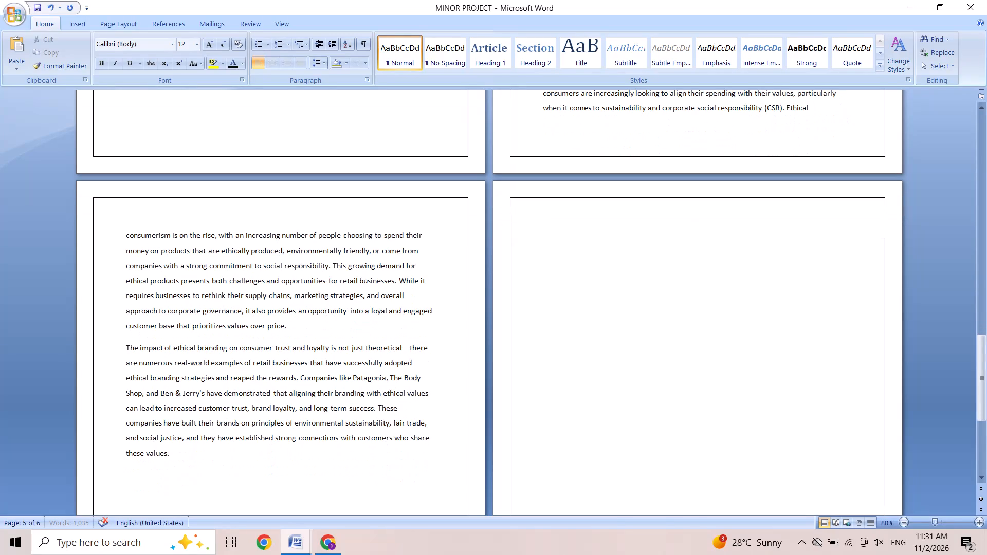
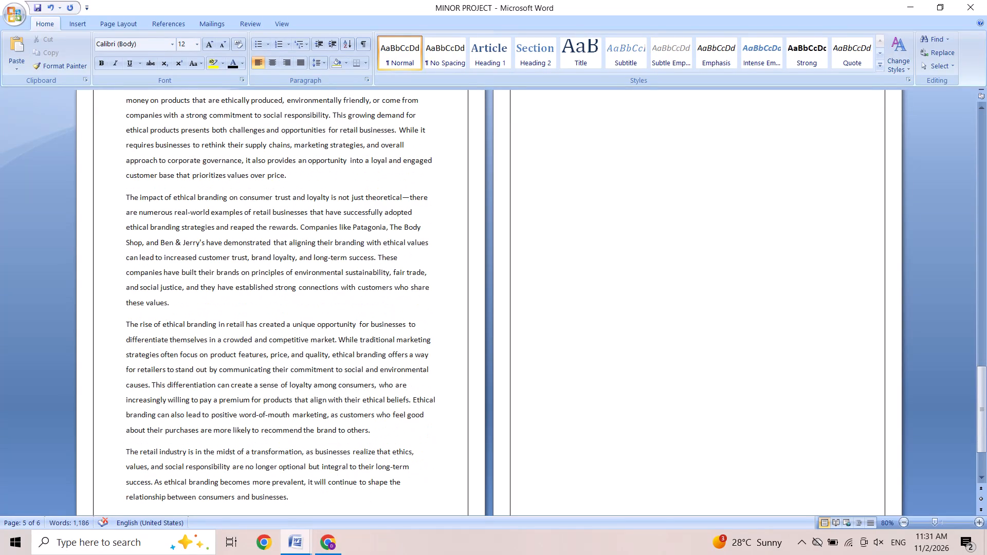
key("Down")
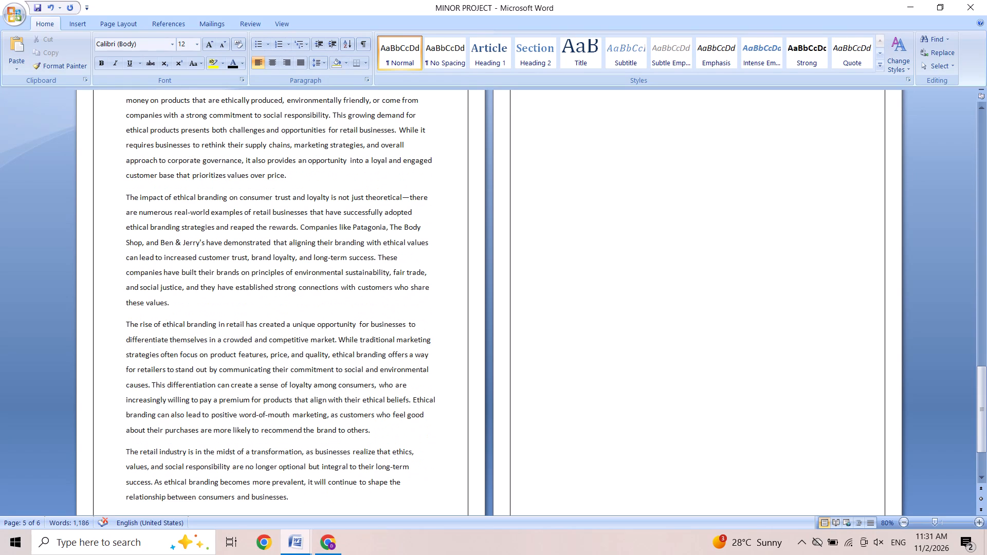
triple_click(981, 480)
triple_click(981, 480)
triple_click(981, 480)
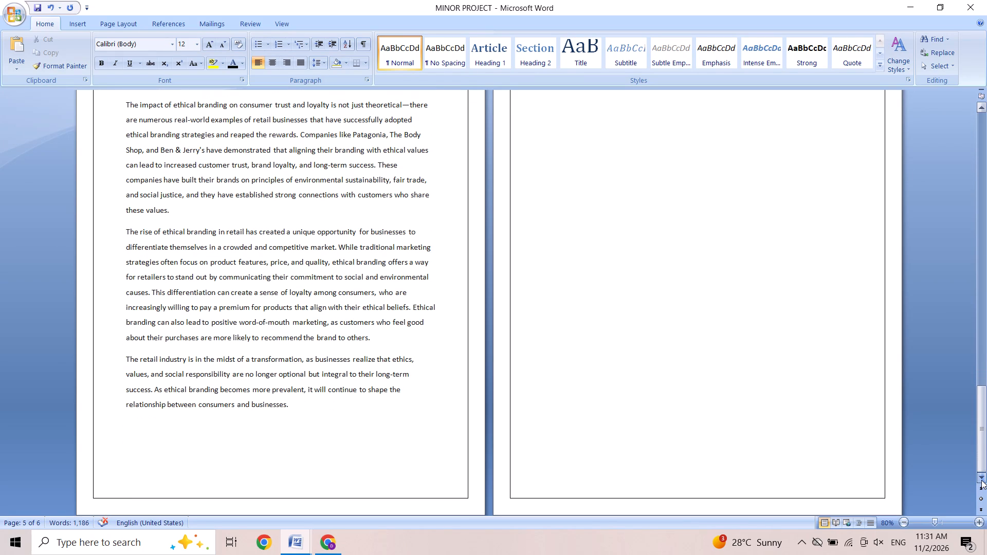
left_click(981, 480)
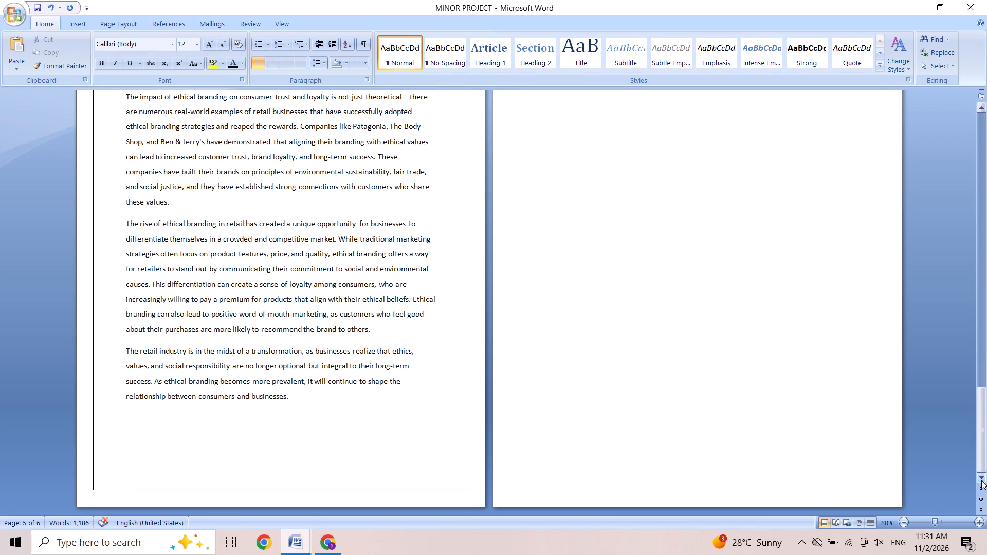